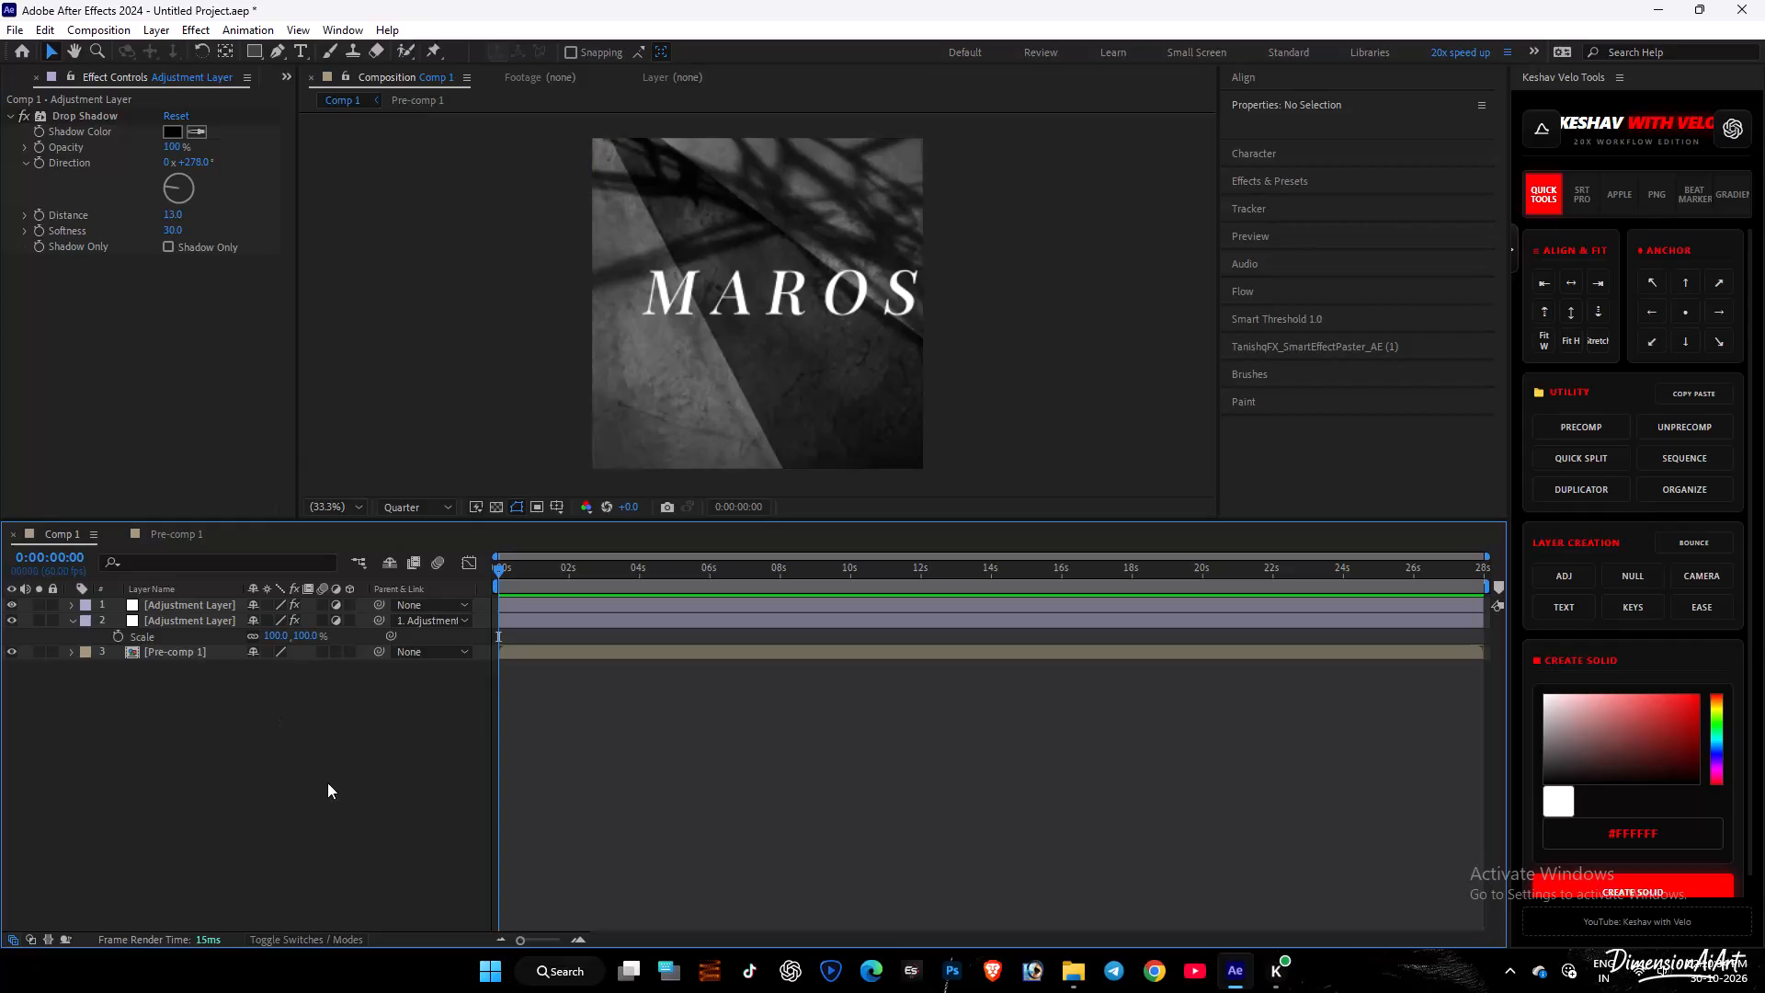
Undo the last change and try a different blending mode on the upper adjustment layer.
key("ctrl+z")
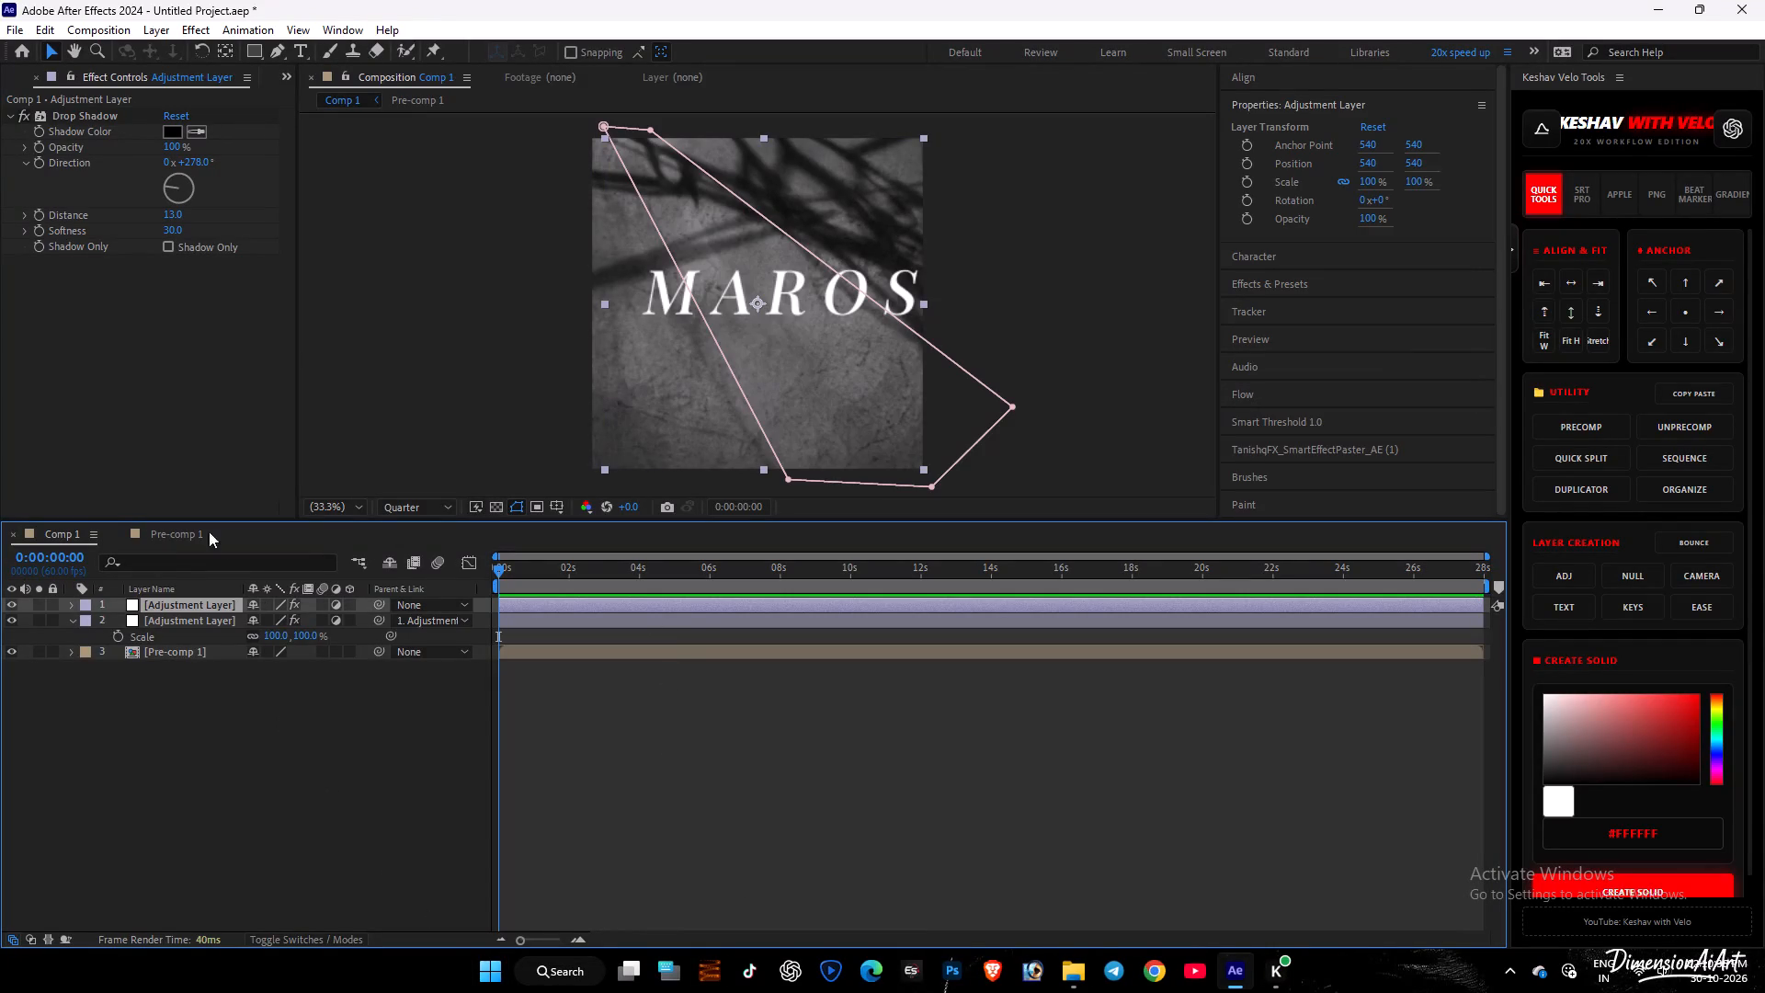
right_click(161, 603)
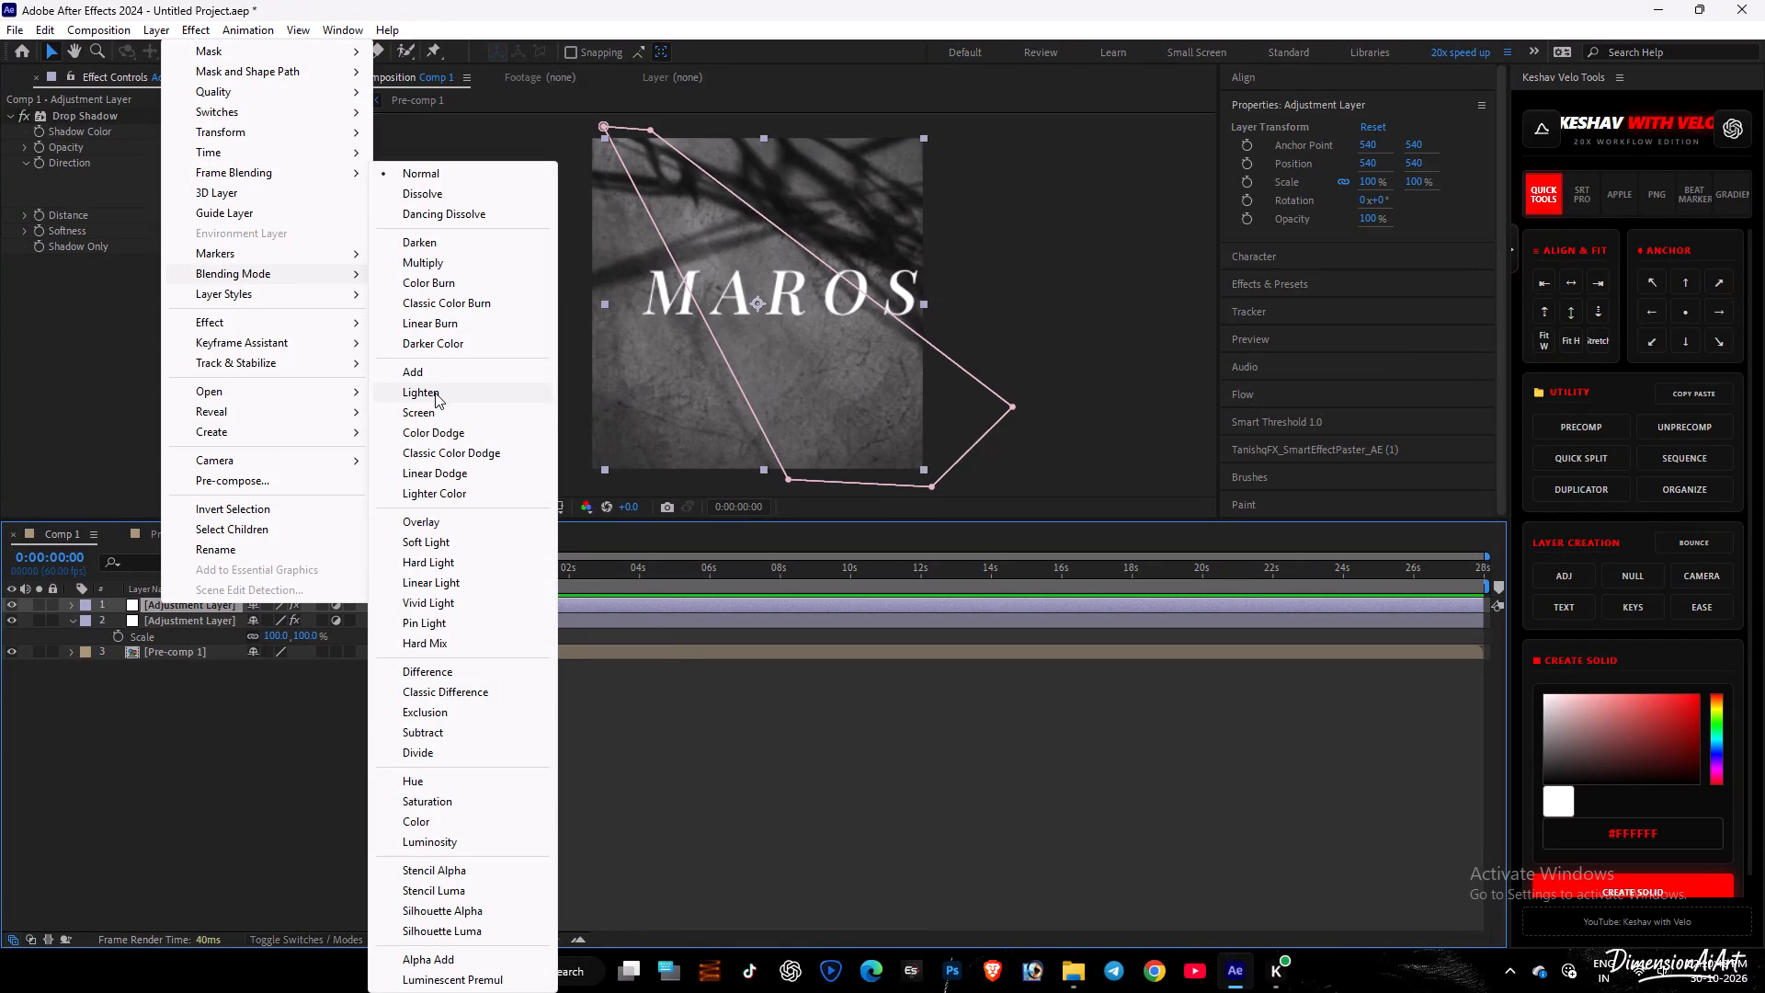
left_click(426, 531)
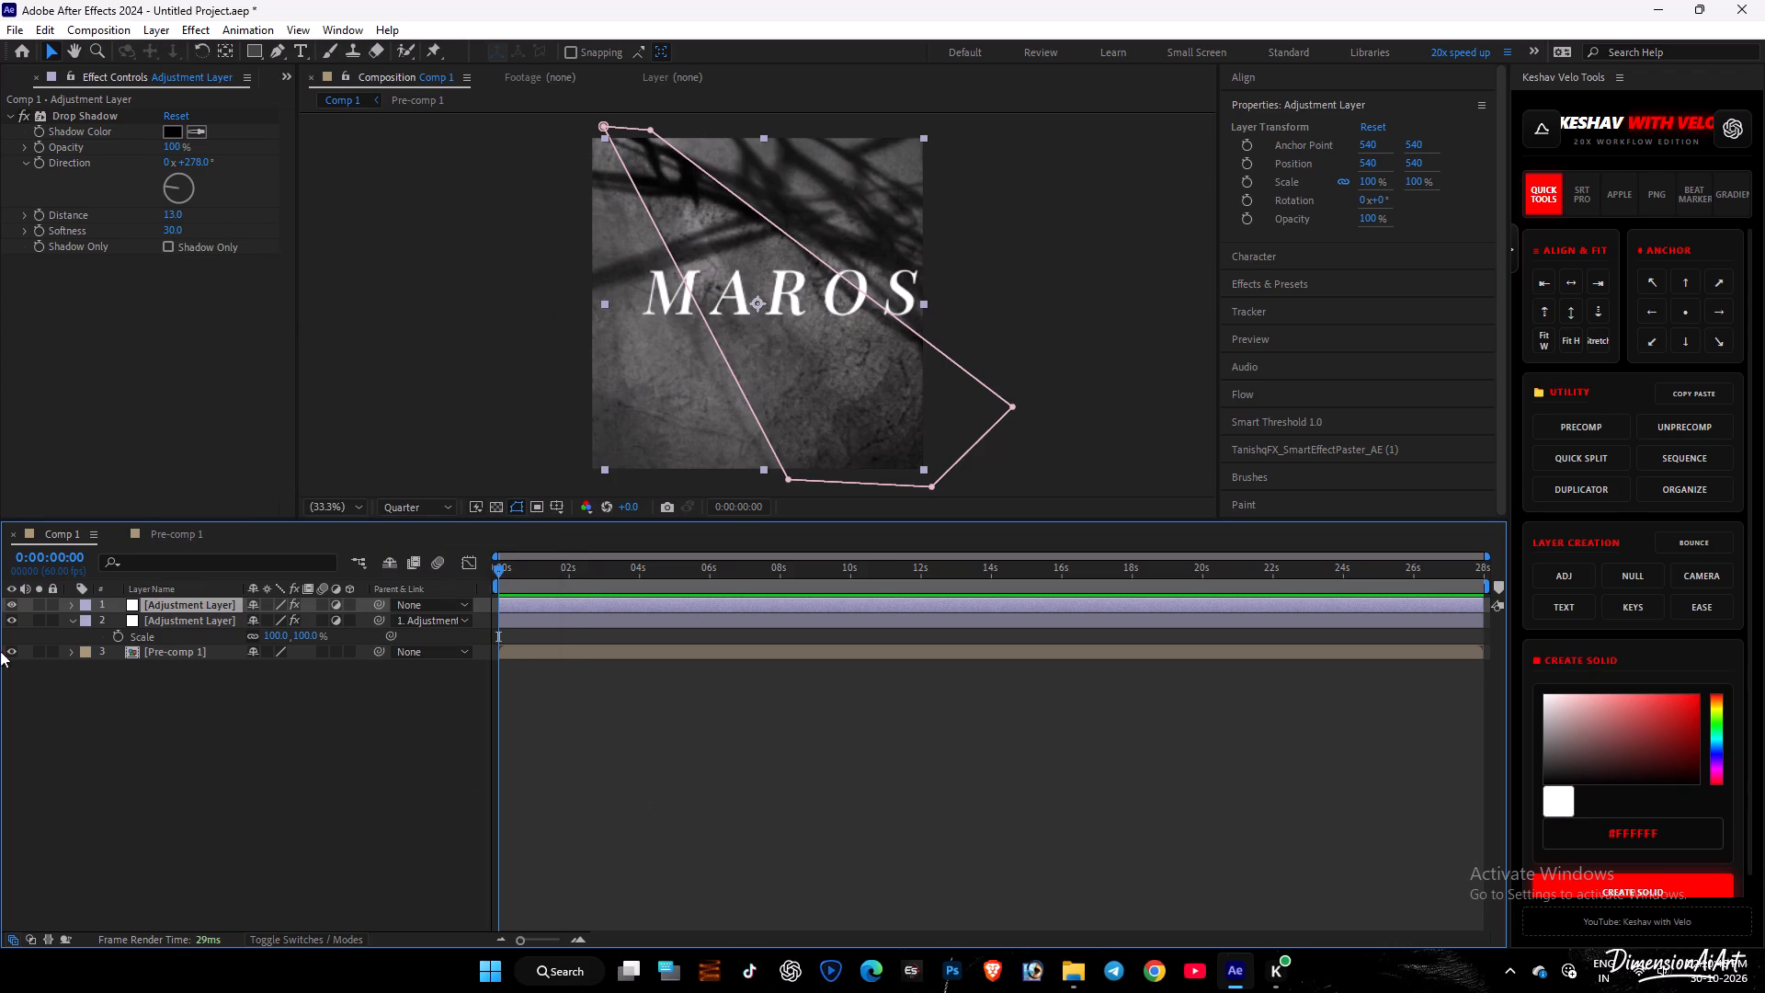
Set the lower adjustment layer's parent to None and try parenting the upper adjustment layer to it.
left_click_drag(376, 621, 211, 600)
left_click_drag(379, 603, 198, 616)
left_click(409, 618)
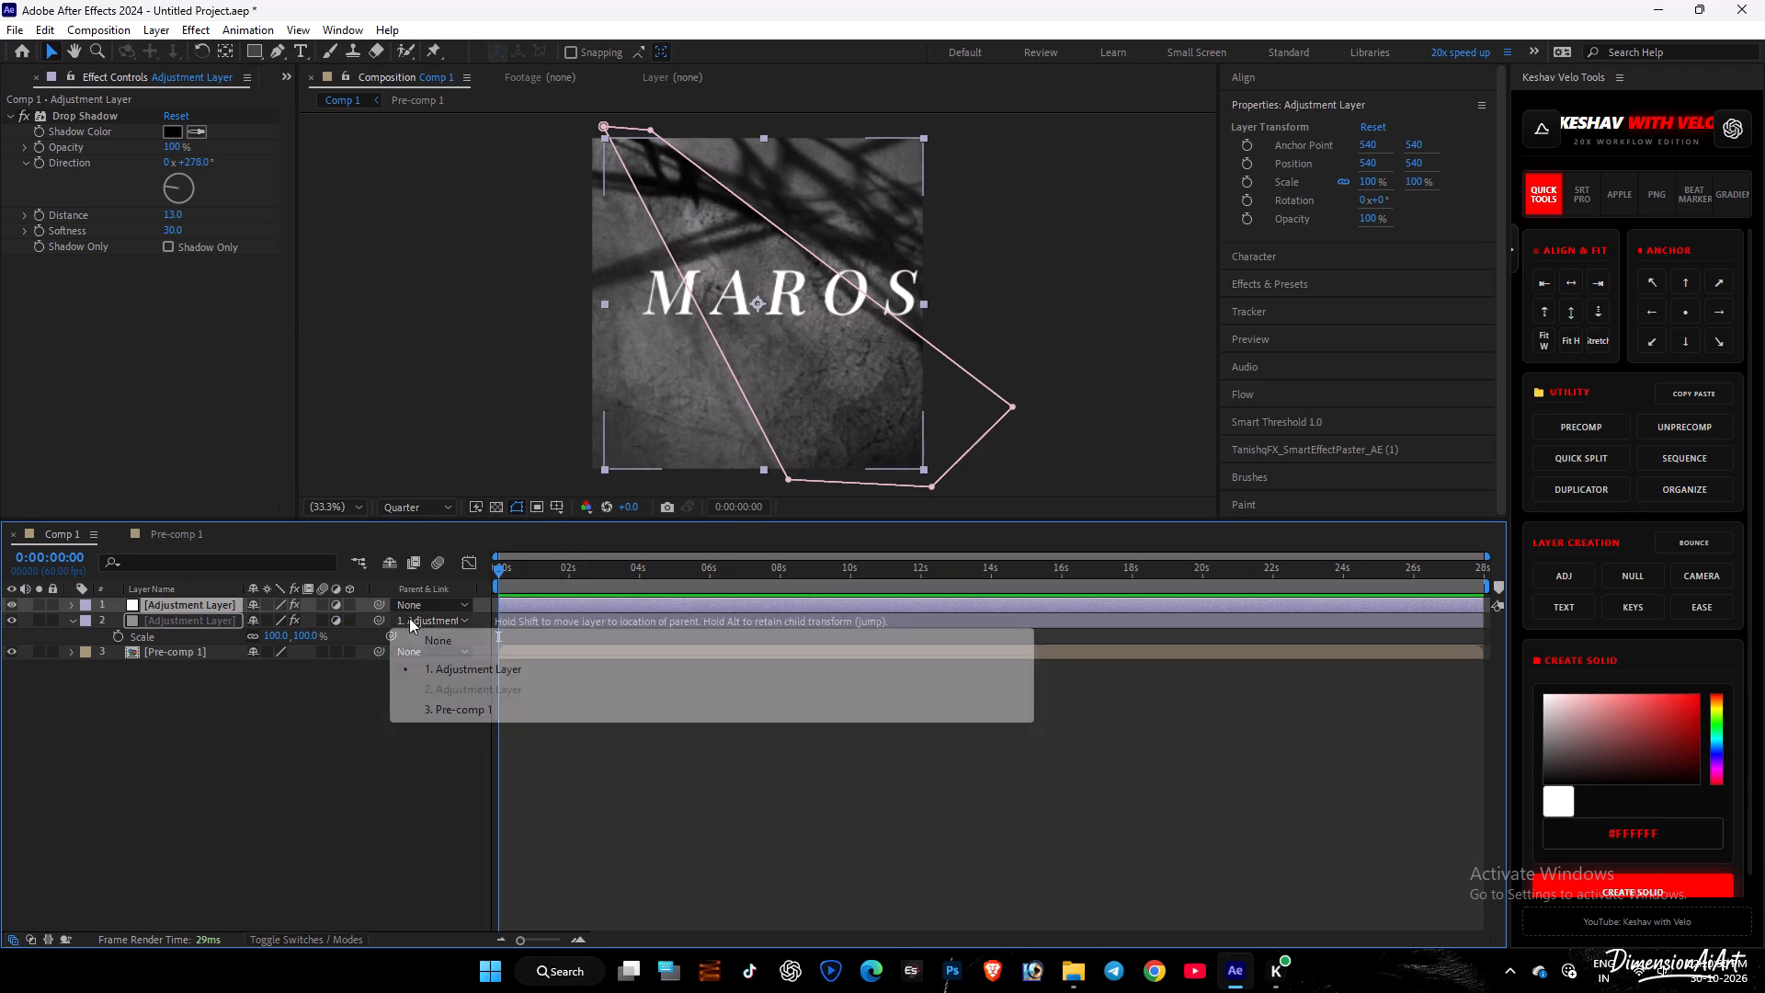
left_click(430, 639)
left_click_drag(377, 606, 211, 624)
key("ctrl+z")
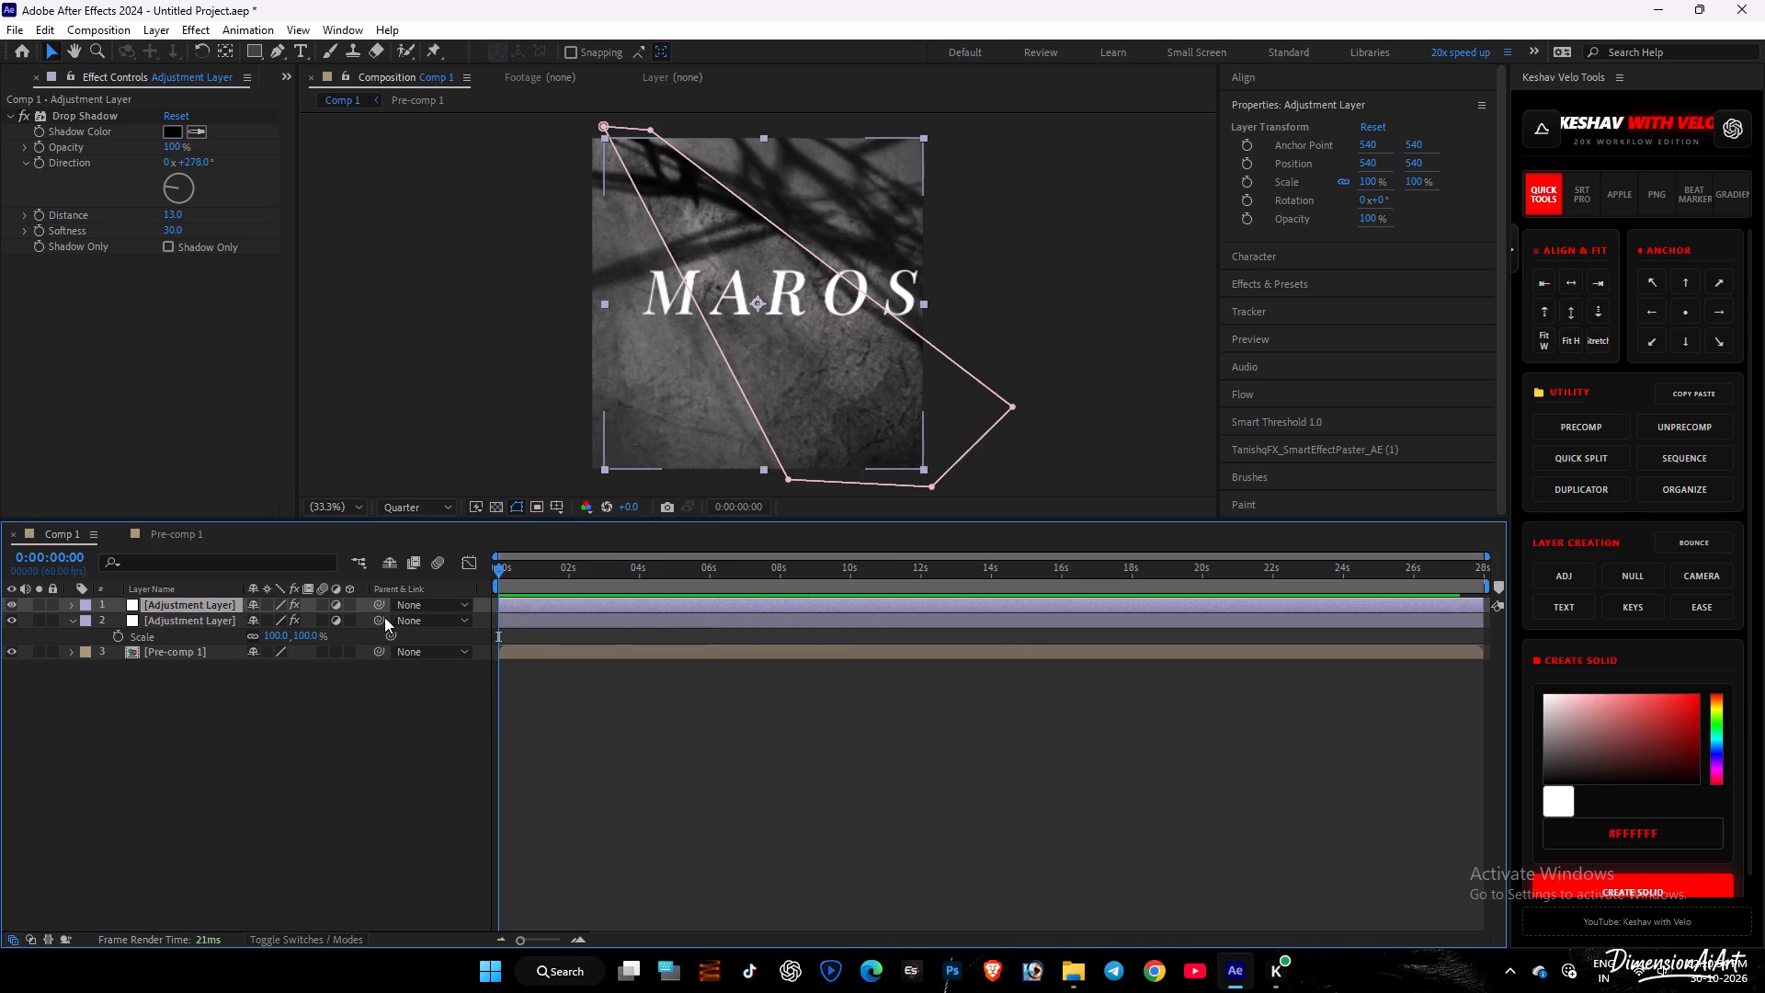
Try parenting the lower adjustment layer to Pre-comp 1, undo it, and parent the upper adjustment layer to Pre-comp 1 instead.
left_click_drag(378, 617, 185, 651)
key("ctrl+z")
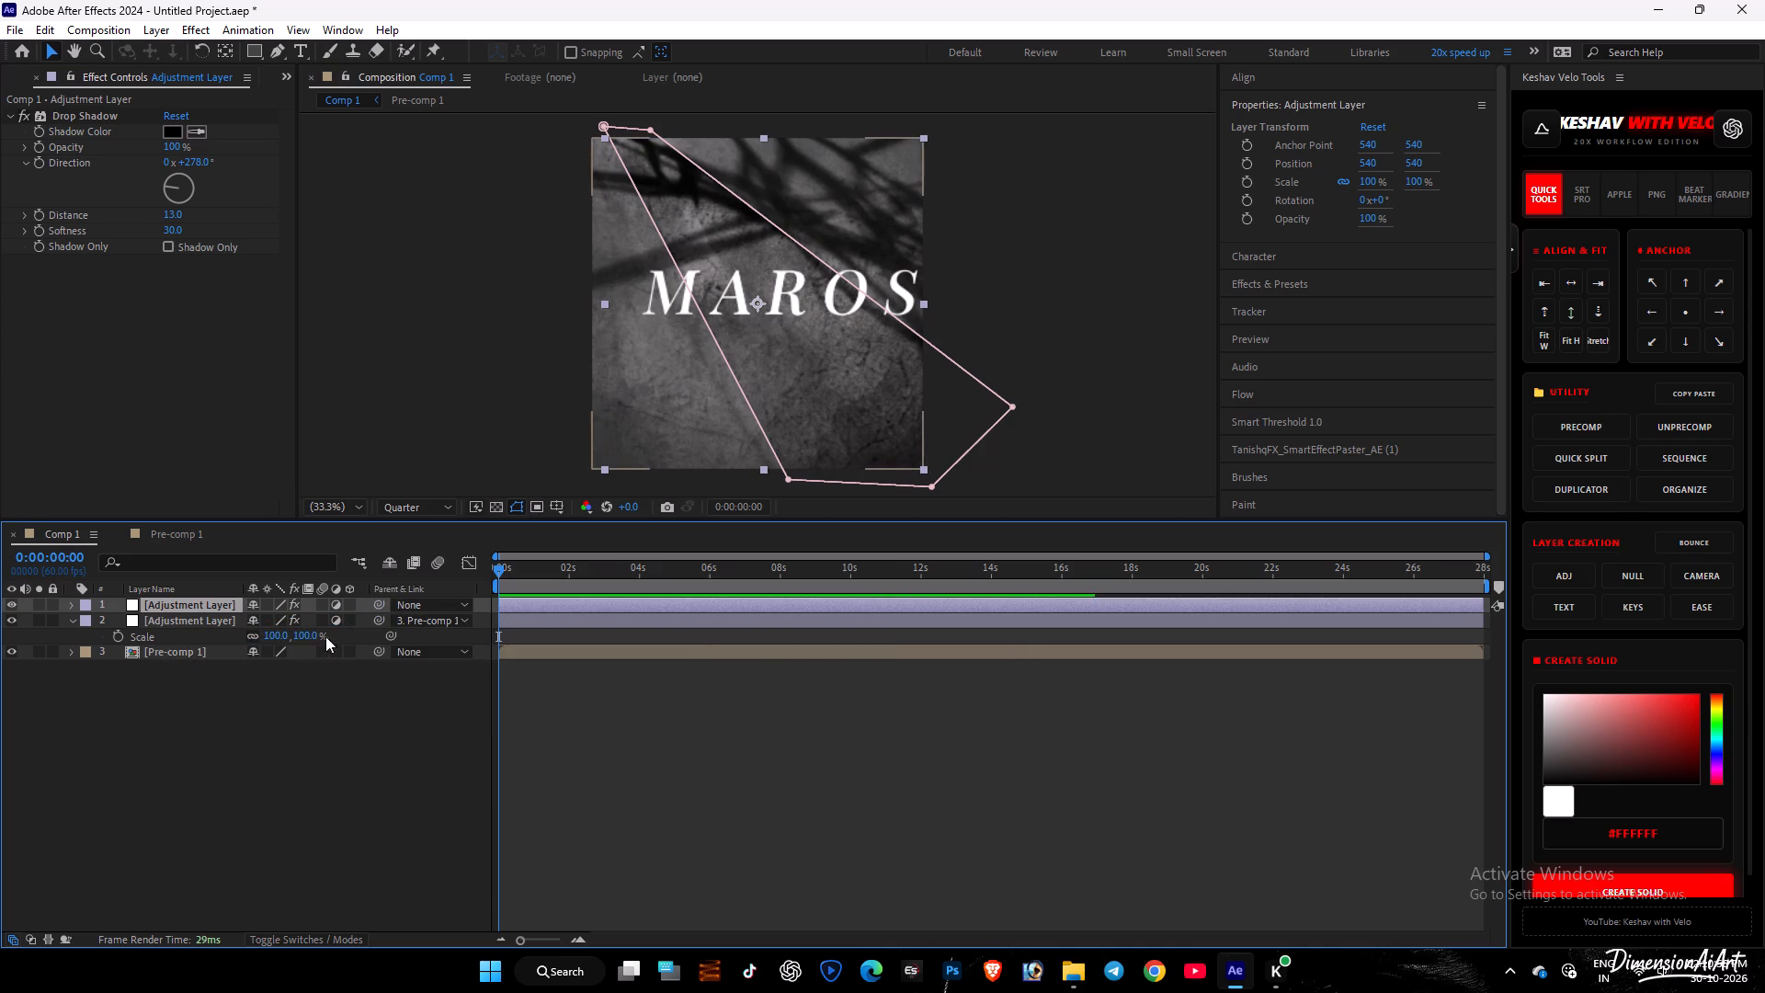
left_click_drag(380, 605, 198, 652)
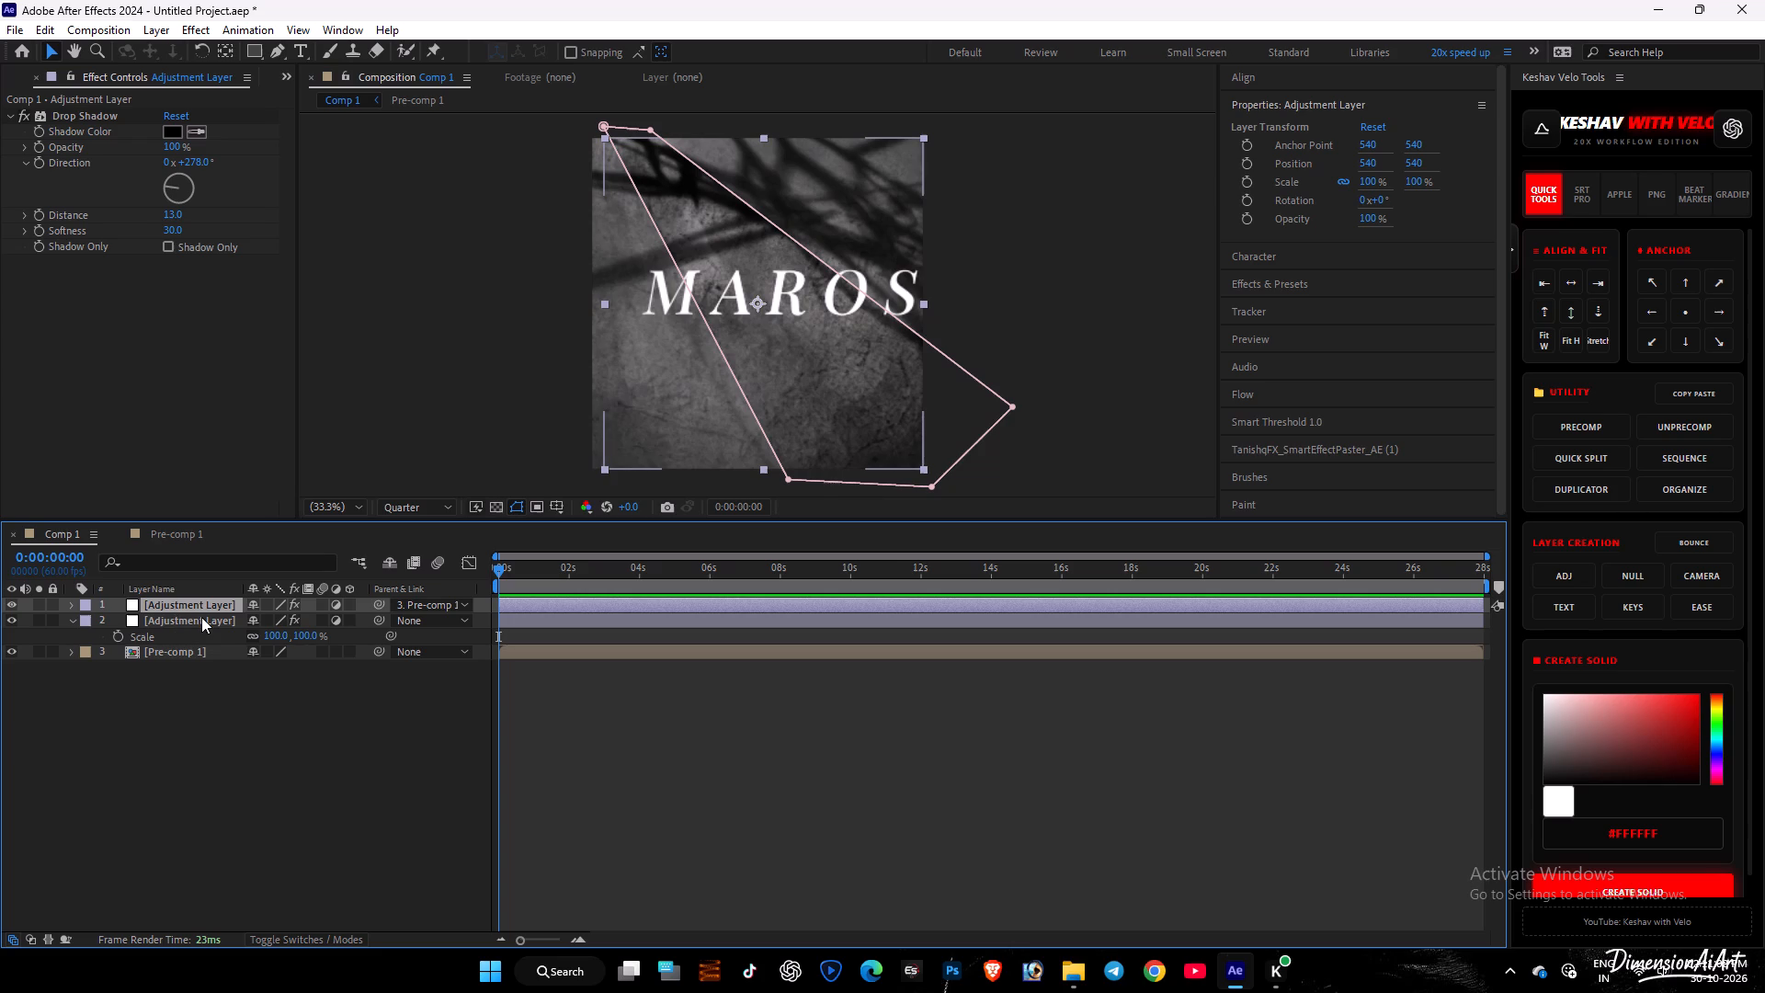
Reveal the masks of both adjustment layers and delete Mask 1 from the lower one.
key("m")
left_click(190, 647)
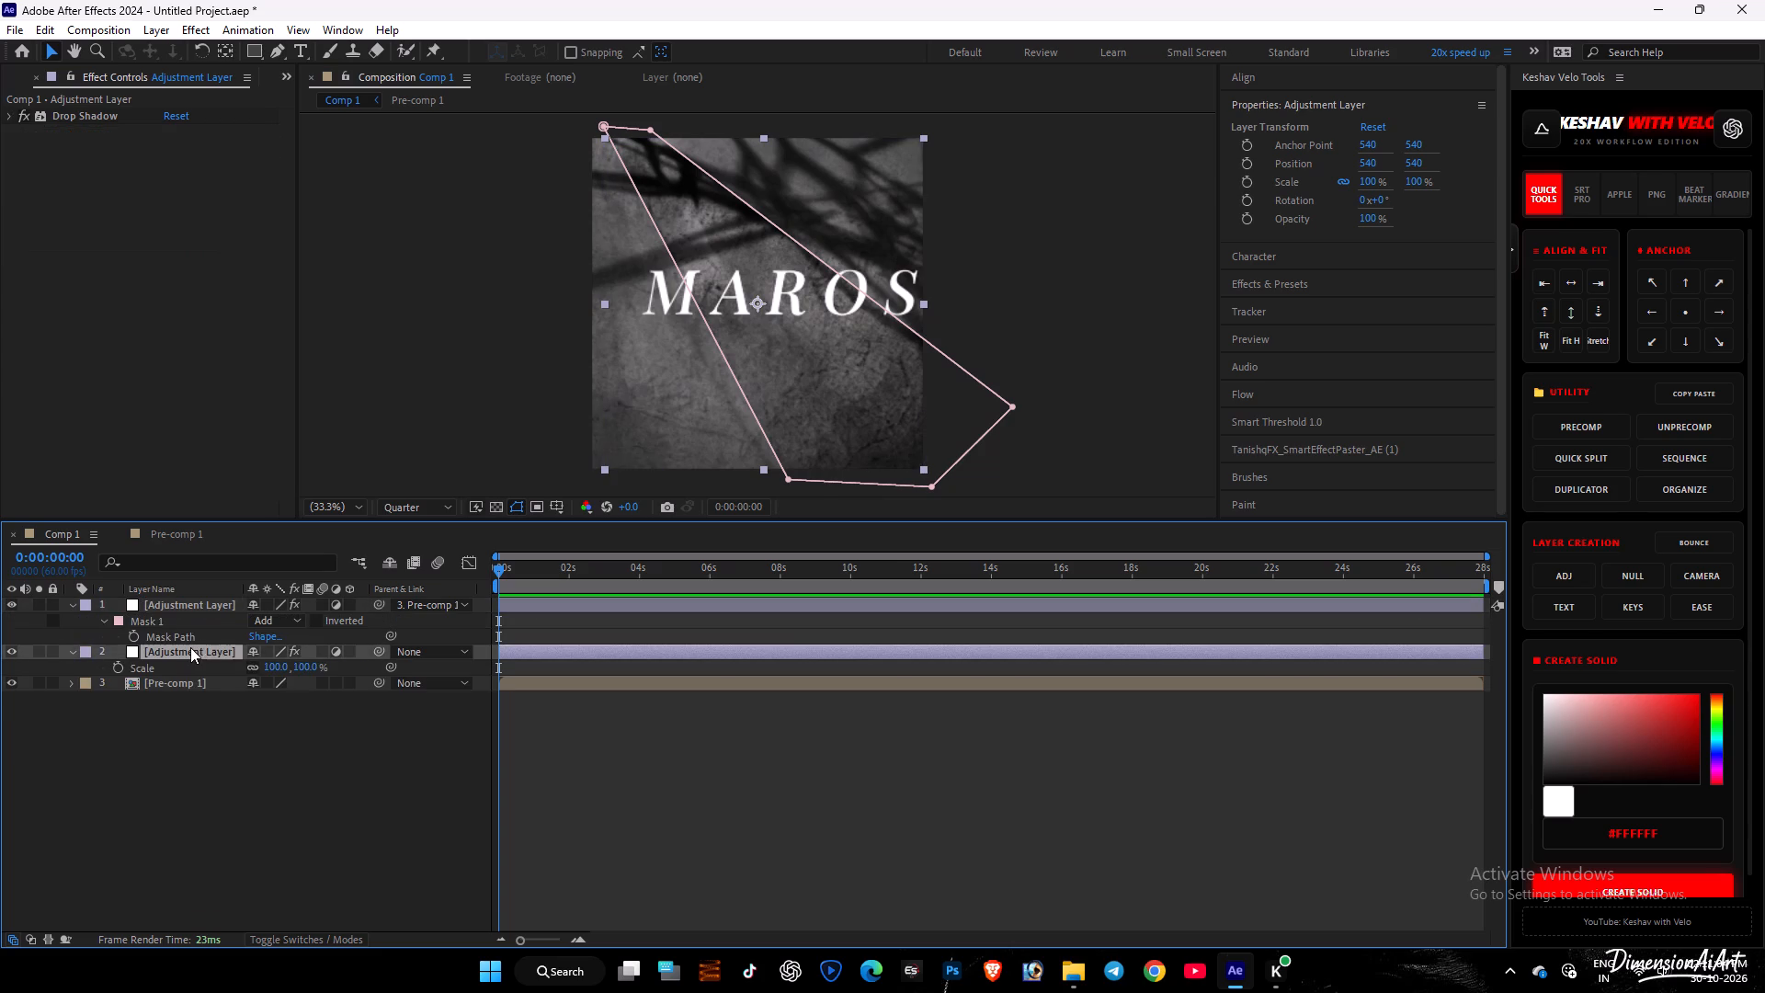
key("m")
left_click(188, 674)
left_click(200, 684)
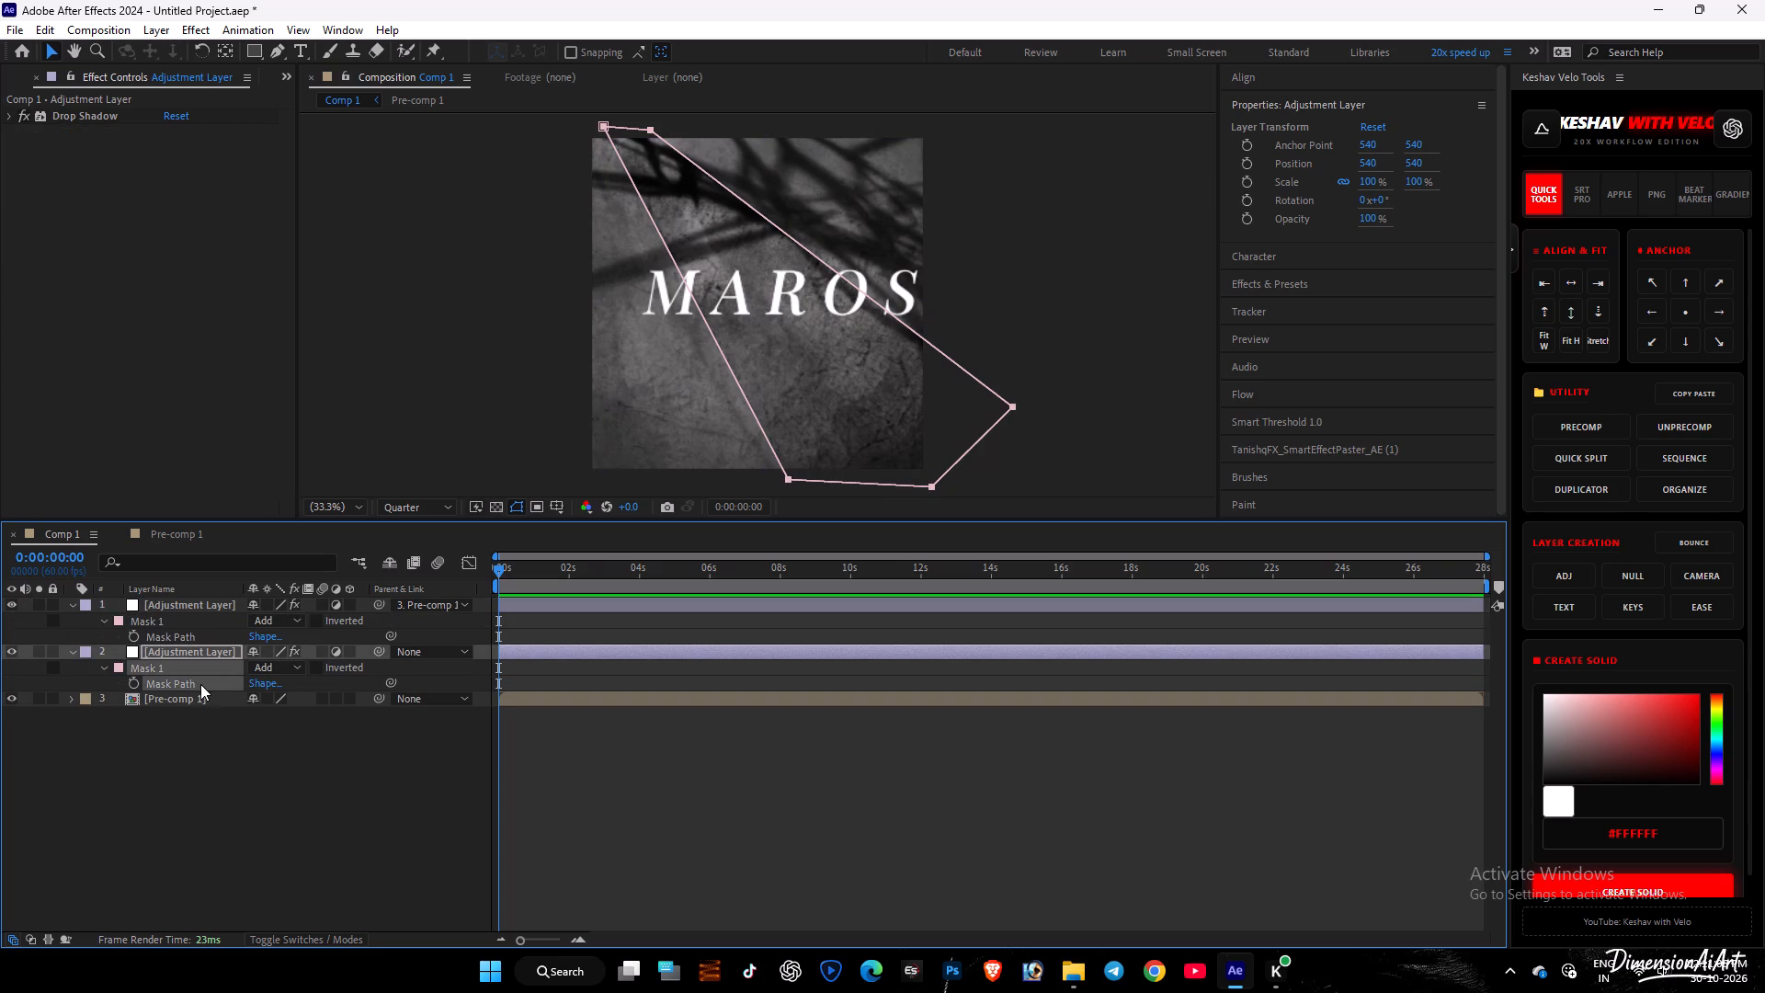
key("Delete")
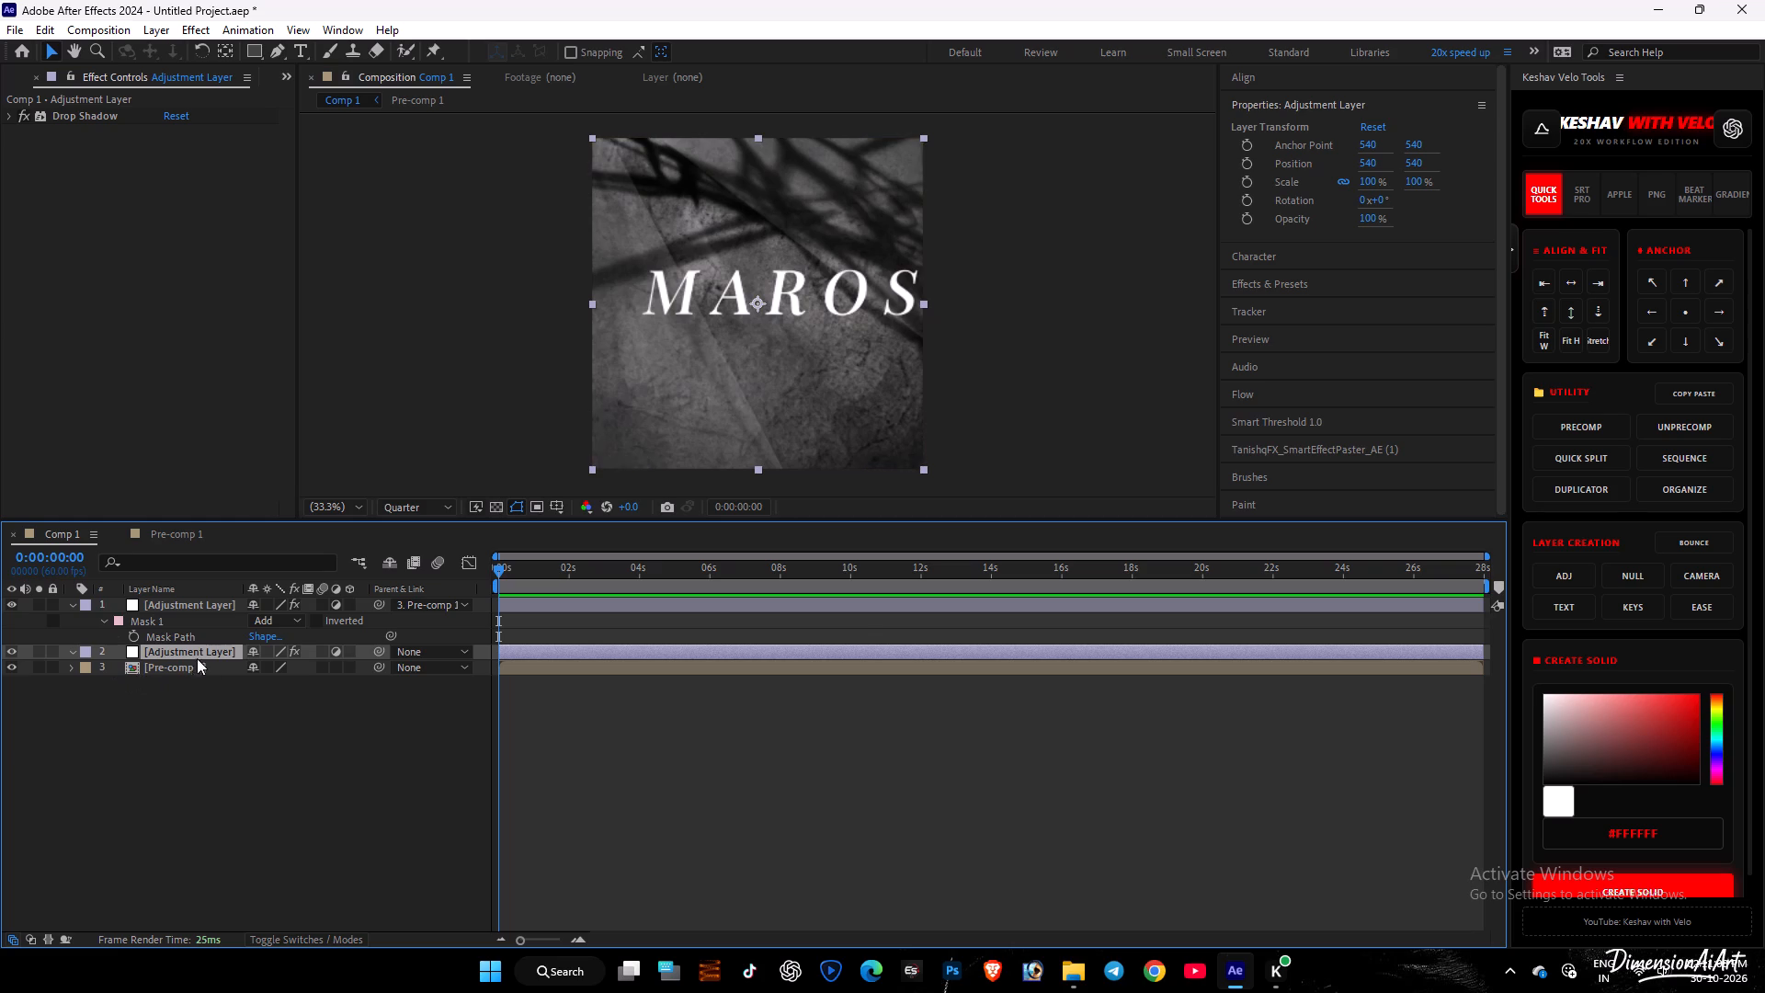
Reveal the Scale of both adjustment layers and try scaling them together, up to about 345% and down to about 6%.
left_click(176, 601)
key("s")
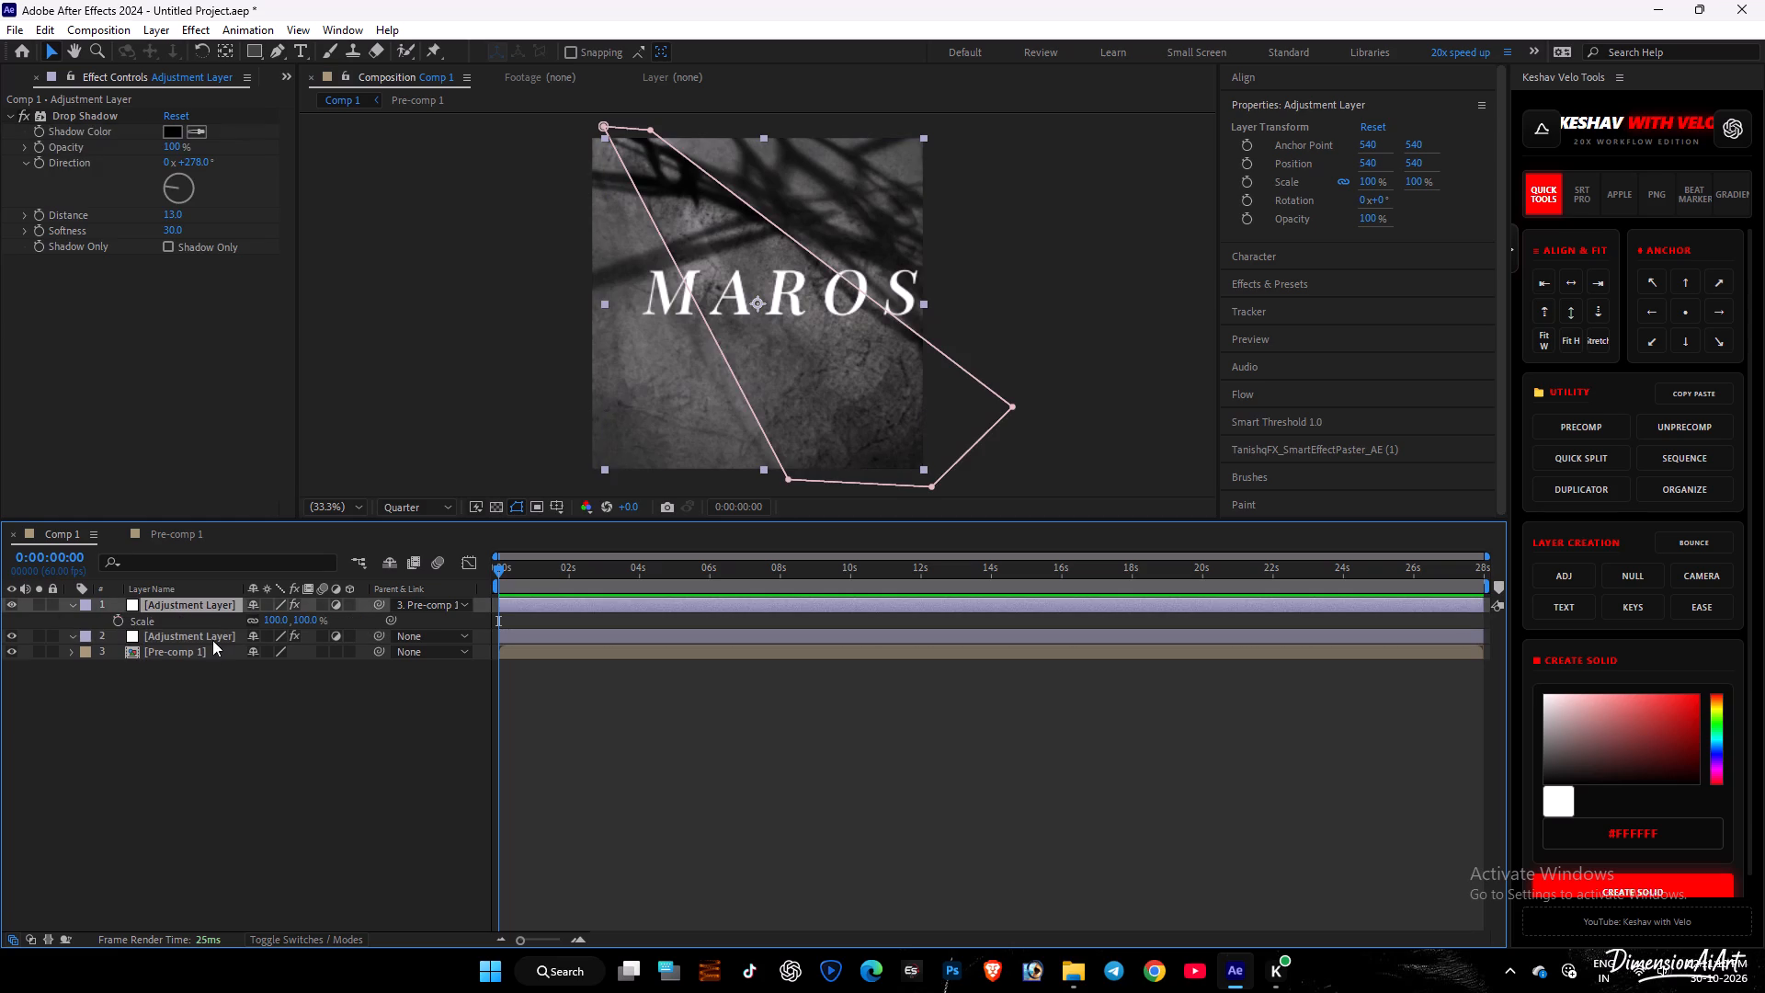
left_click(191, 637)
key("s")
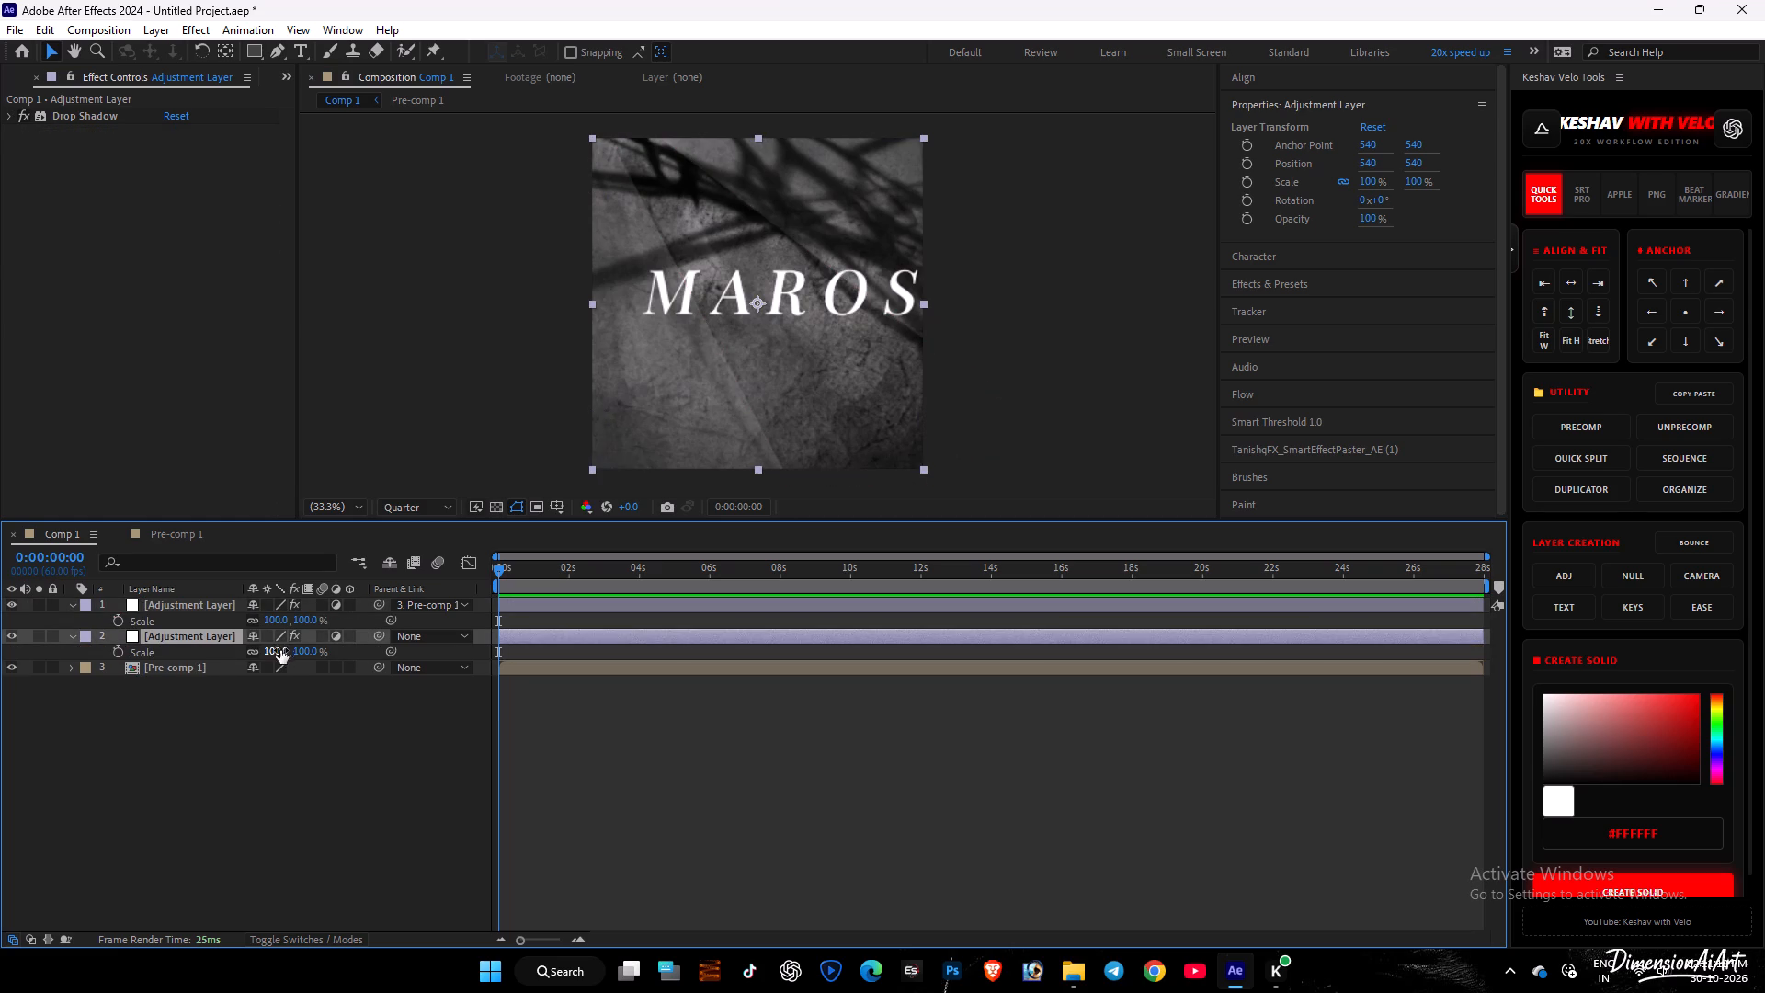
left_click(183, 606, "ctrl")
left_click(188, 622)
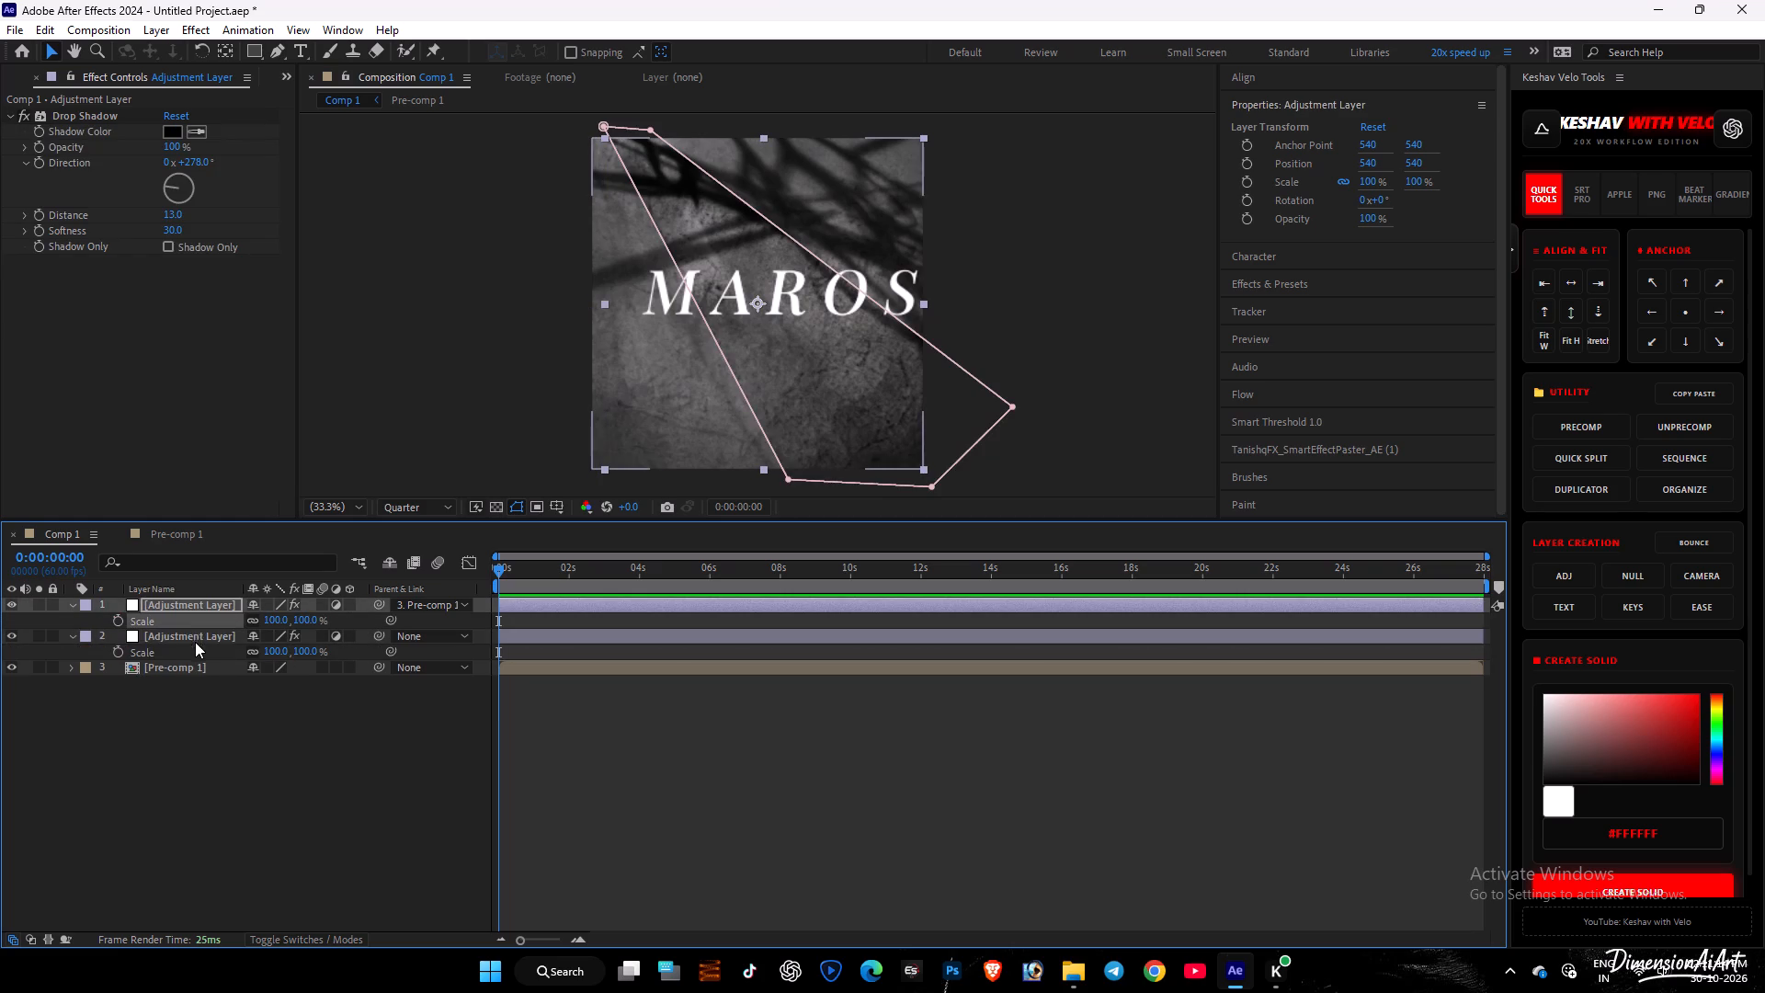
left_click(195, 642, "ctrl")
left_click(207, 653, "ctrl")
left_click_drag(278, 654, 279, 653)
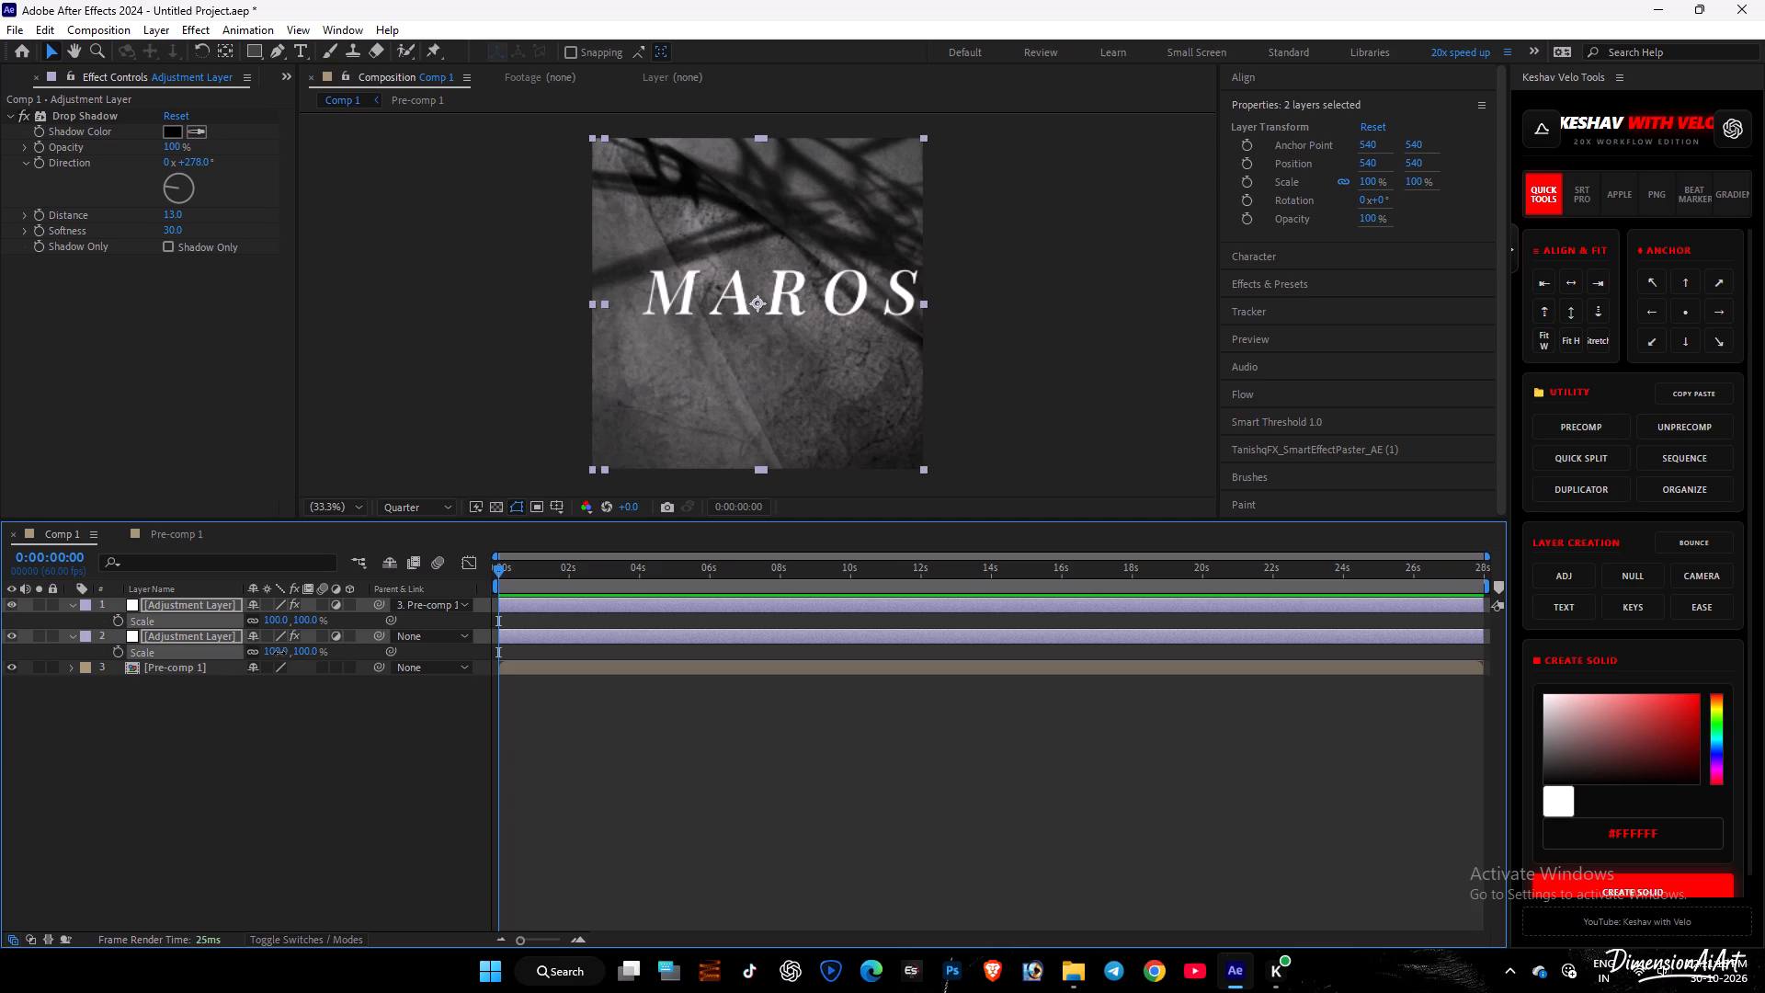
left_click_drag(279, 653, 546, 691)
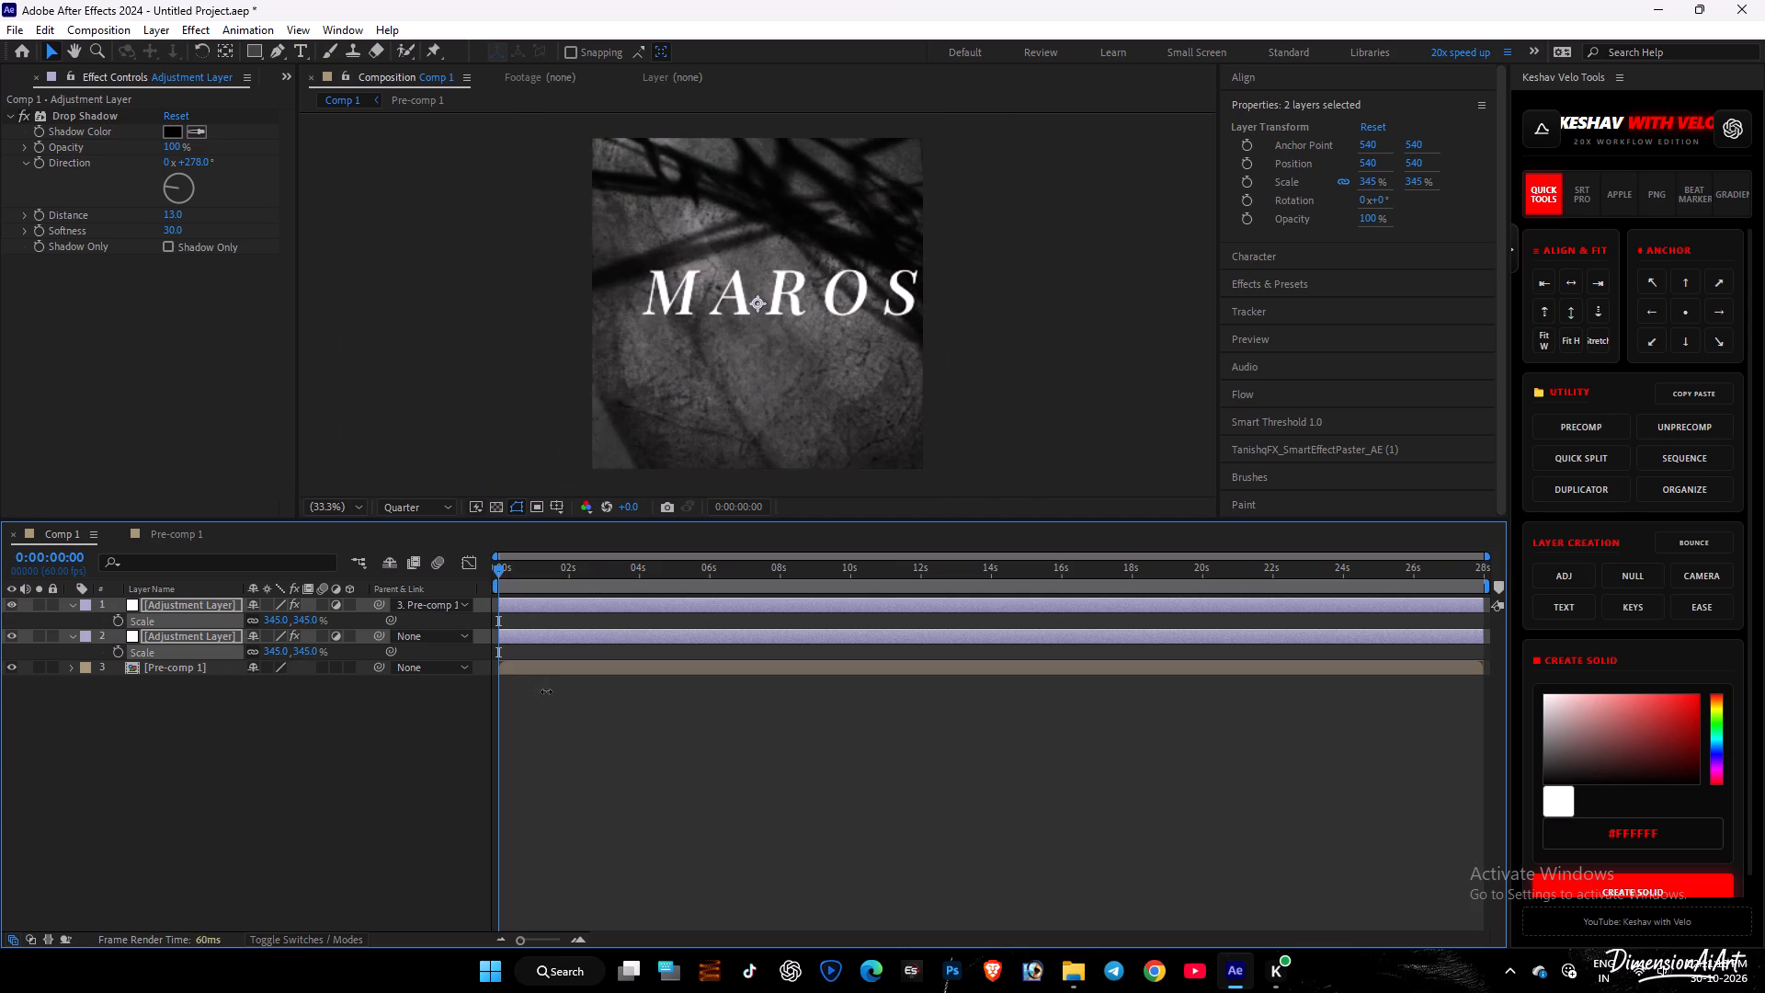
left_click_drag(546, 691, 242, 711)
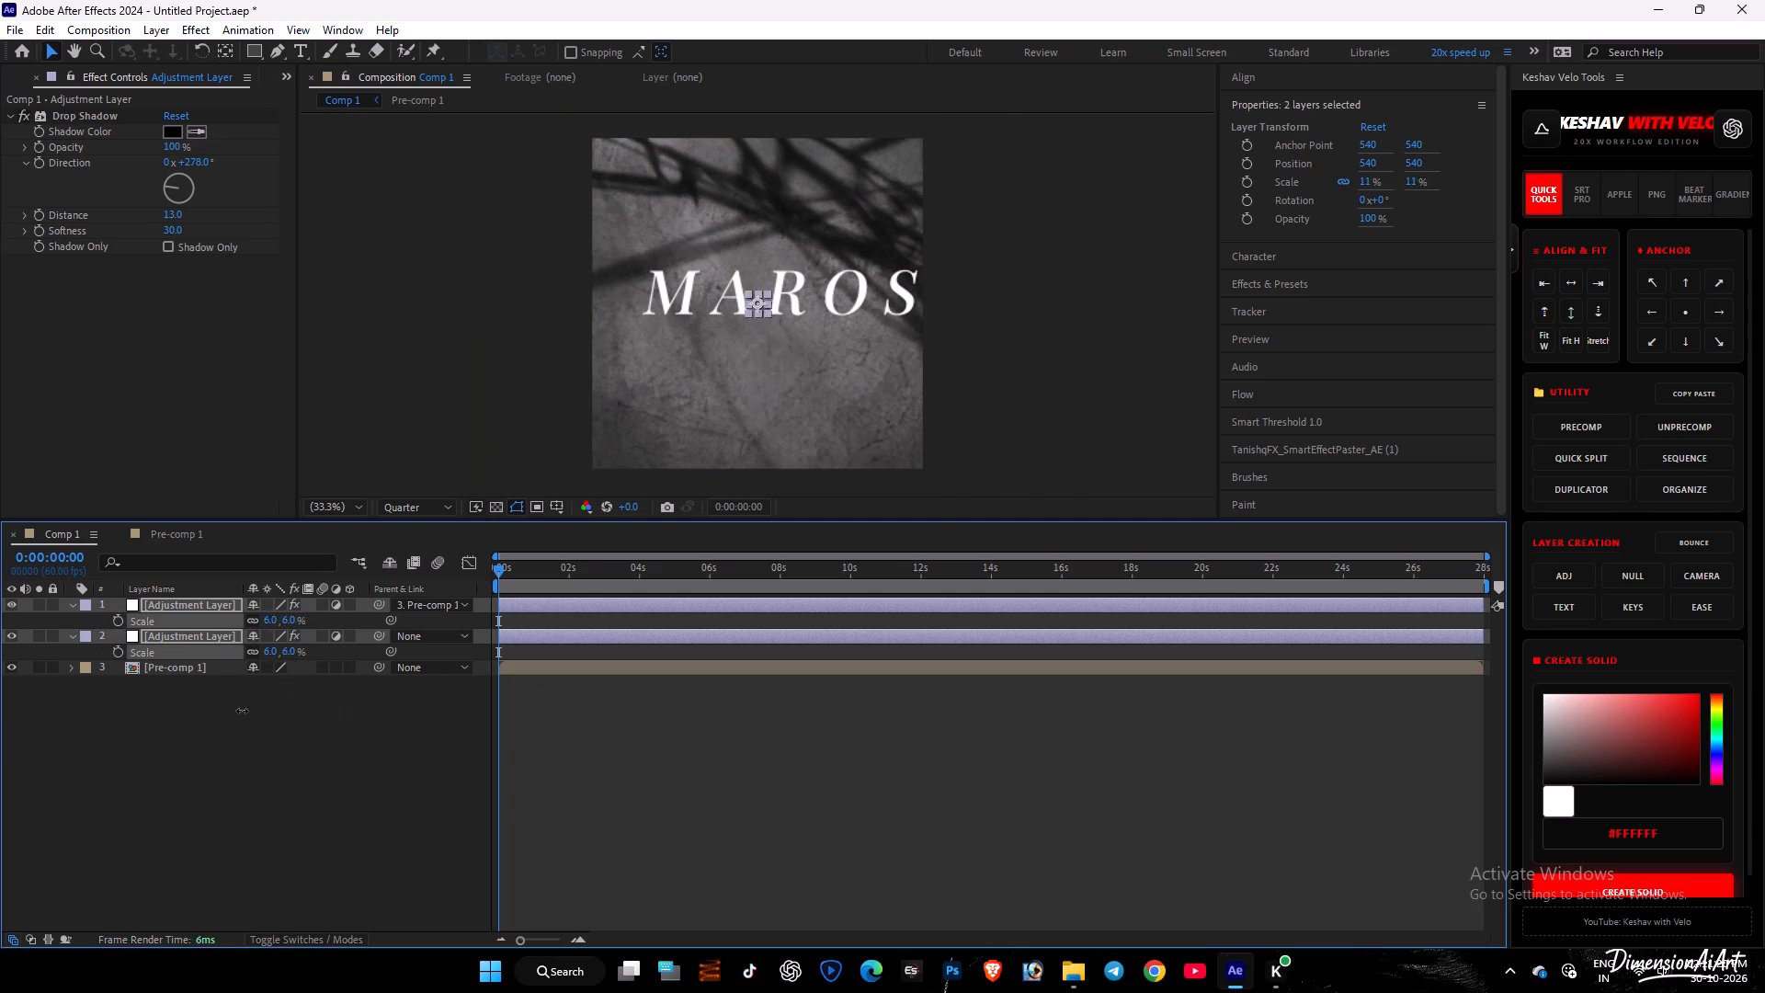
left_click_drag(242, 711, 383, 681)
Undo the scale, mask and parenting edits back to before the title text and images were pre-composed.
key("ctrl+z")
key("ctrl+z")
key("ctrl+z")
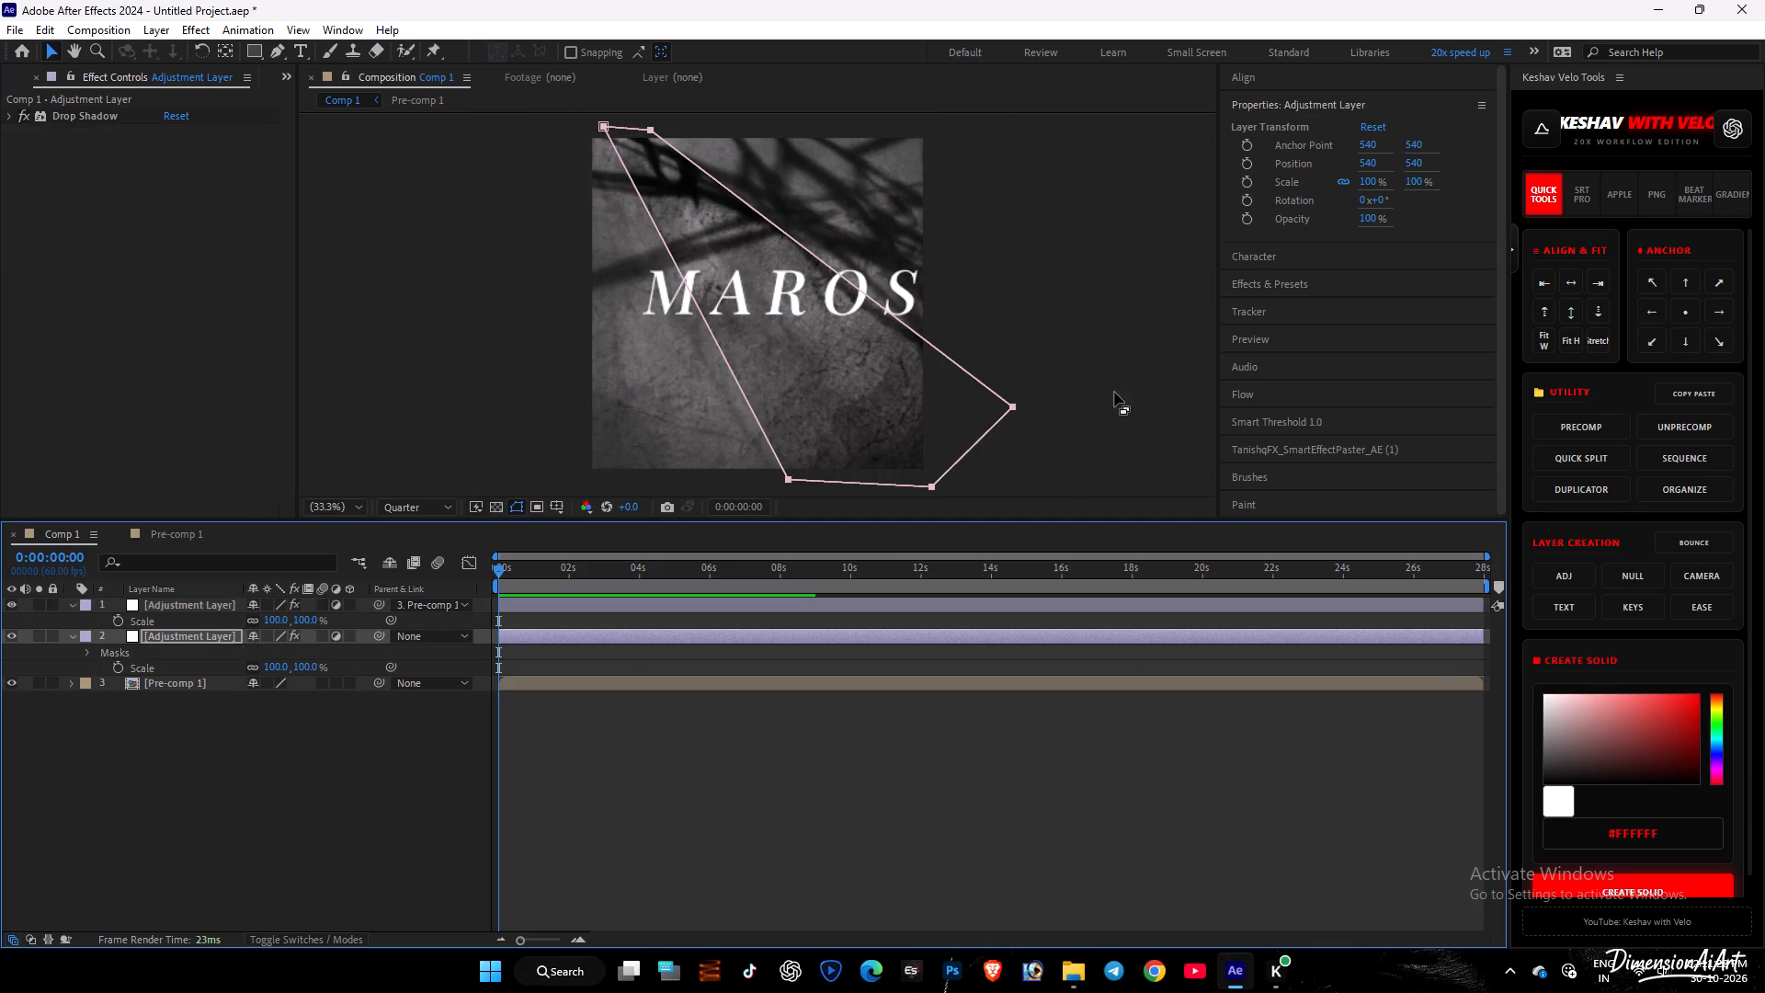
key("ctrl+z")
key("ctrl+z")
key("ctrl+z")
key("ctrl+z")
key("ctrl+z")
key("ctrl+z")
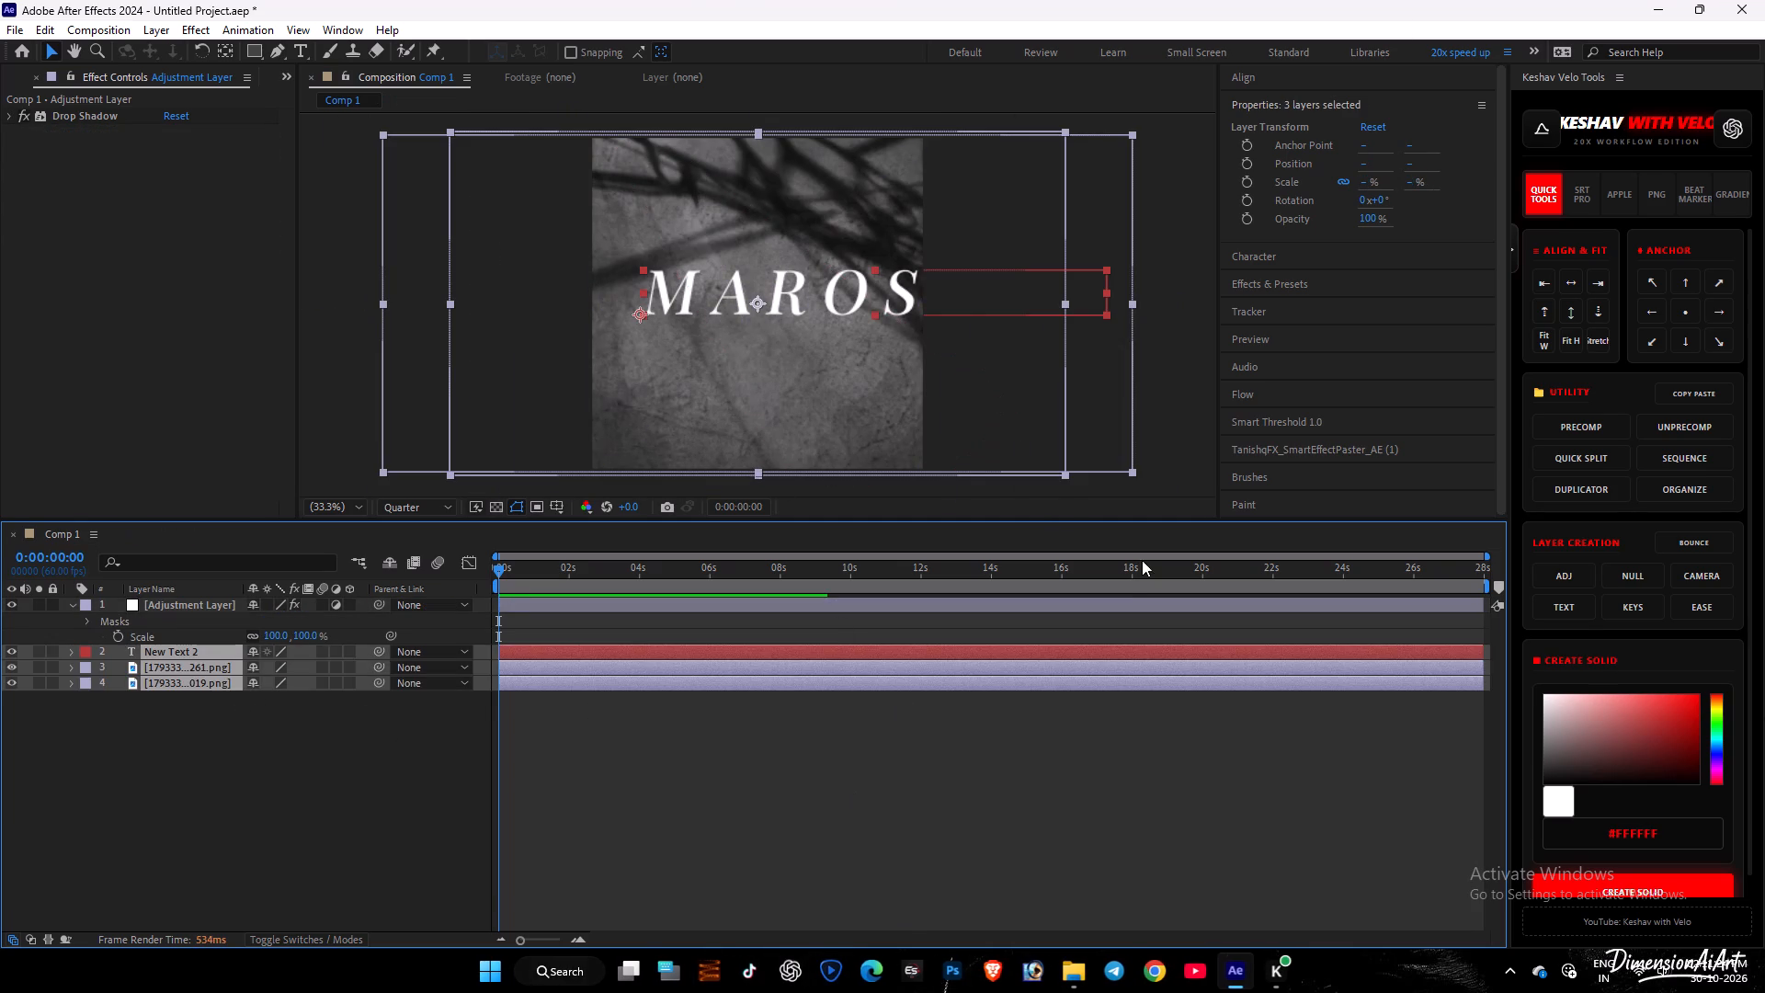
Select all the text of the MAROS title layer and set its tracking to 100.
left_click(353, 788)
double_click(188, 647)
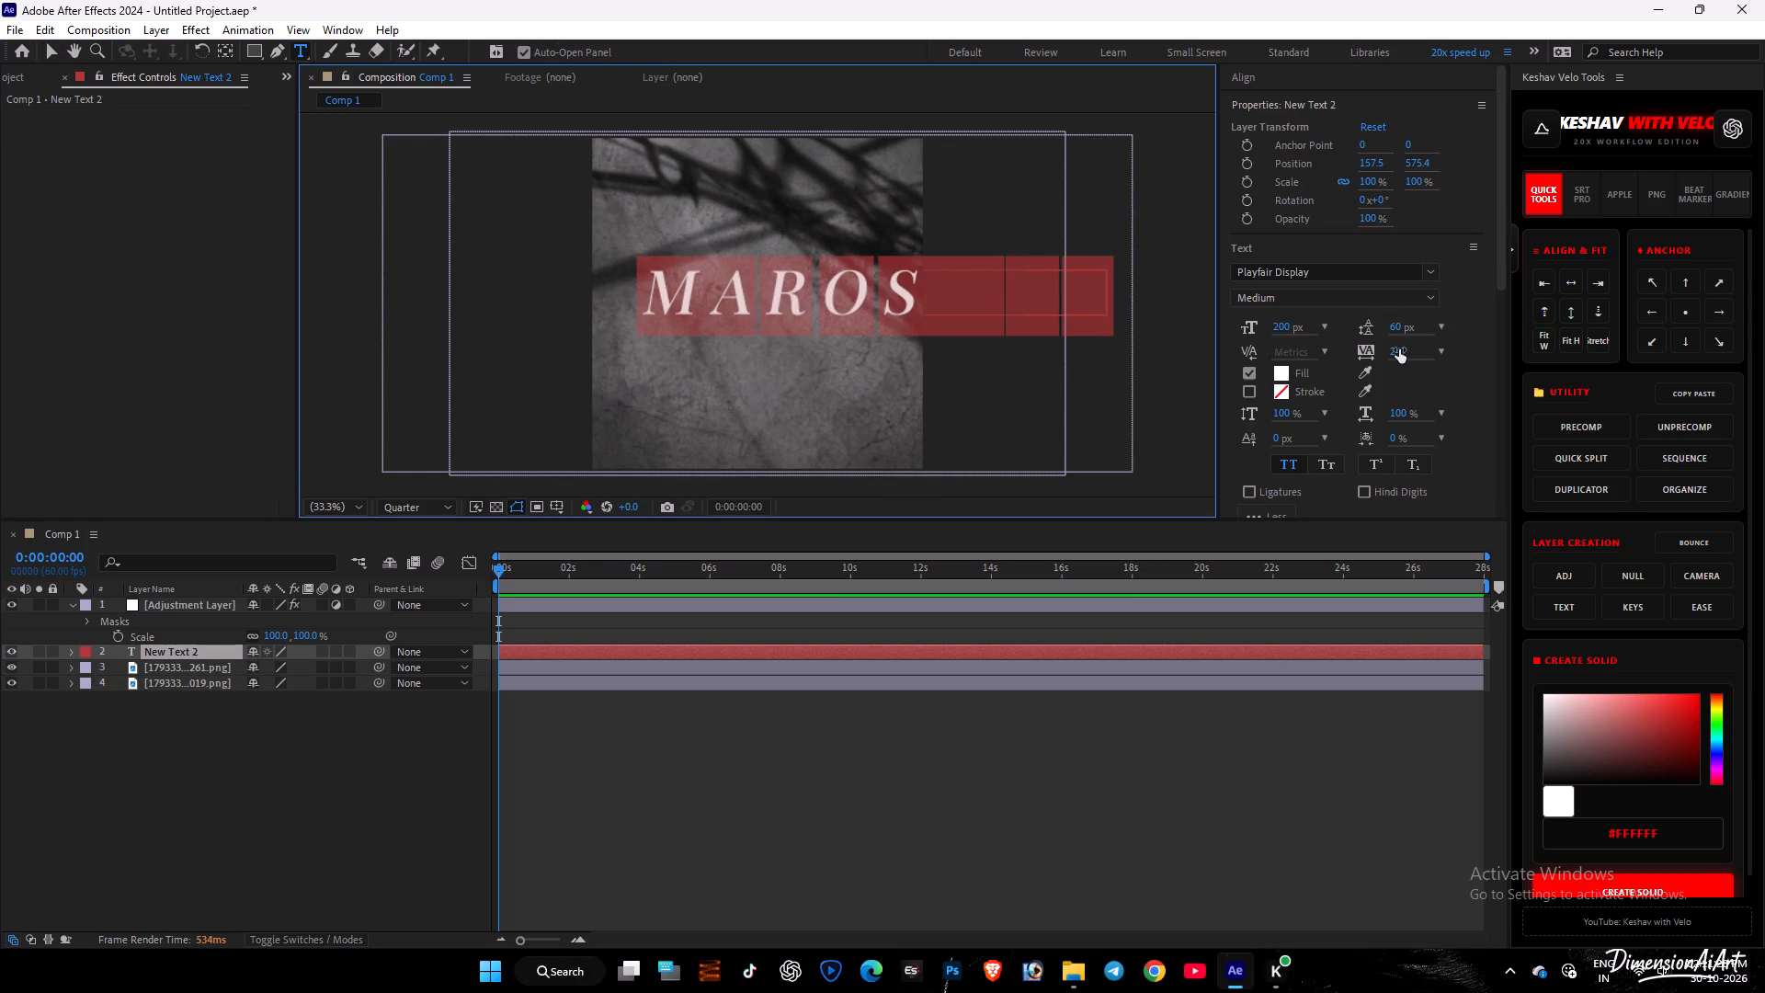
left_click(1399, 349)
type("100")
key("Return")
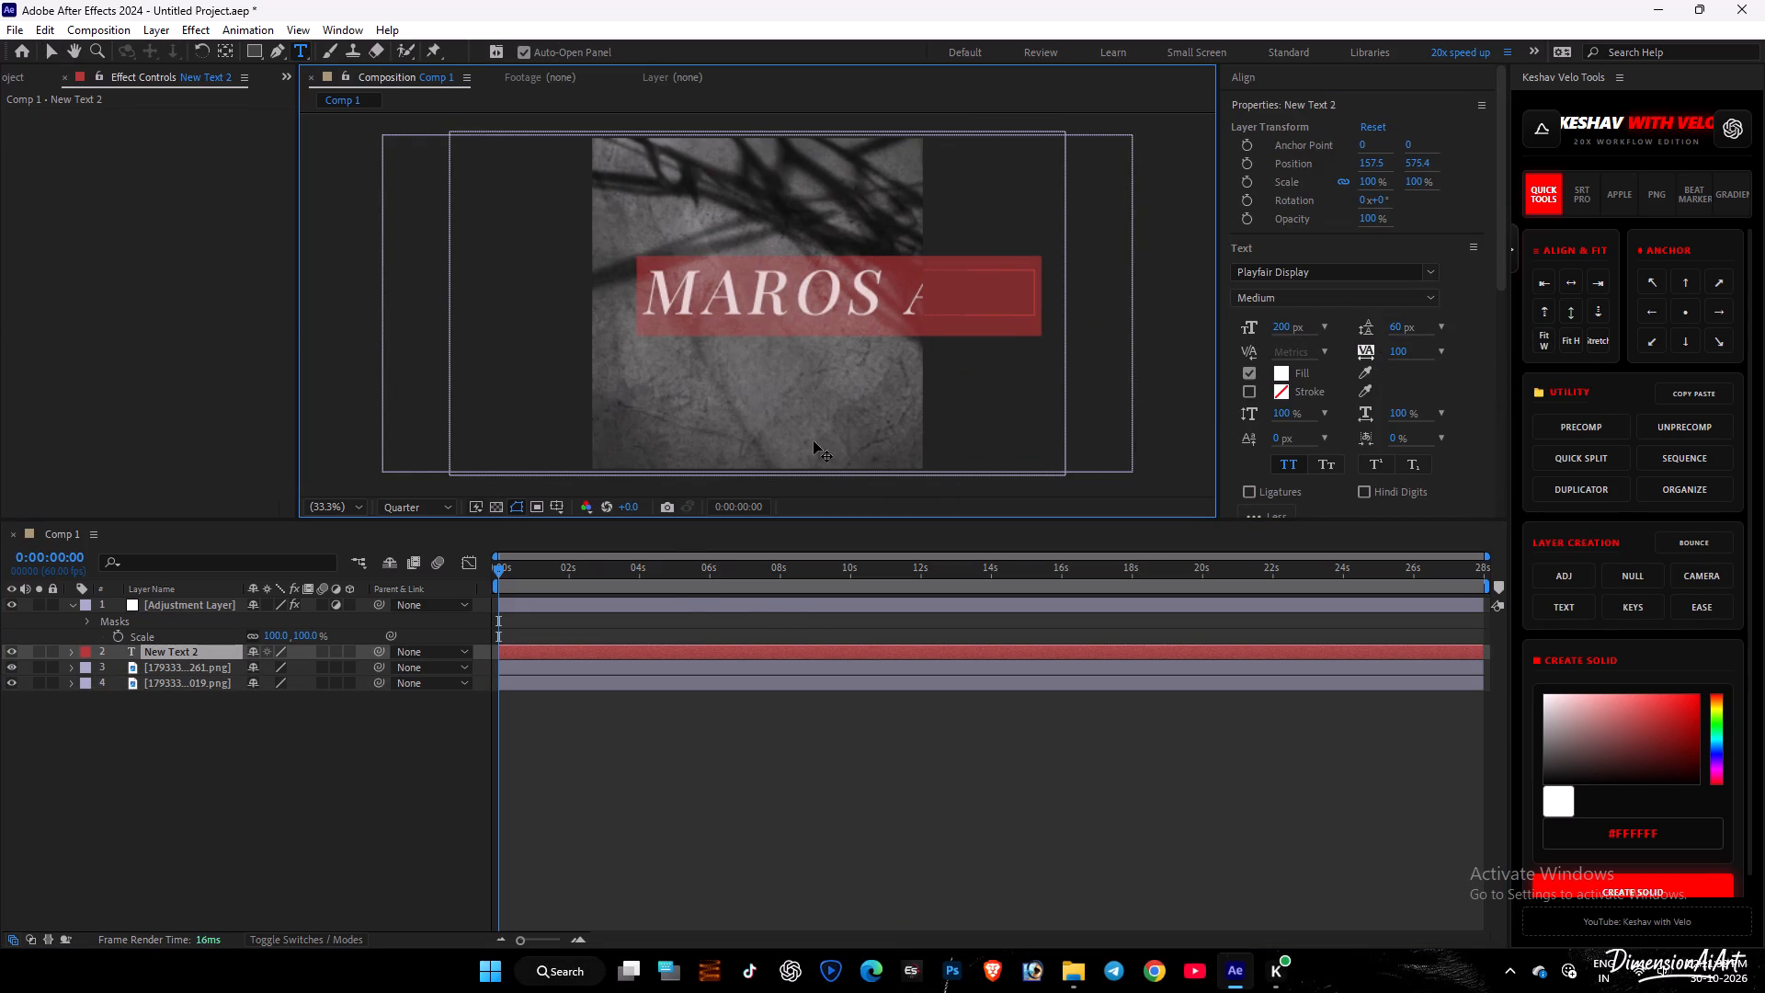
Search the fonts for "por" and apply Portia Regular to the title text.
left_click(1297, 277)
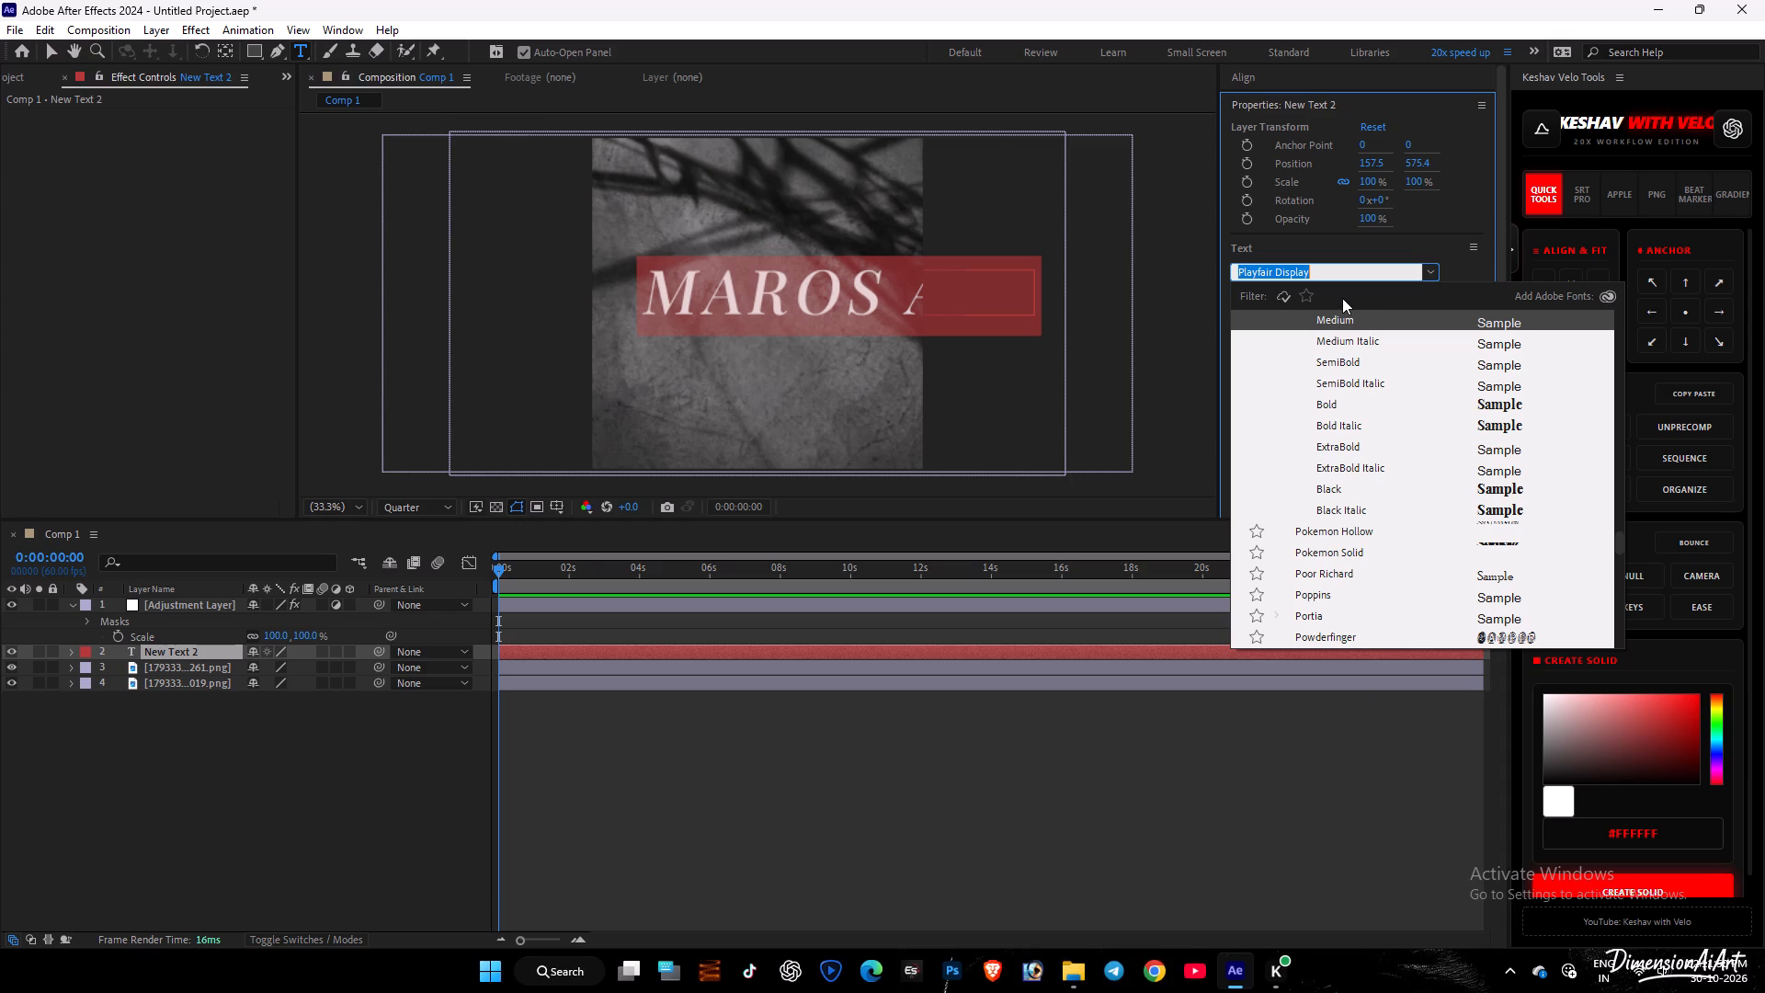
type("por")
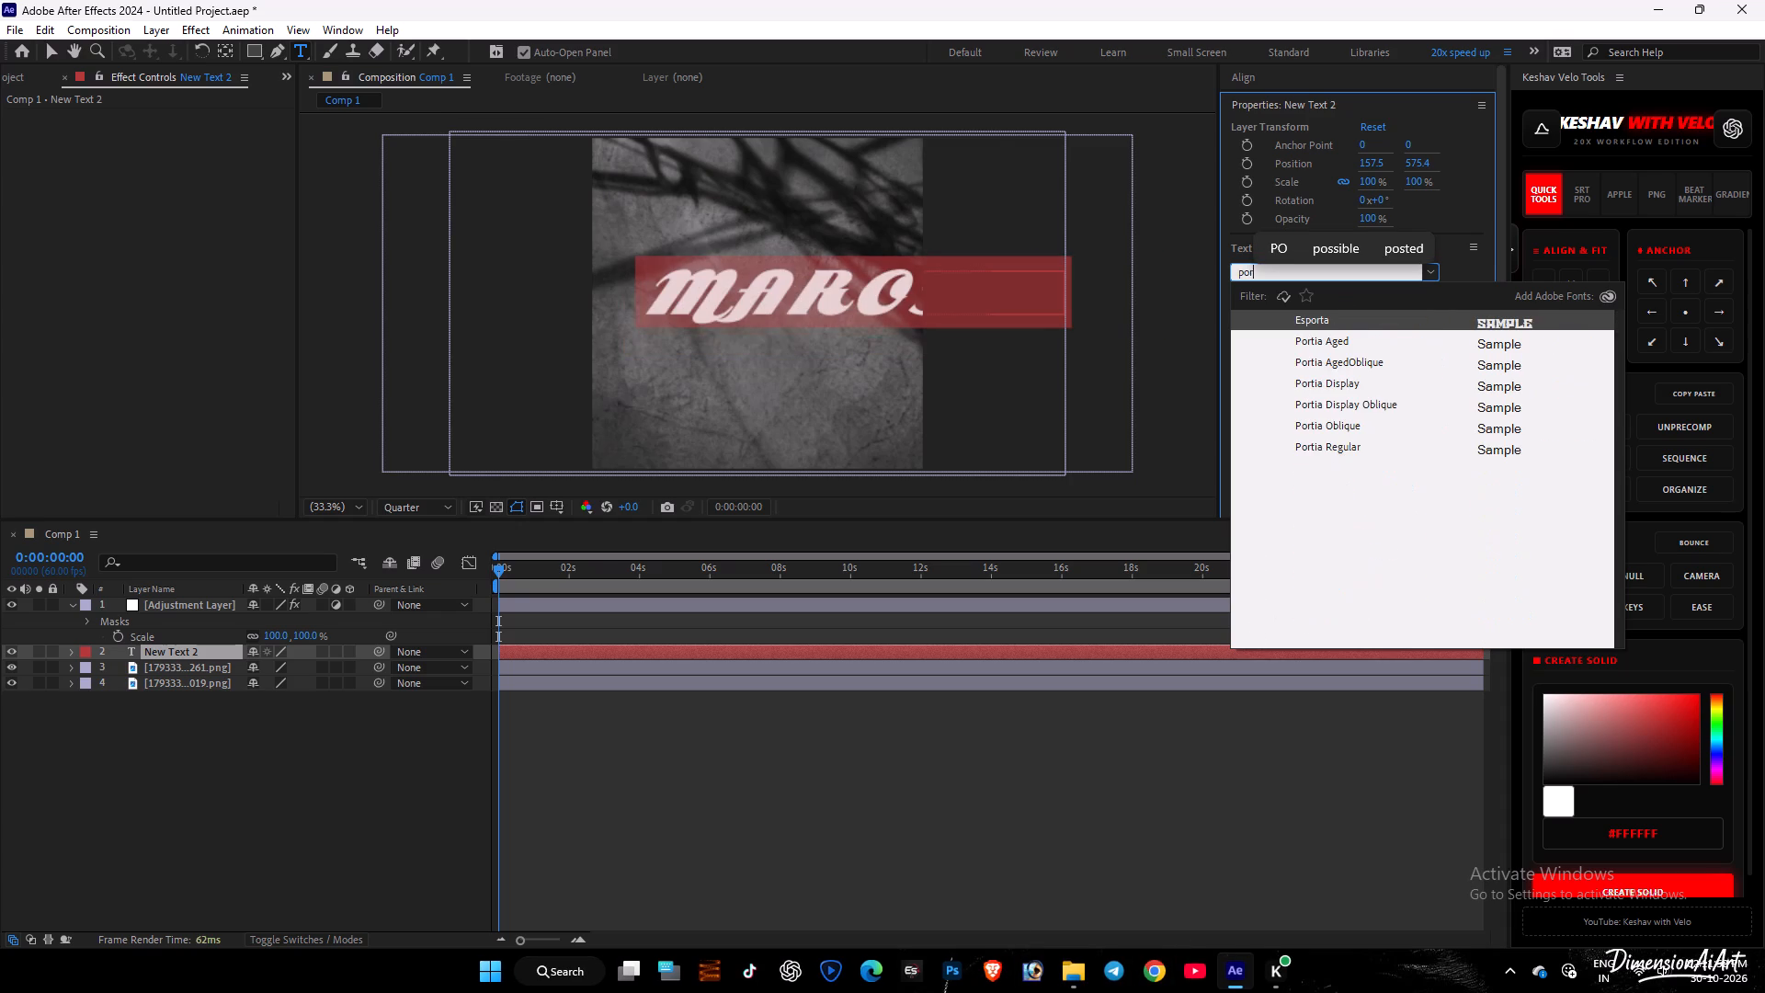
left_click(1373, 447)
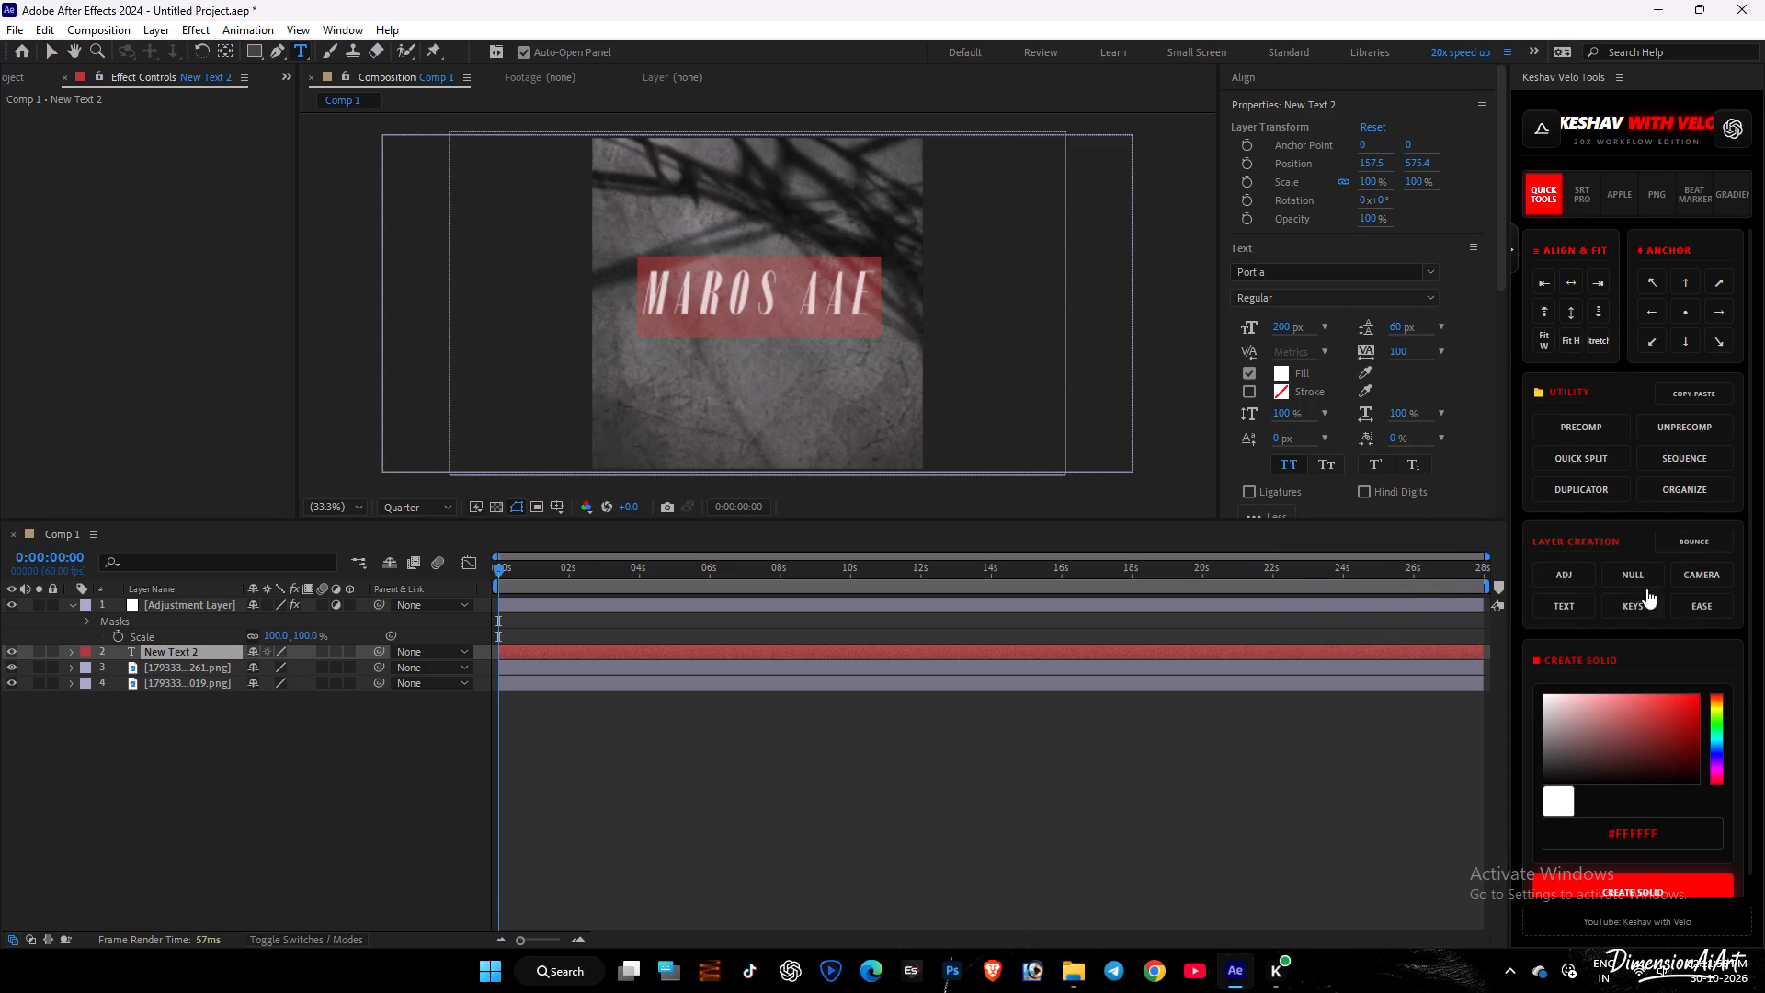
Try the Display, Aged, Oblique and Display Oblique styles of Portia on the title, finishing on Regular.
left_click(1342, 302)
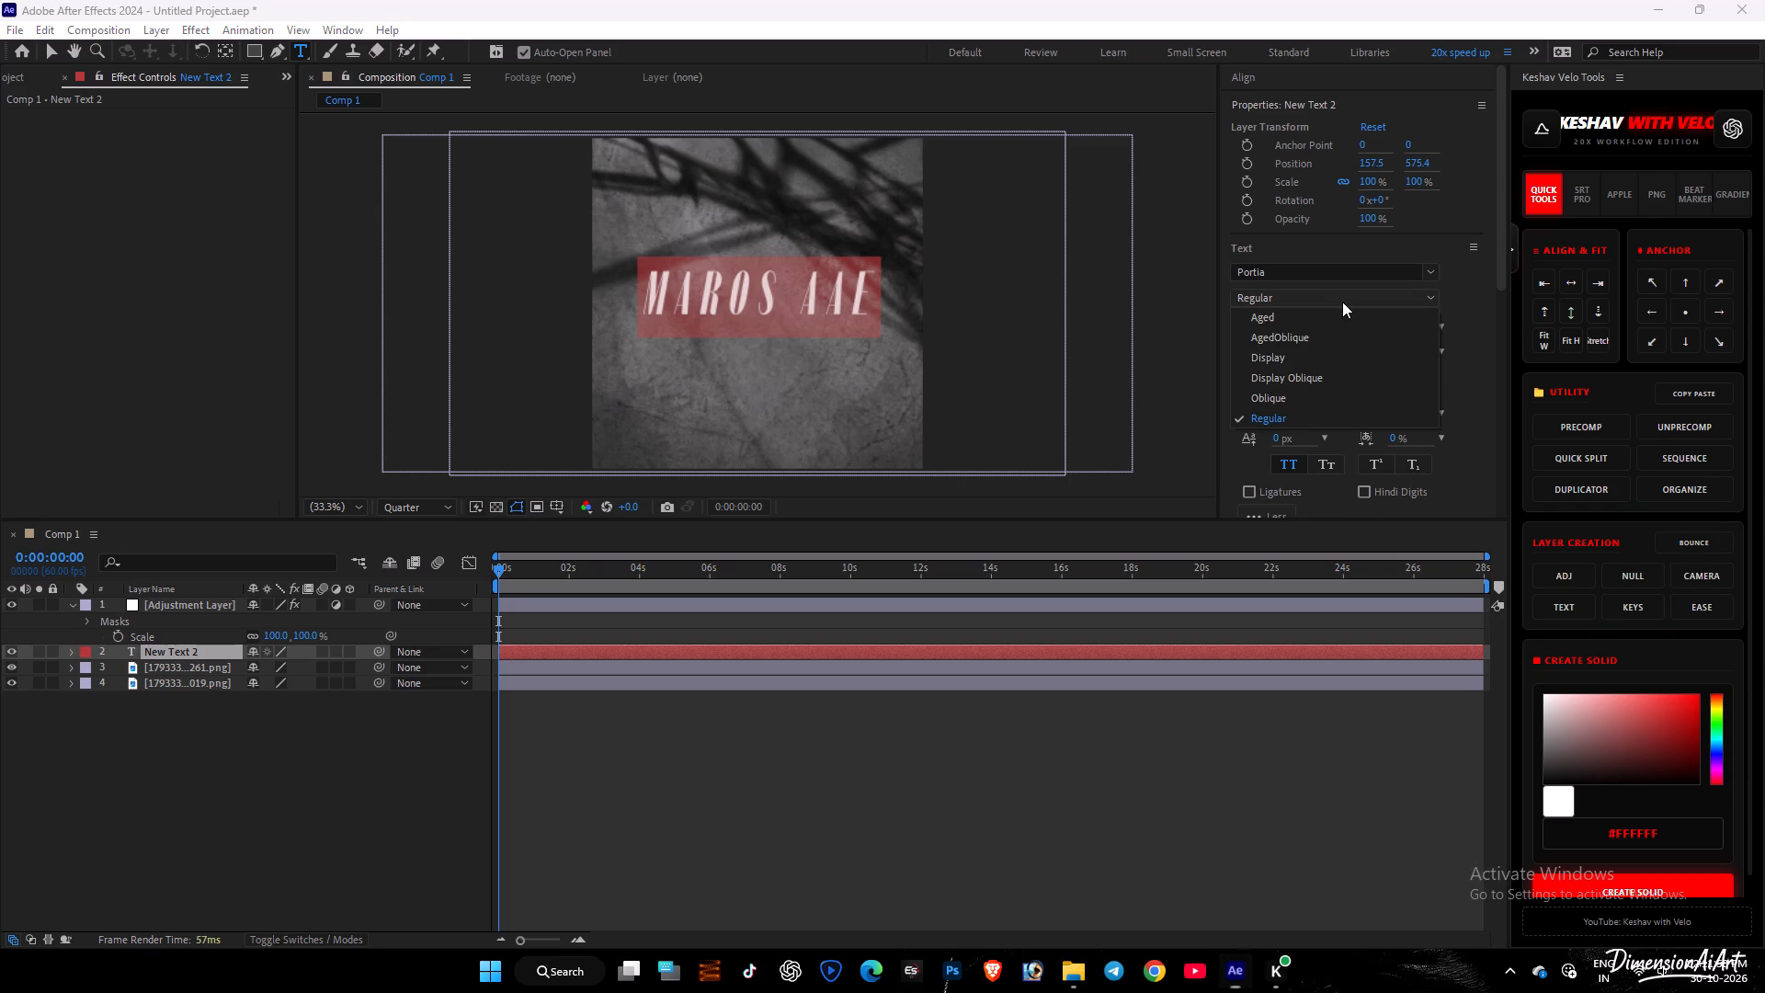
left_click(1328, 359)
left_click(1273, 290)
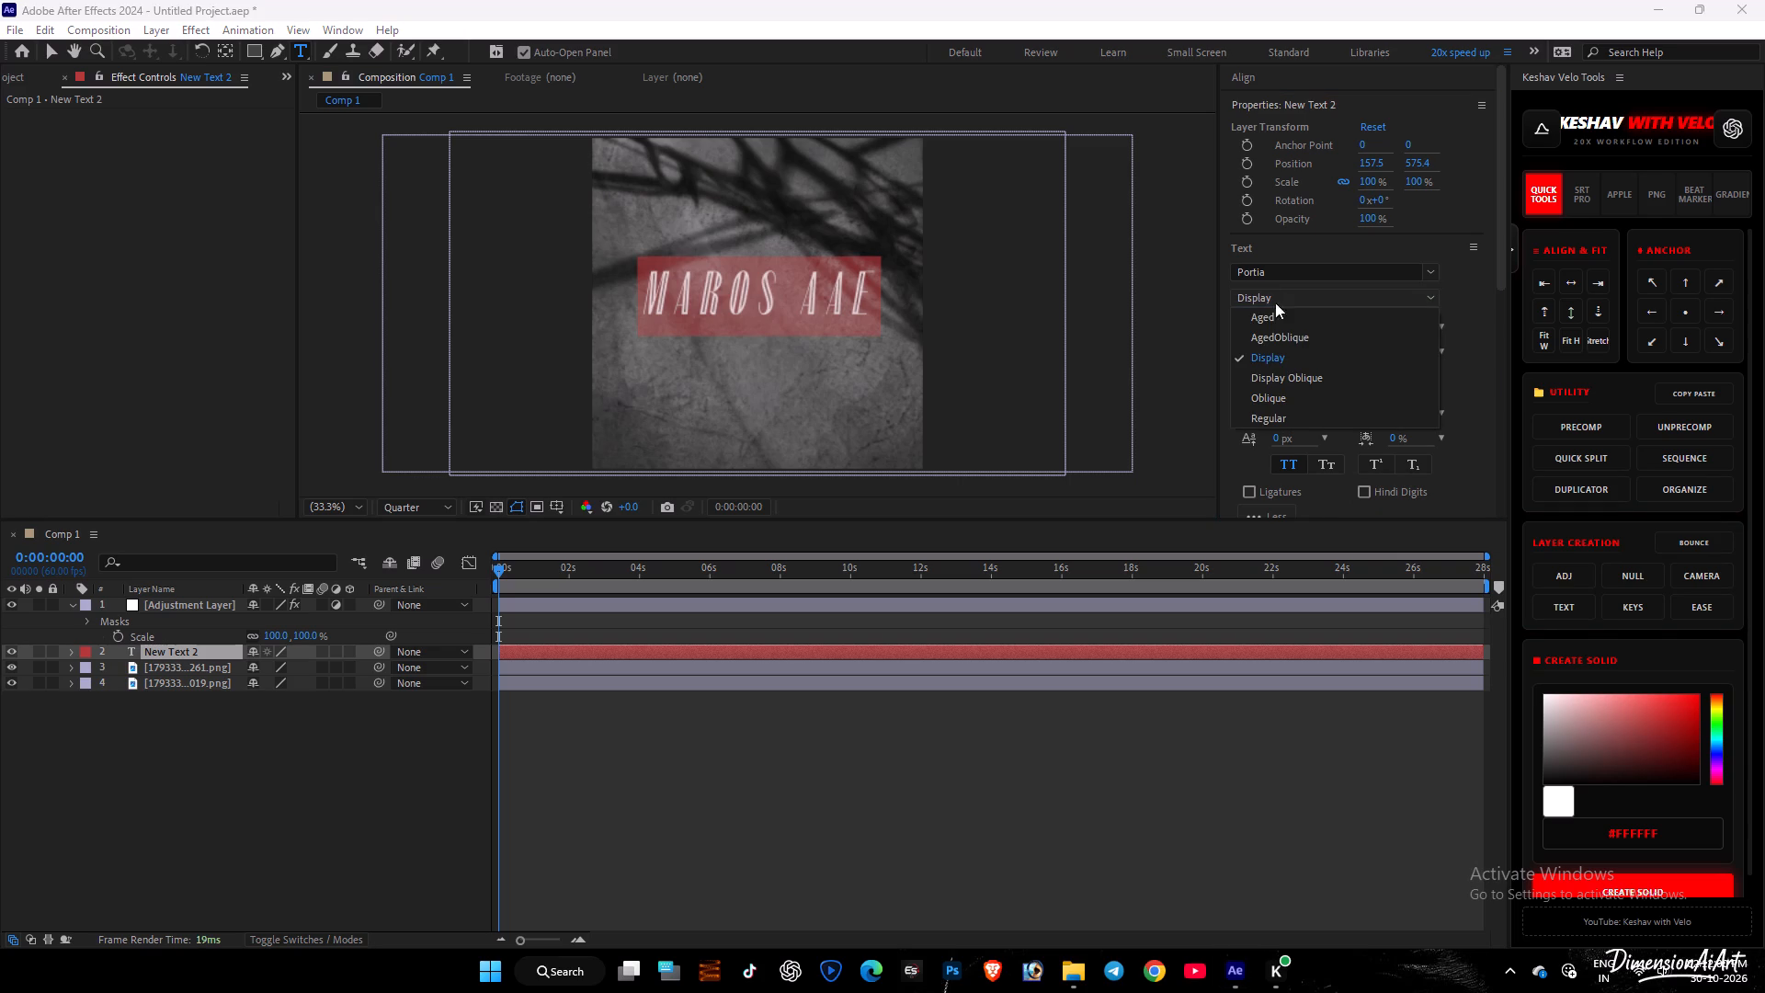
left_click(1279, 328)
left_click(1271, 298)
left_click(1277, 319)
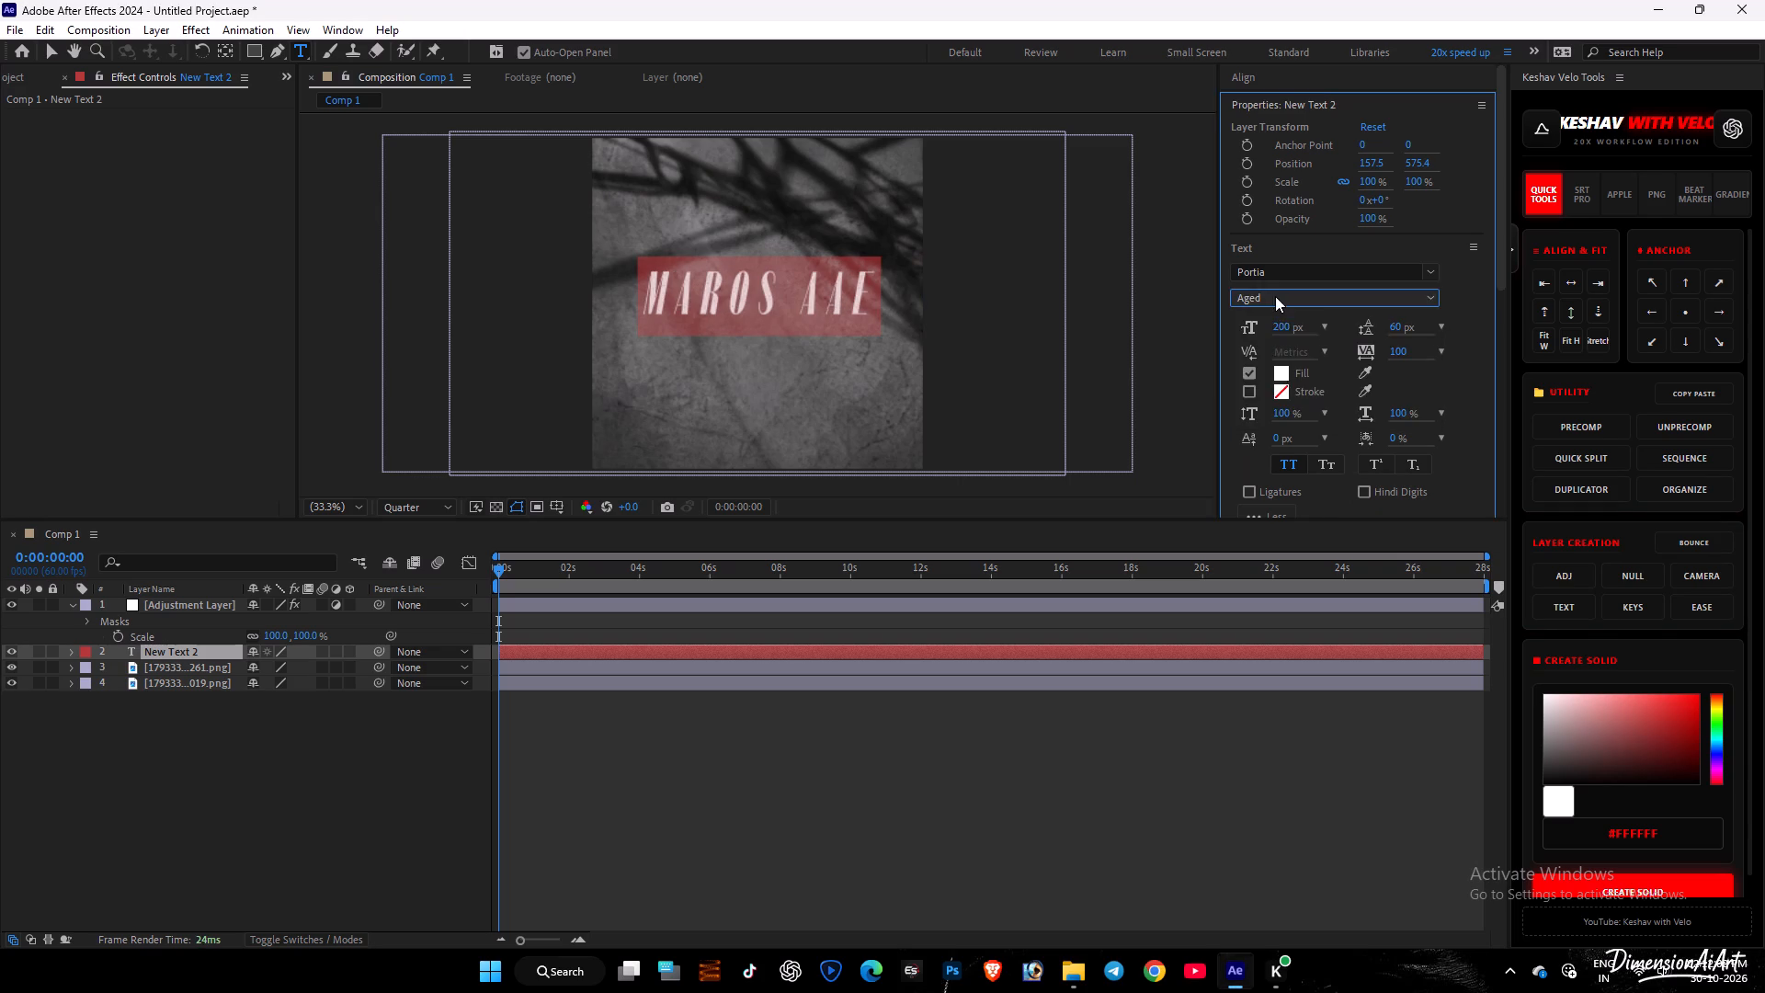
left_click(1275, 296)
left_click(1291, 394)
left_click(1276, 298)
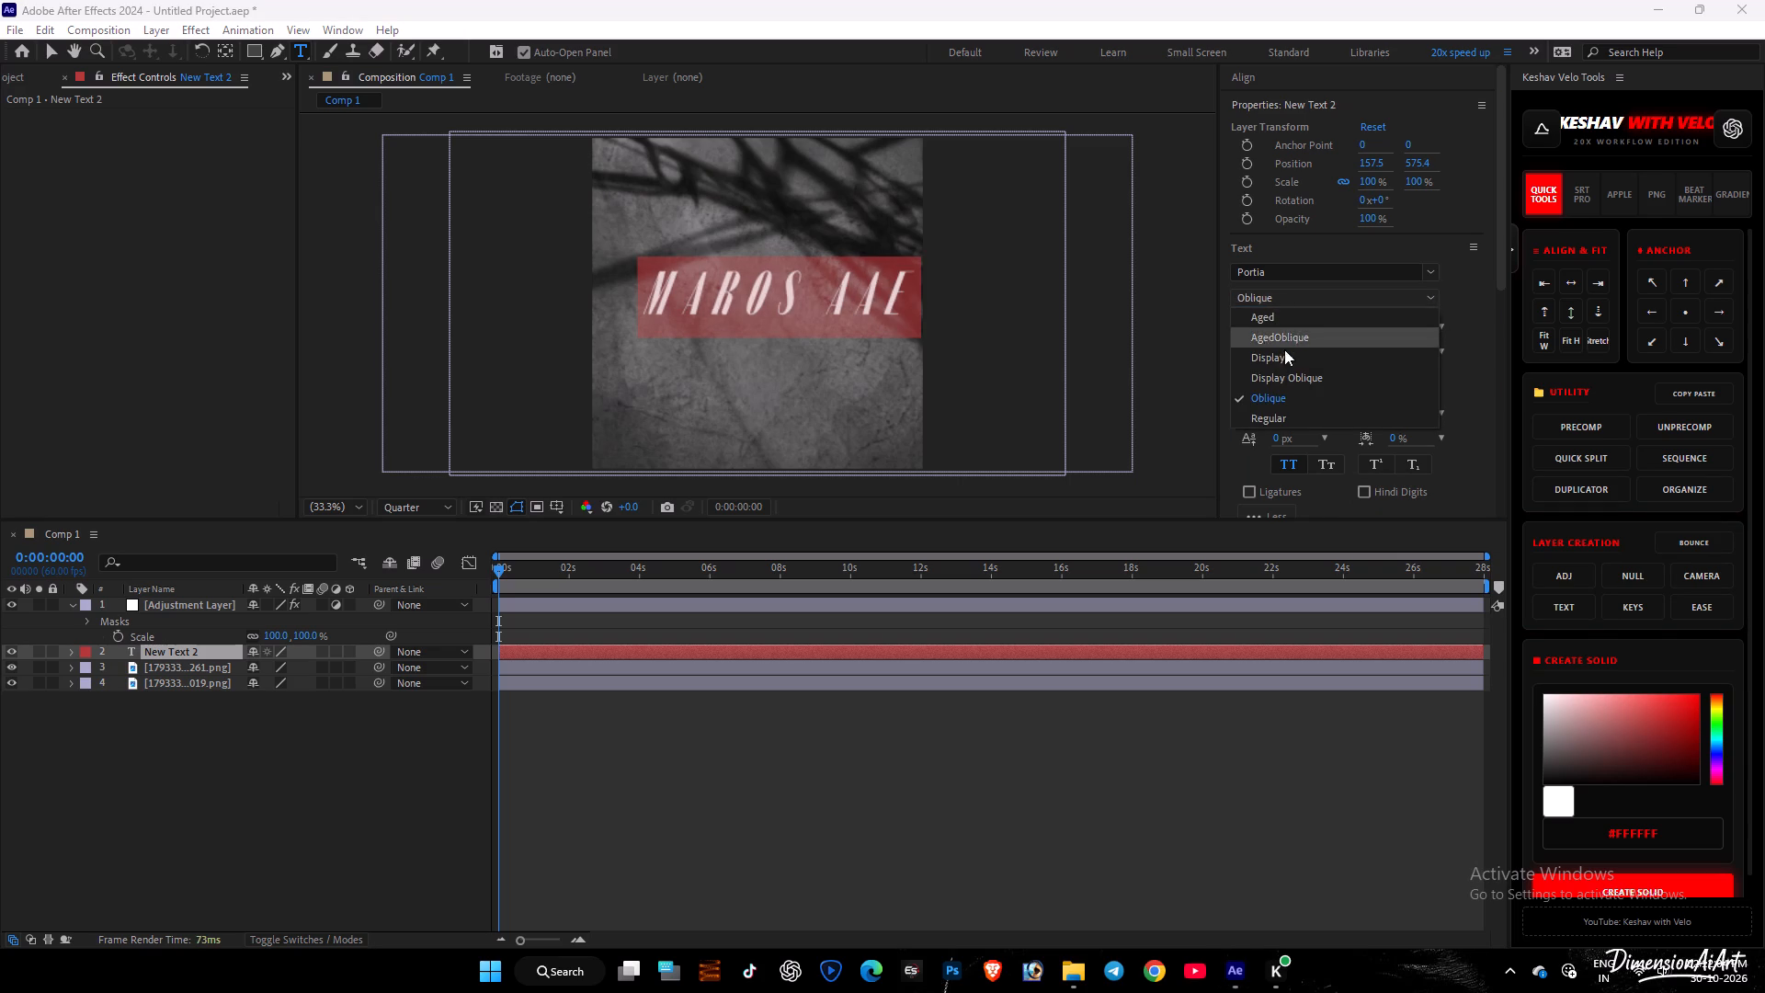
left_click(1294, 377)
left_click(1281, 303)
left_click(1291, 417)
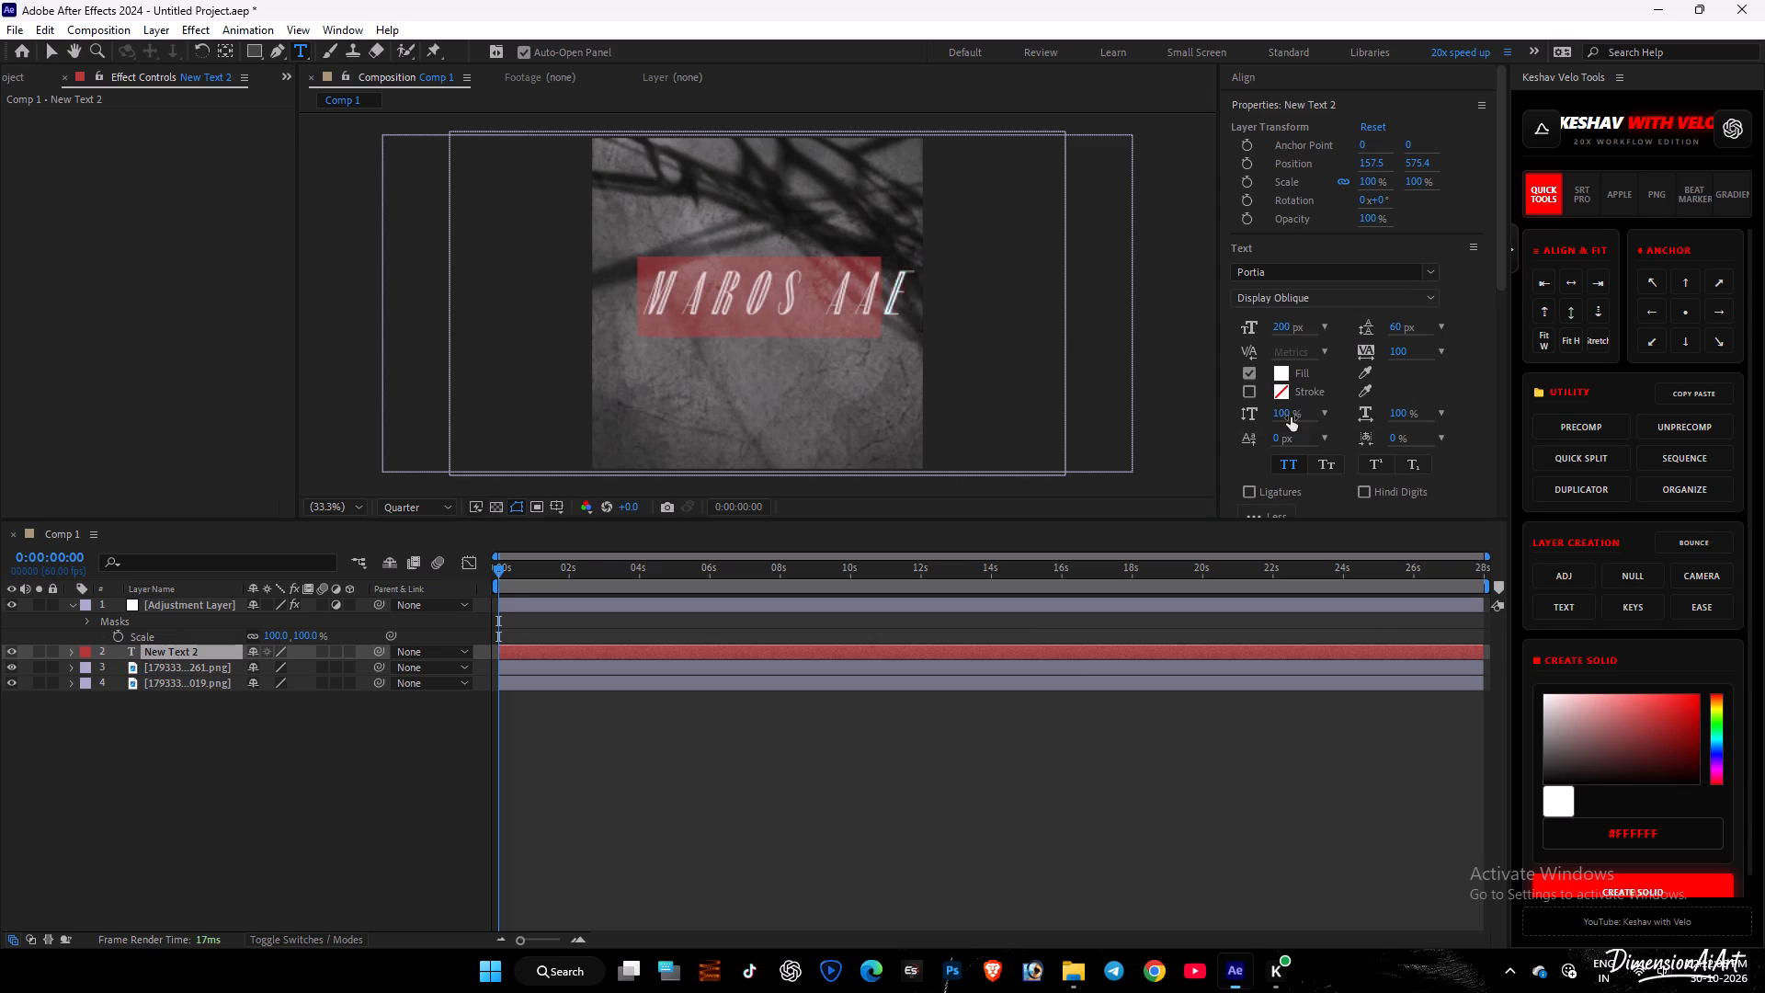
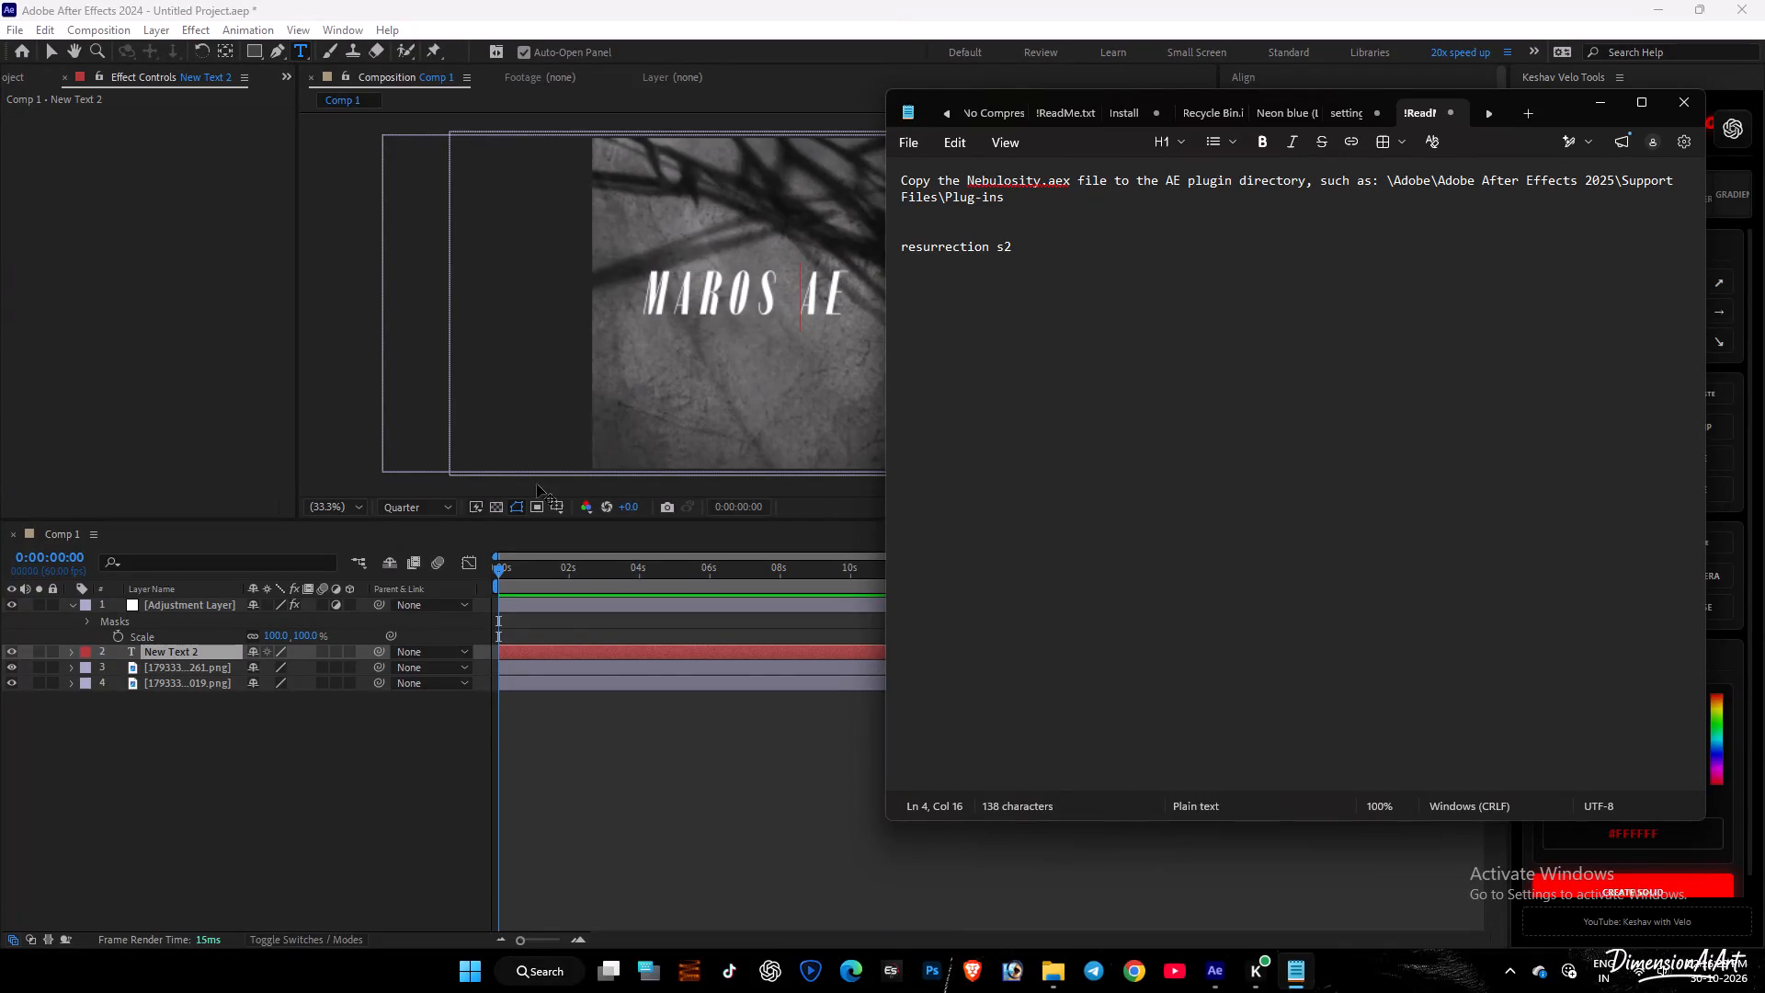
Switch from the Notepad notes back to the After Effects timeline and deselect the title text layer.
left_click(574, 763)
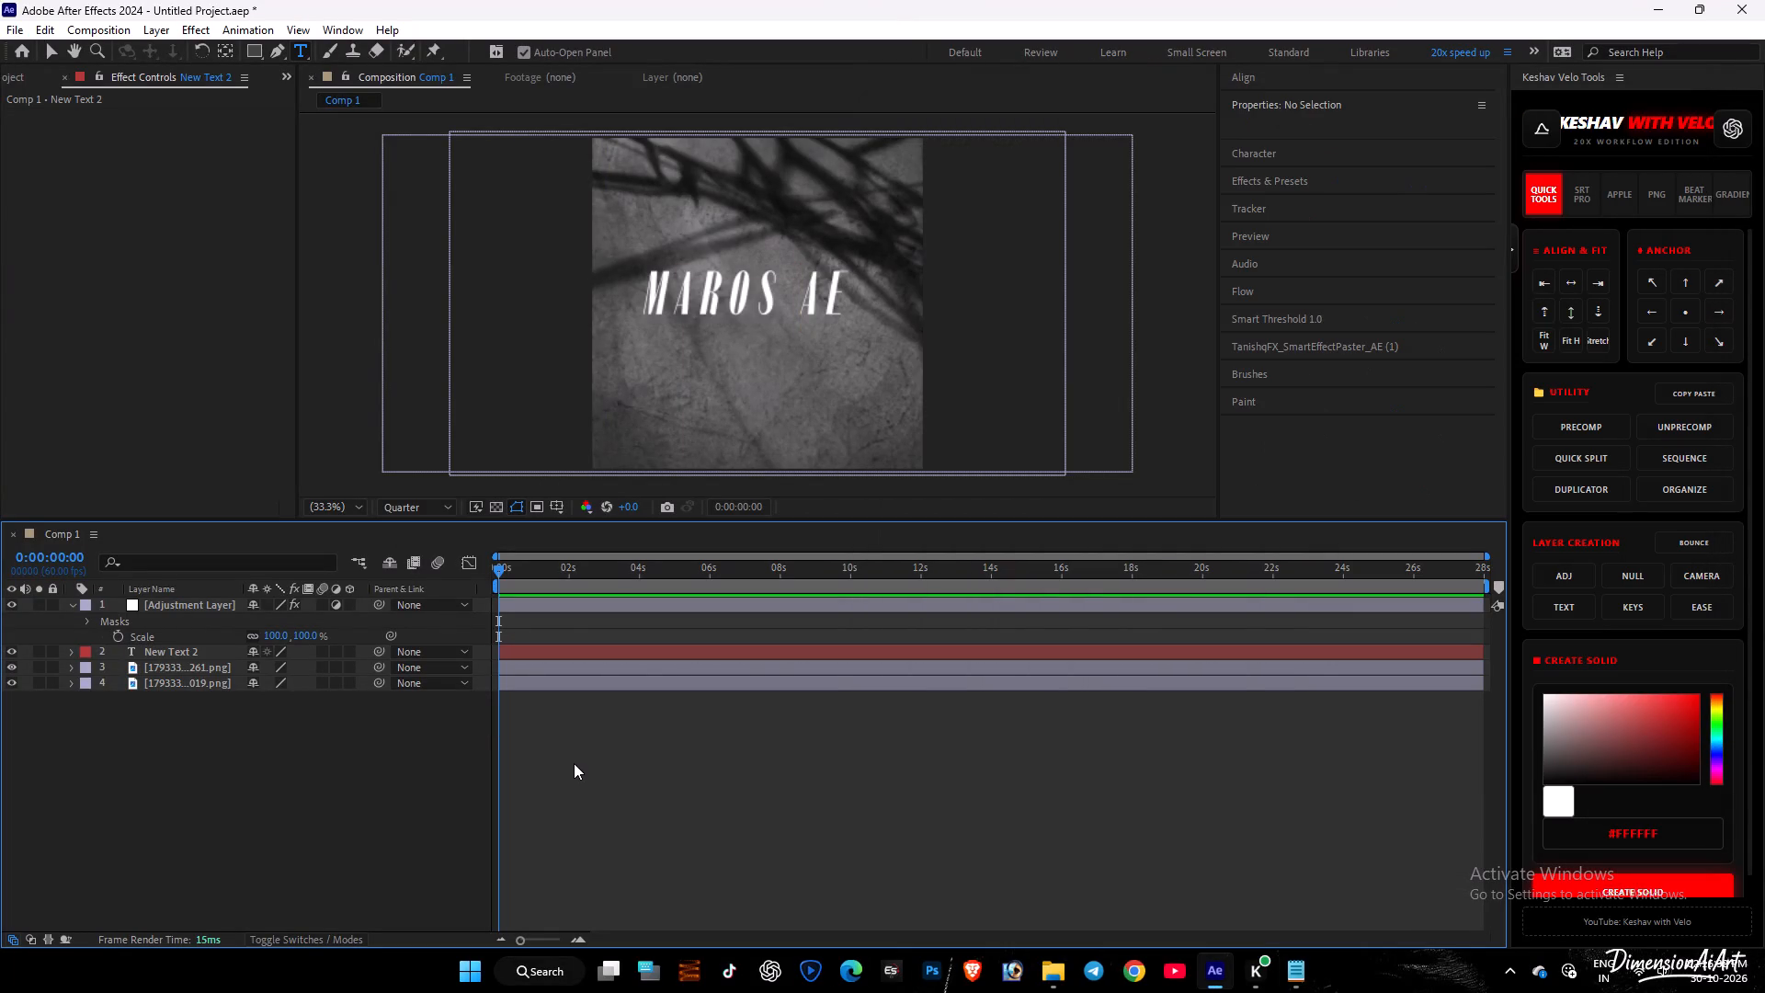
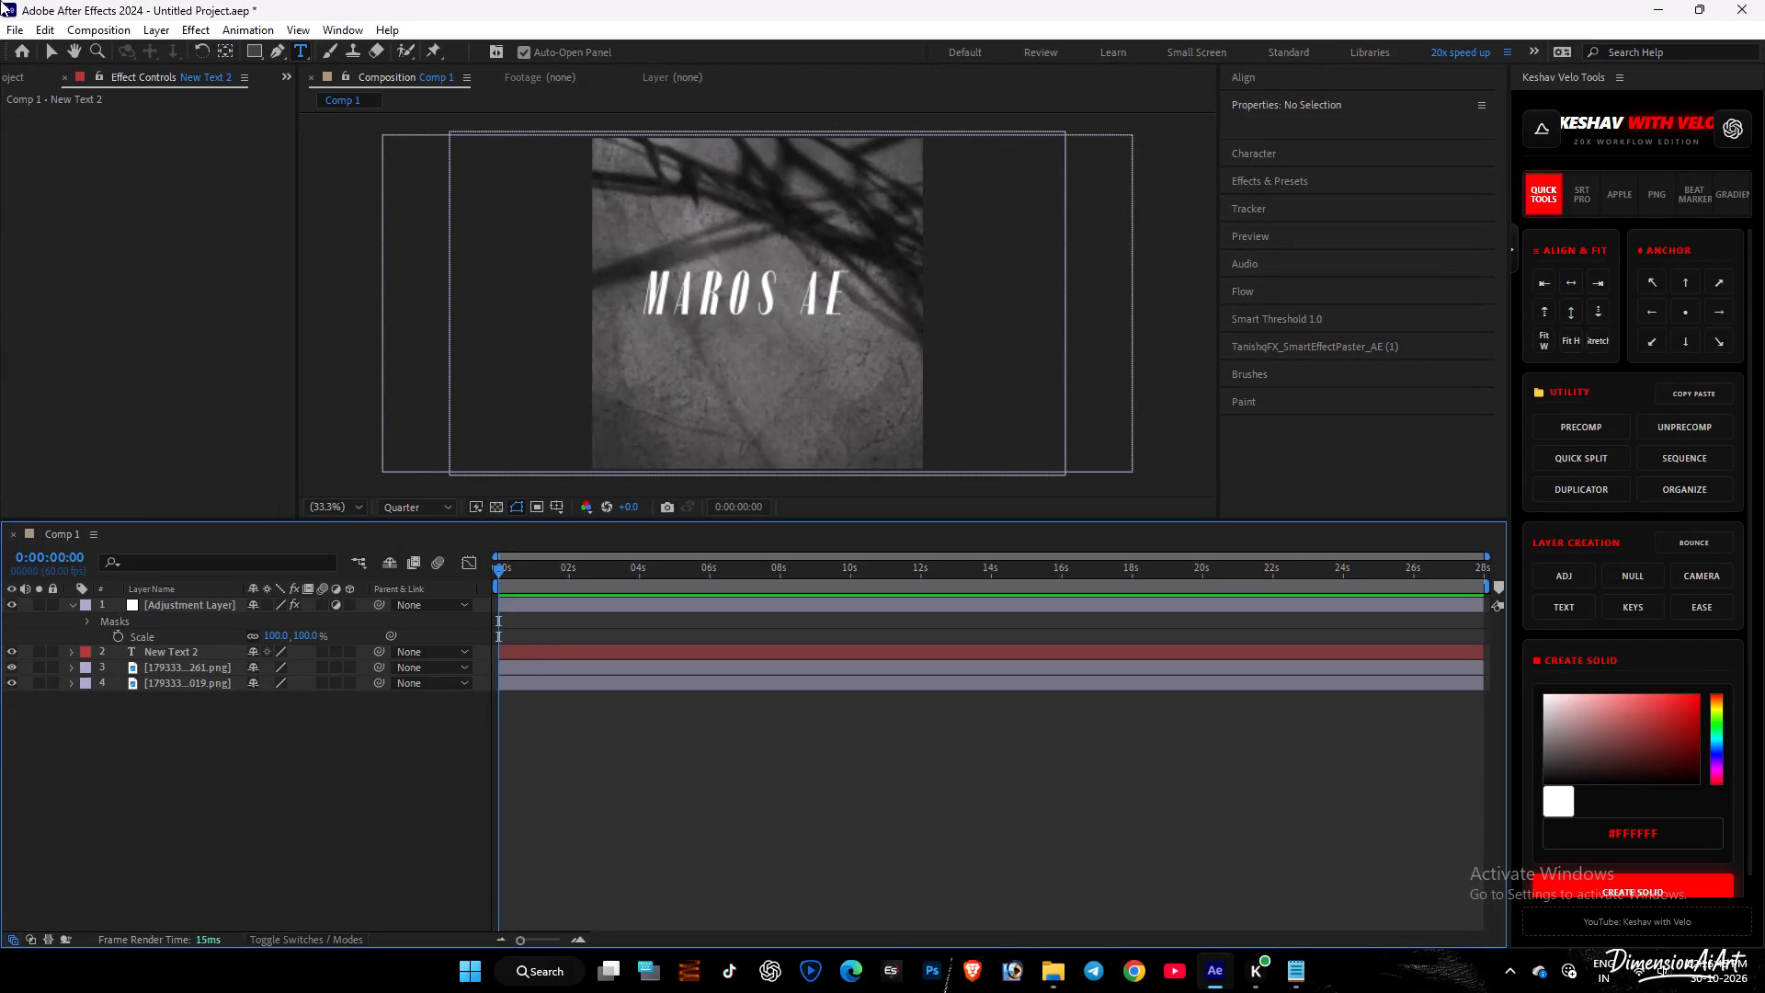
Add a double quotation mark before and after the MAROS AE title text.
double_click(510, 655)
left_click(643, 296)
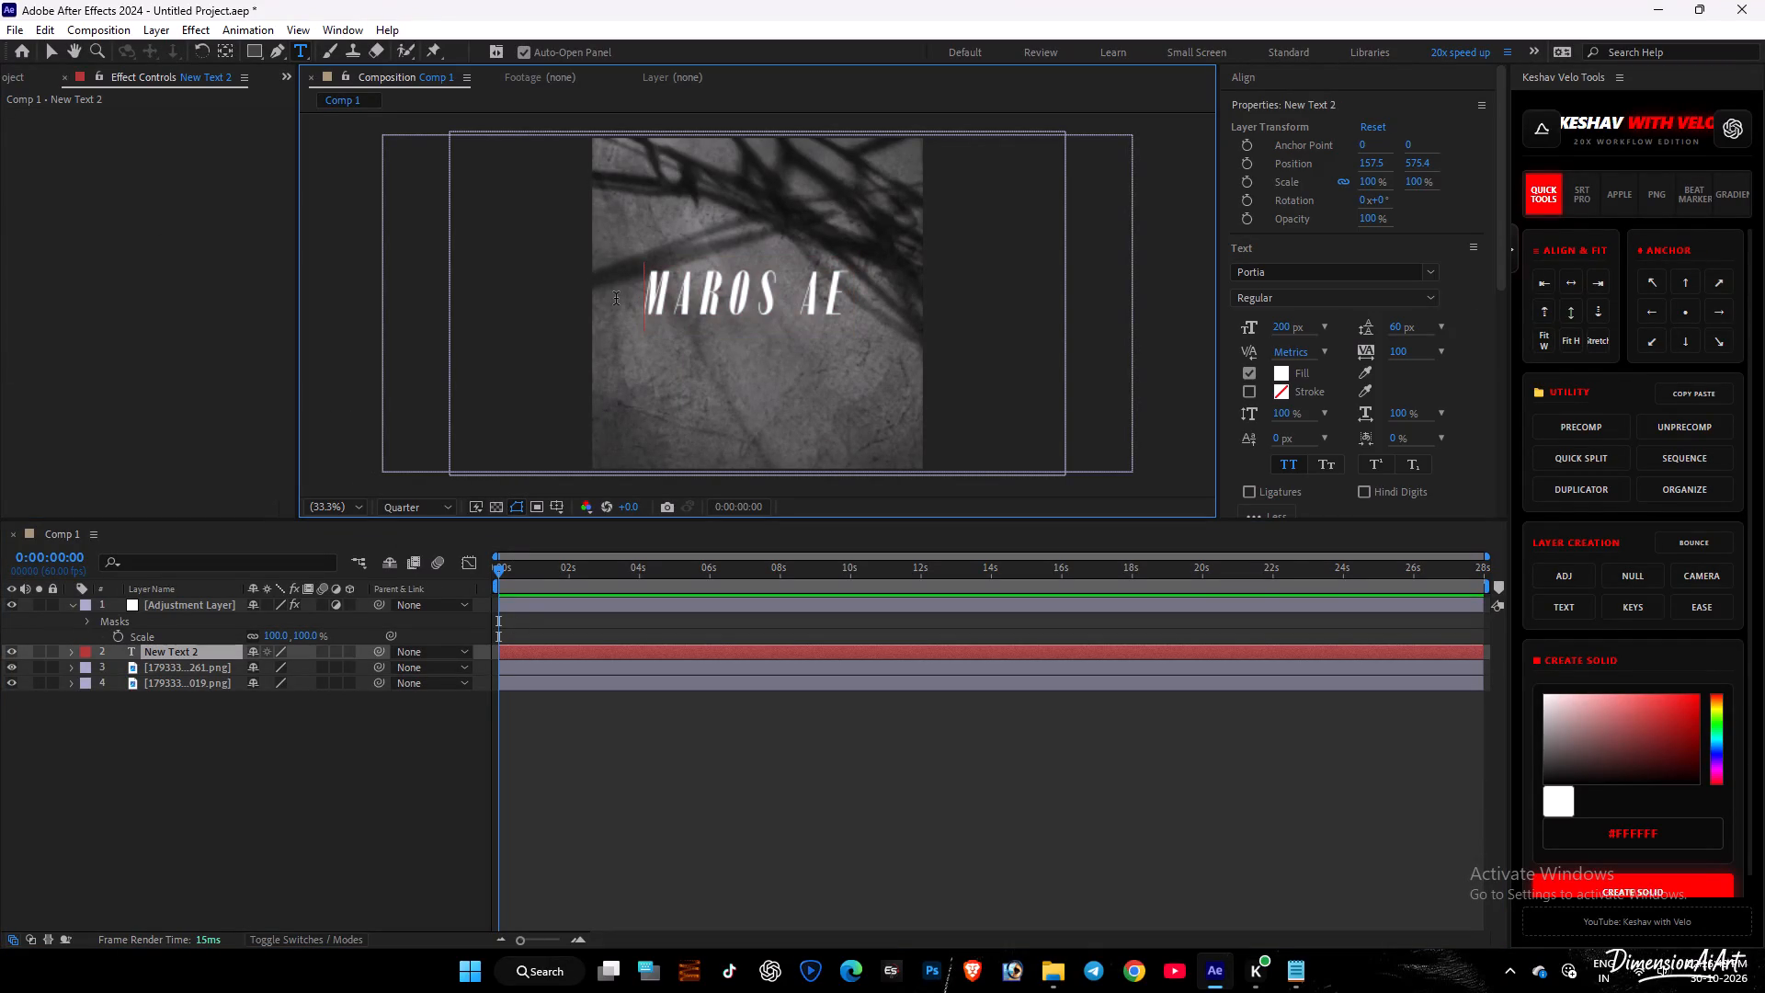
key("shift+quotedbl")
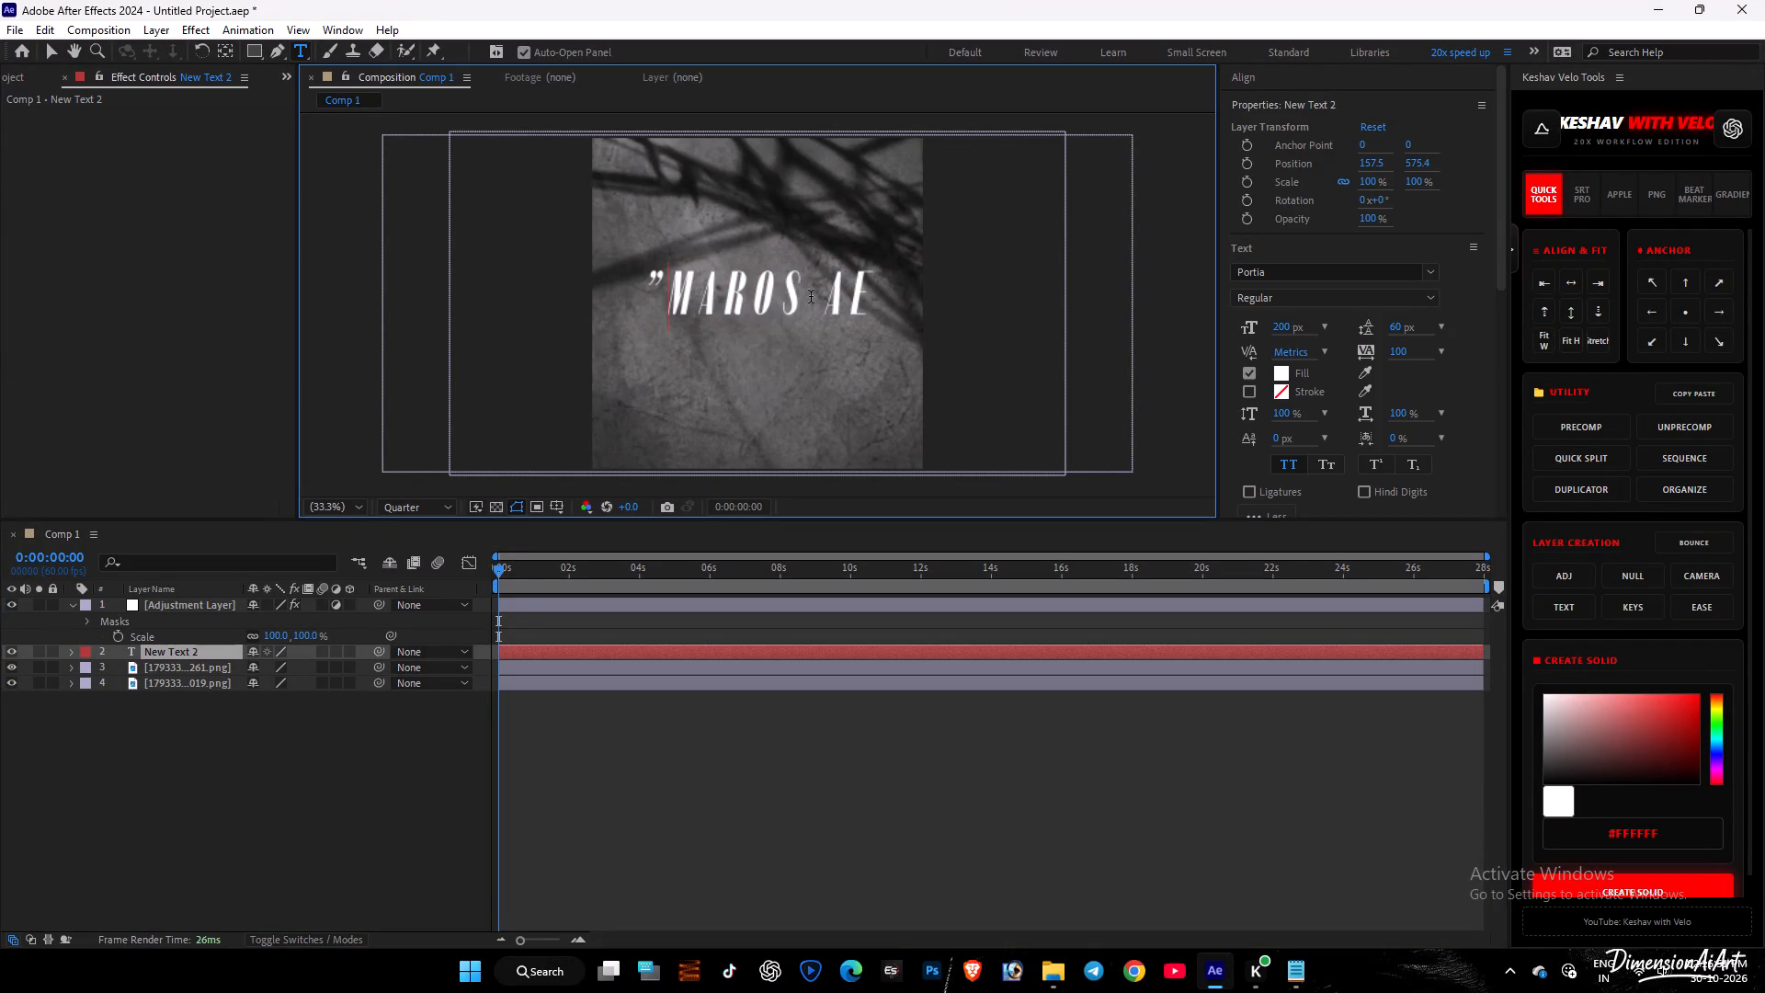
left_click(868, 301)
key("shift+quotedbl")
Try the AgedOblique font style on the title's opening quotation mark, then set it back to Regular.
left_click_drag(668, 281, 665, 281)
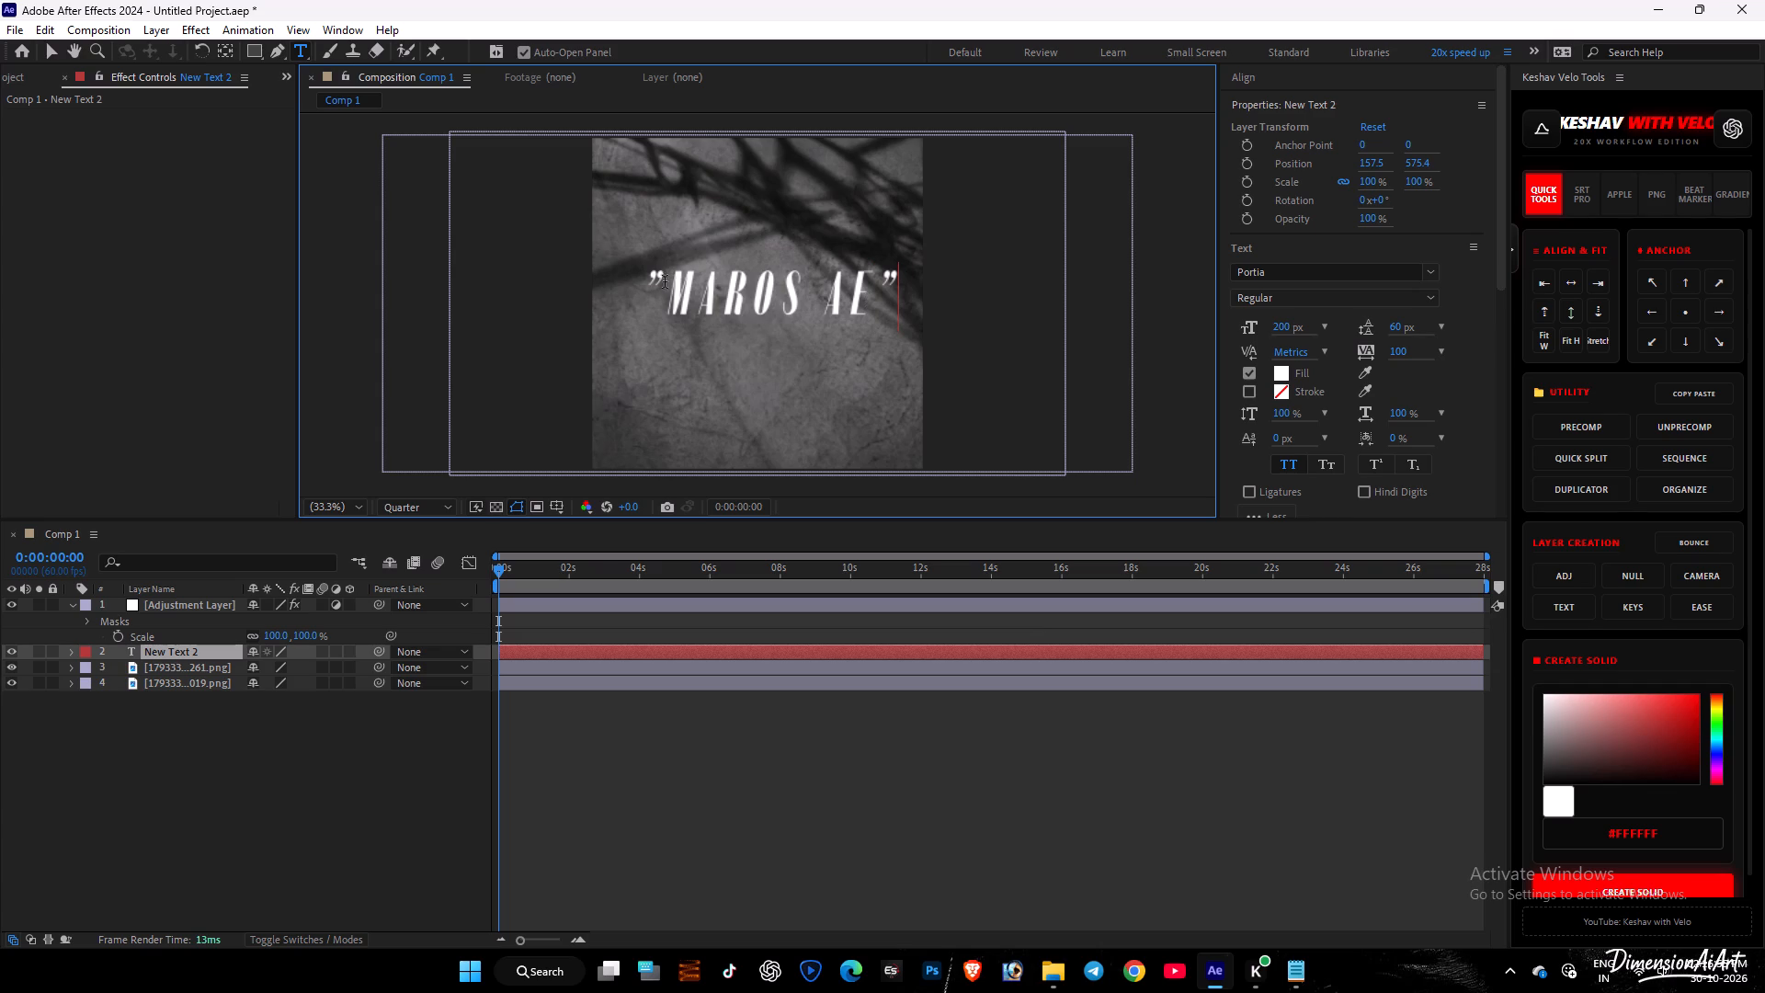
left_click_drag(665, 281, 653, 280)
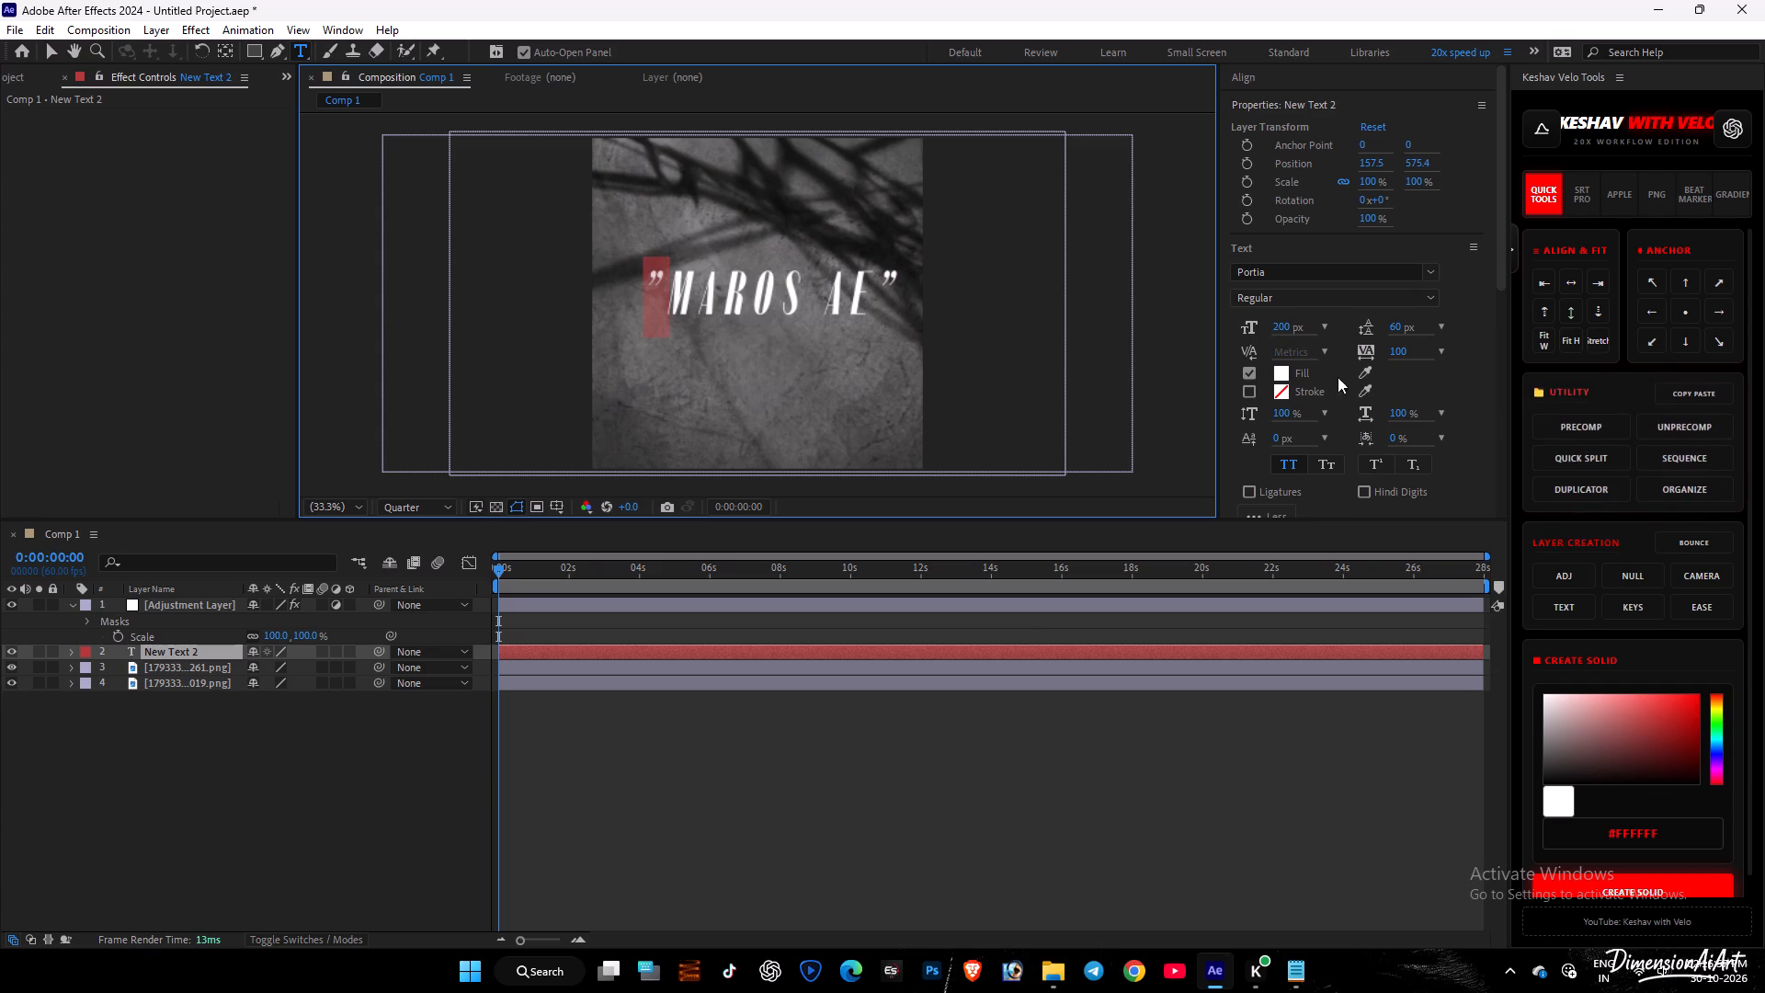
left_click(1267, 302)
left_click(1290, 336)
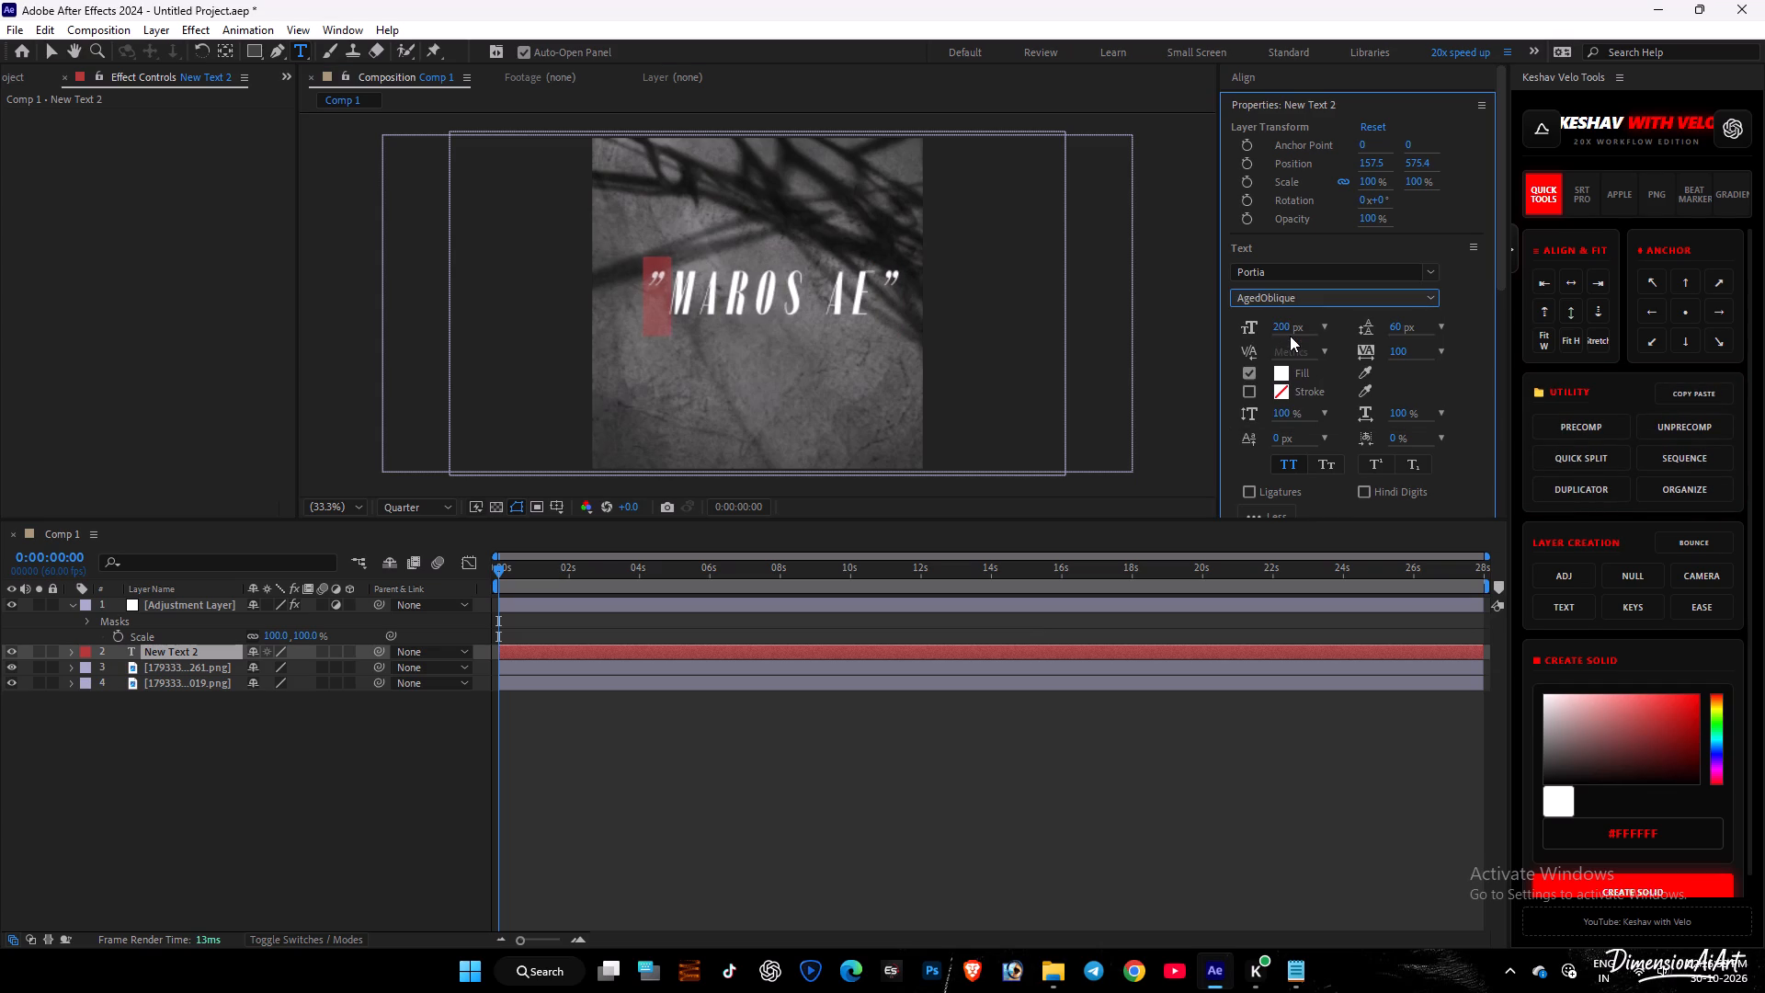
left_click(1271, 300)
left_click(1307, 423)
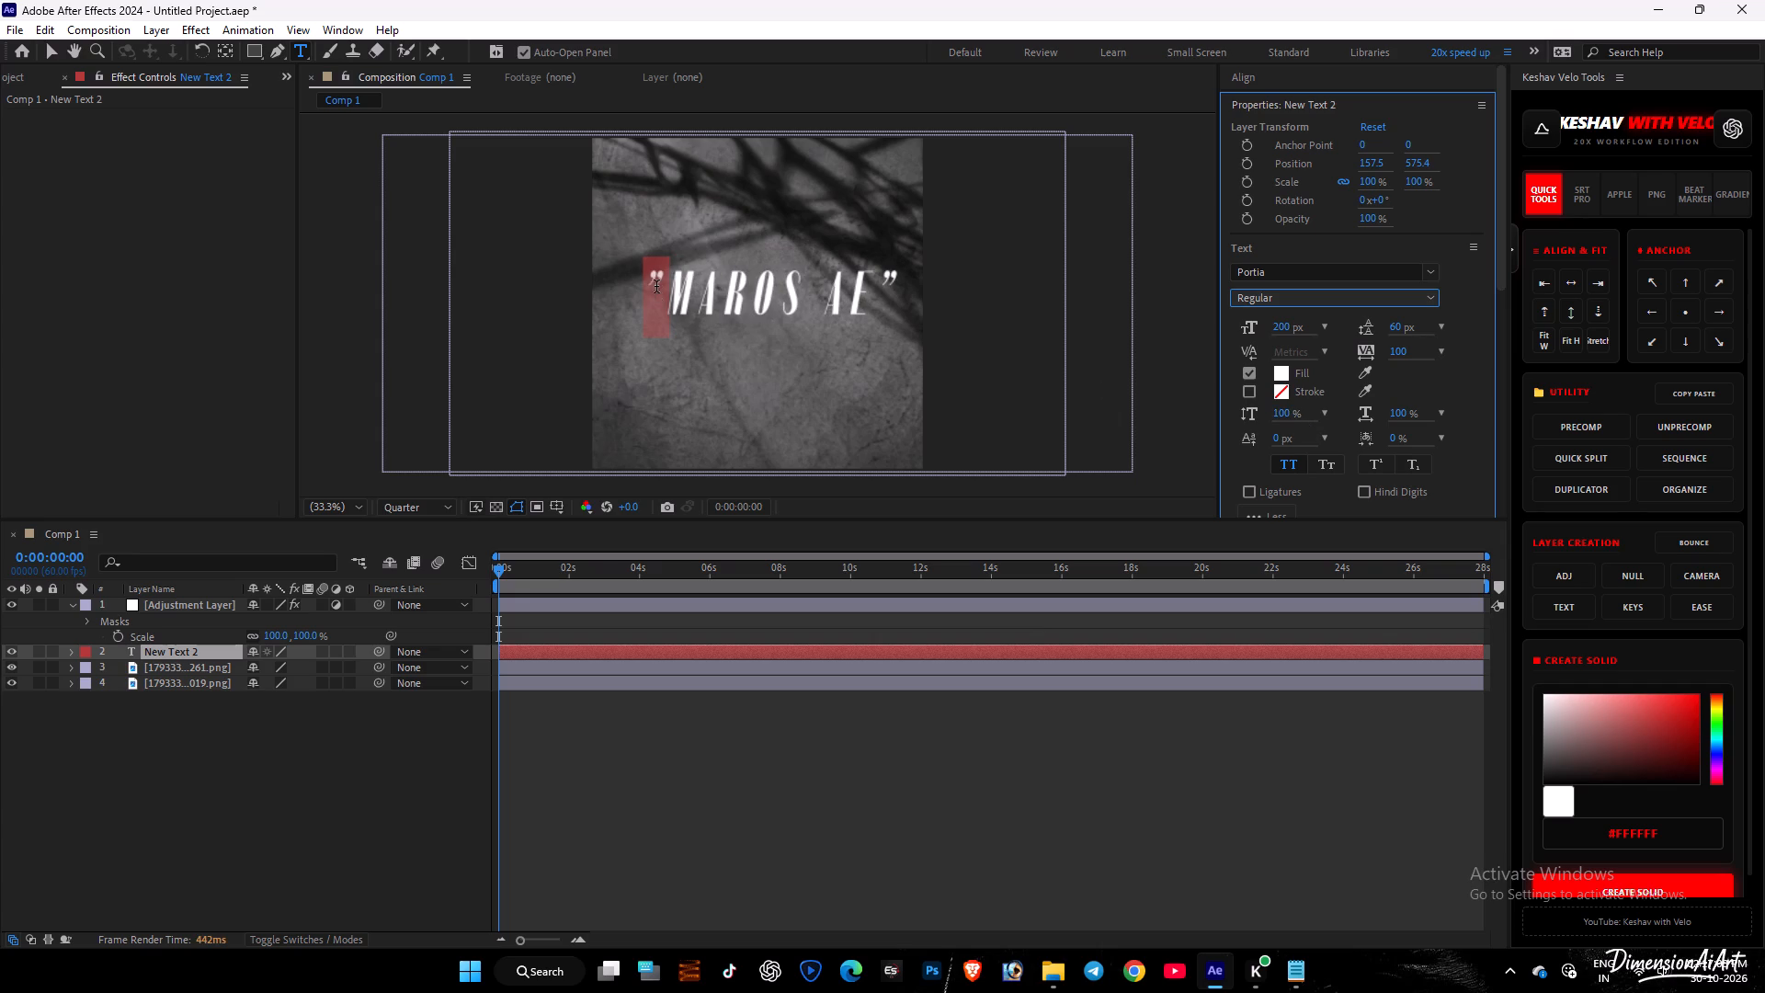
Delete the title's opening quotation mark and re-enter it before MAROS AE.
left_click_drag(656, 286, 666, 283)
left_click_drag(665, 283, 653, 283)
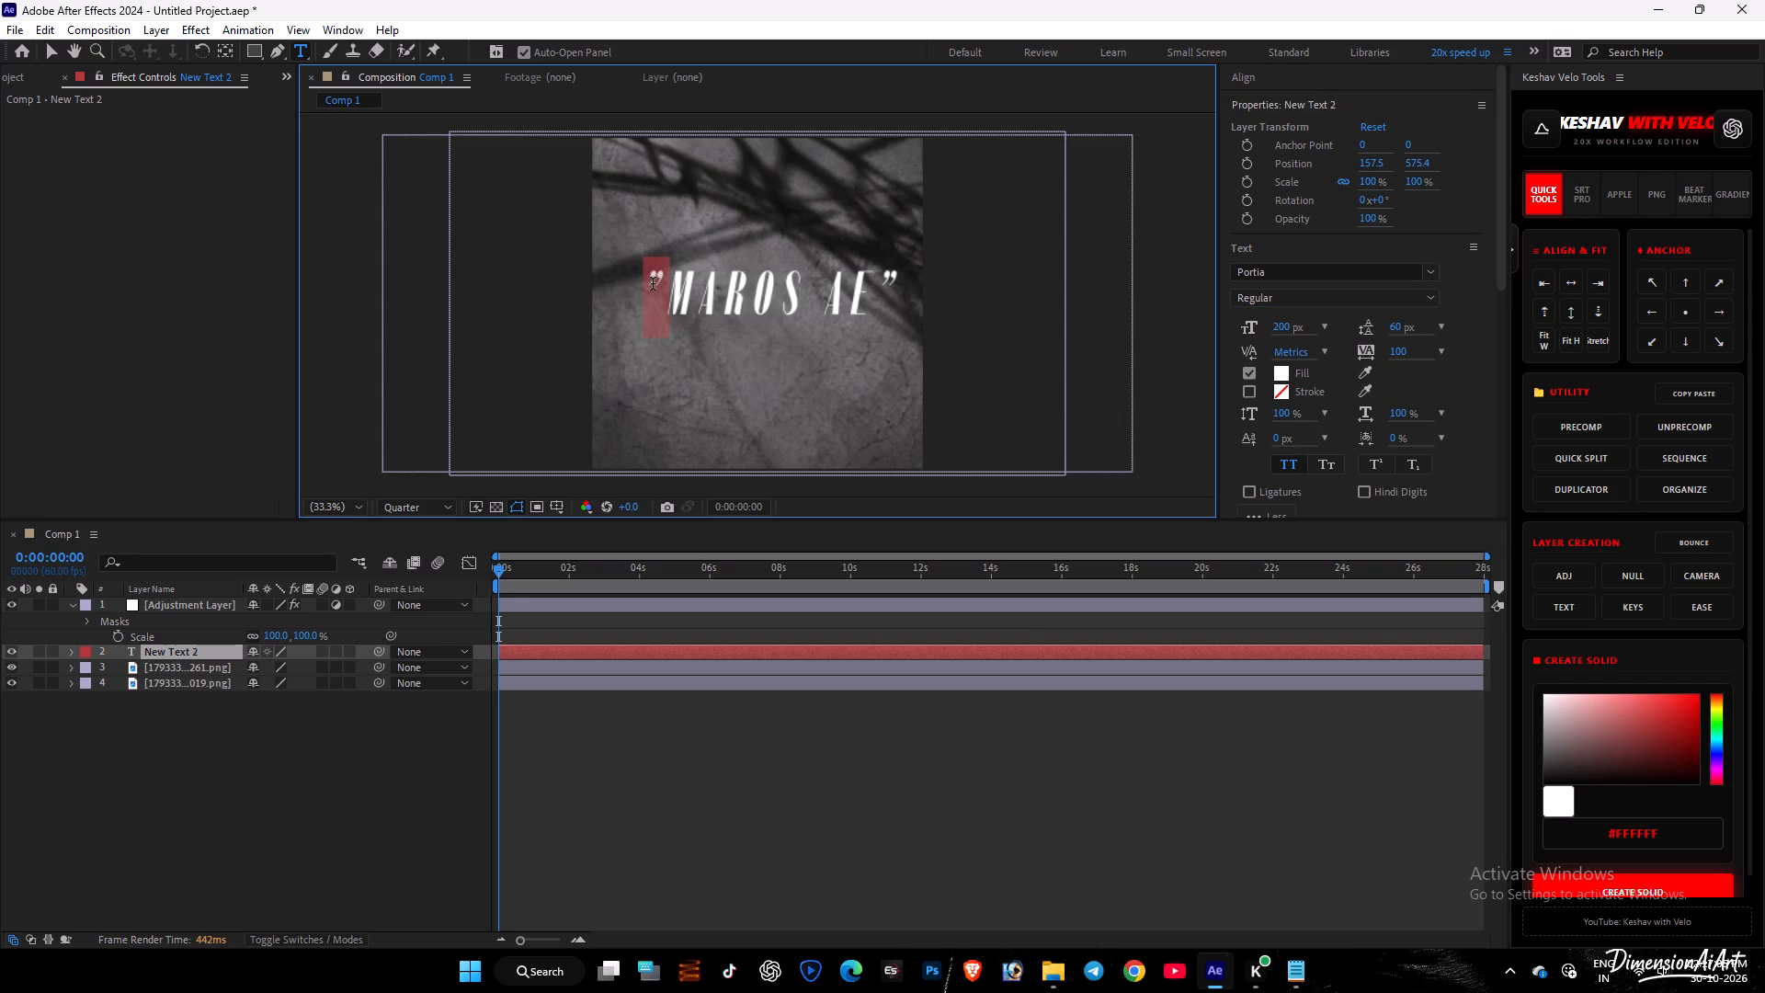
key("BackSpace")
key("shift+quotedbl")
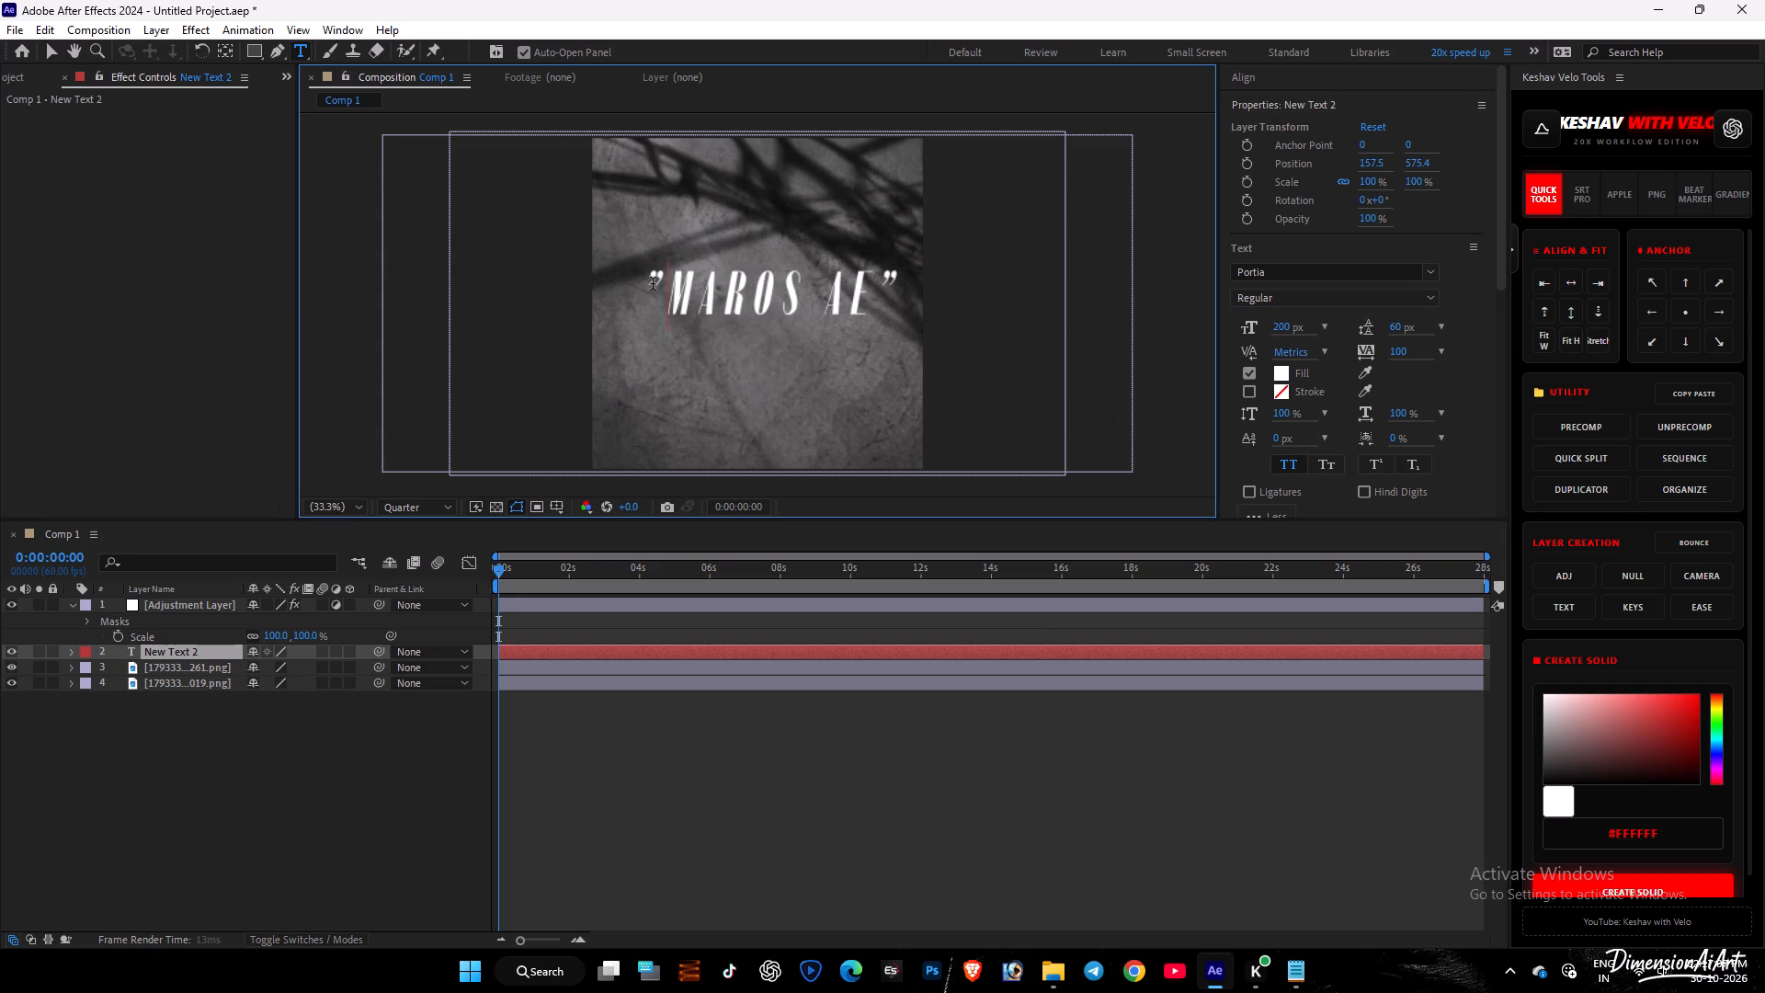
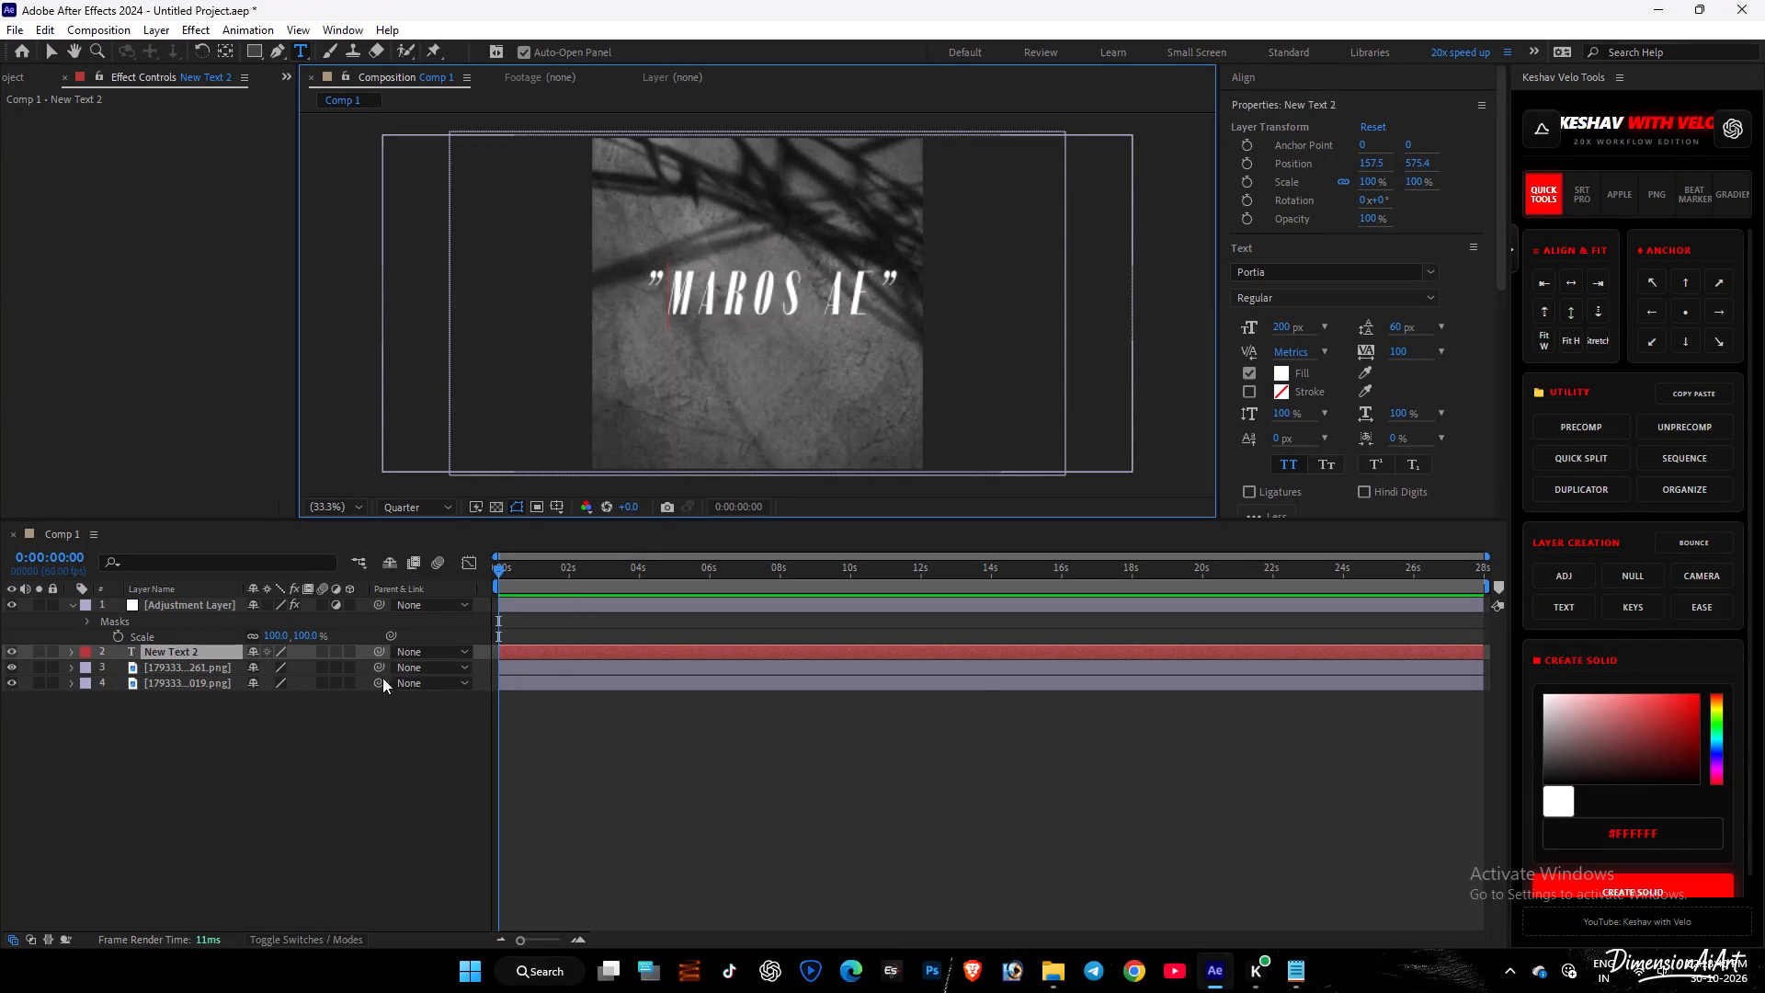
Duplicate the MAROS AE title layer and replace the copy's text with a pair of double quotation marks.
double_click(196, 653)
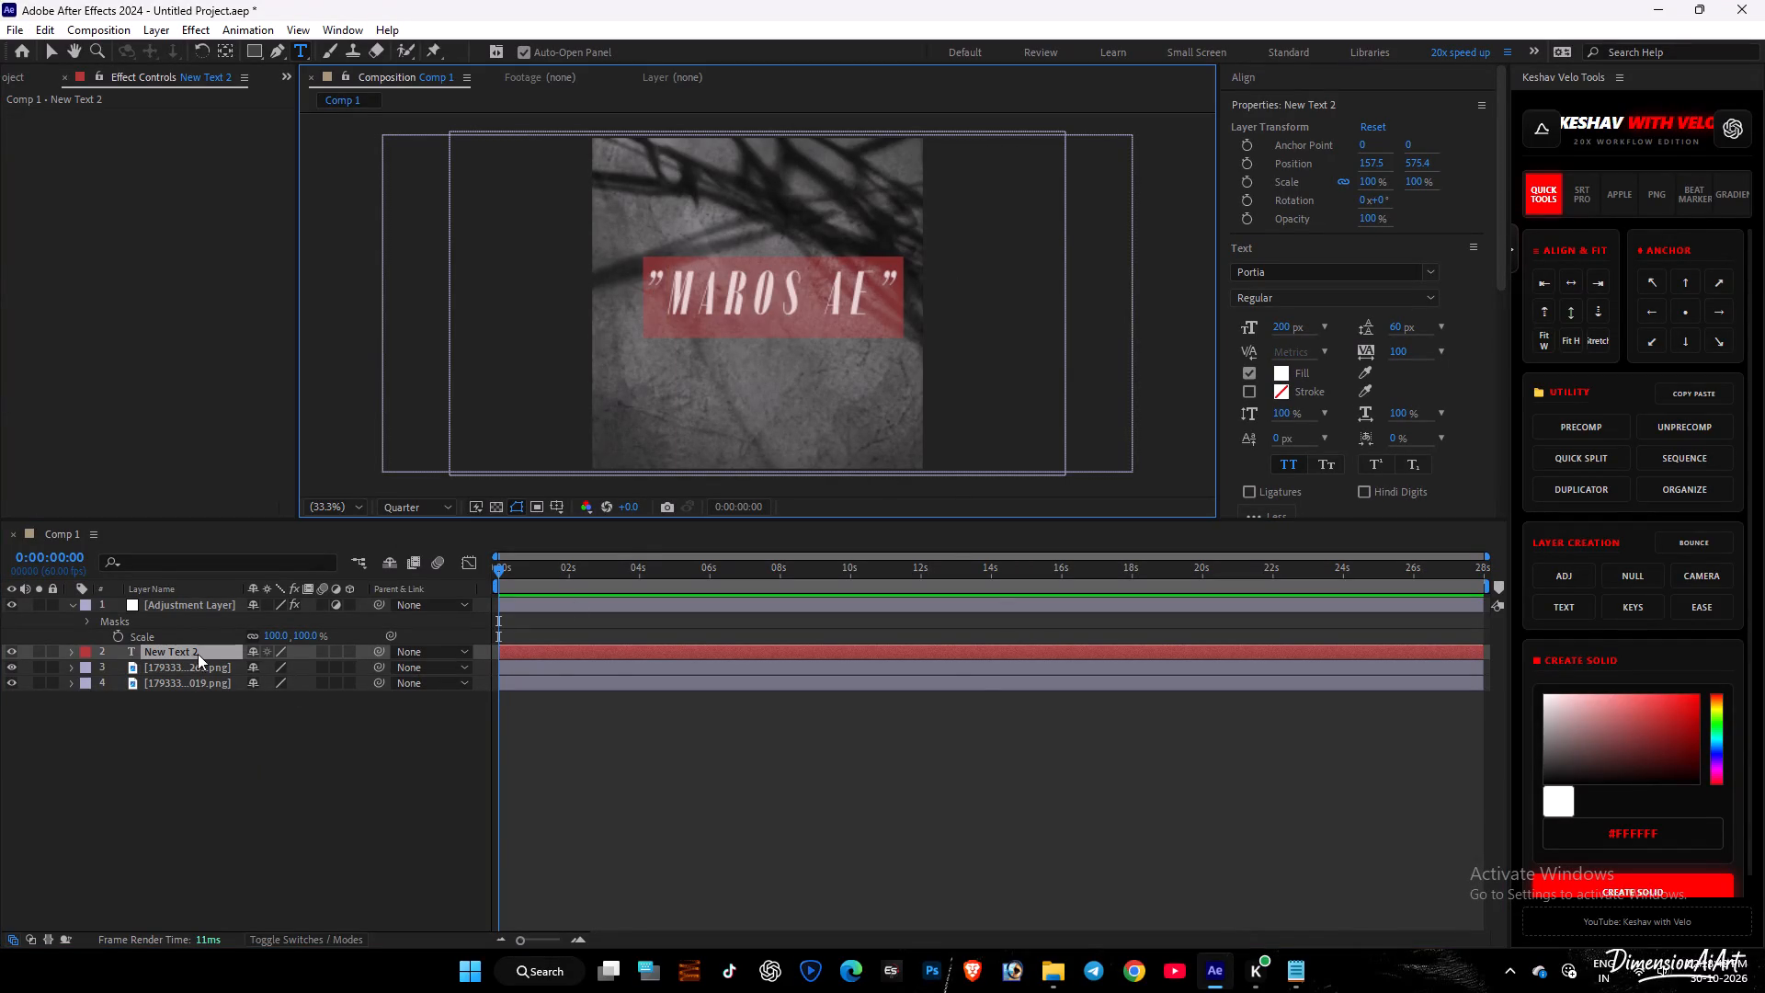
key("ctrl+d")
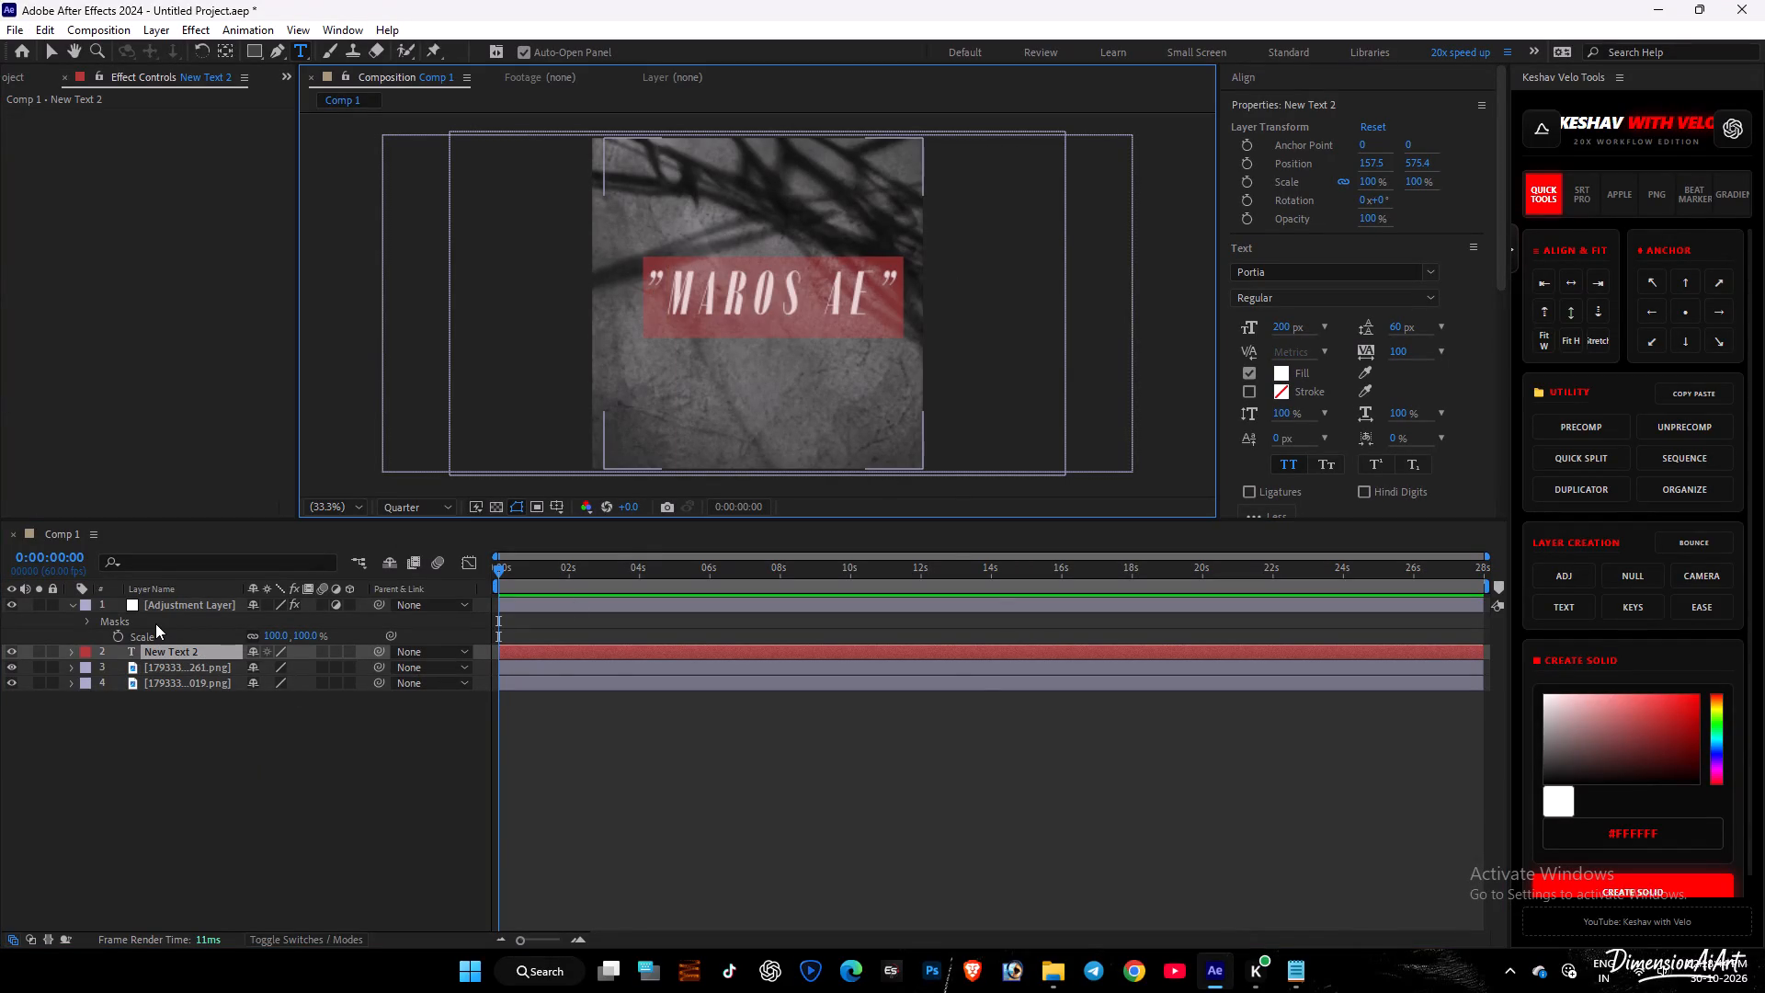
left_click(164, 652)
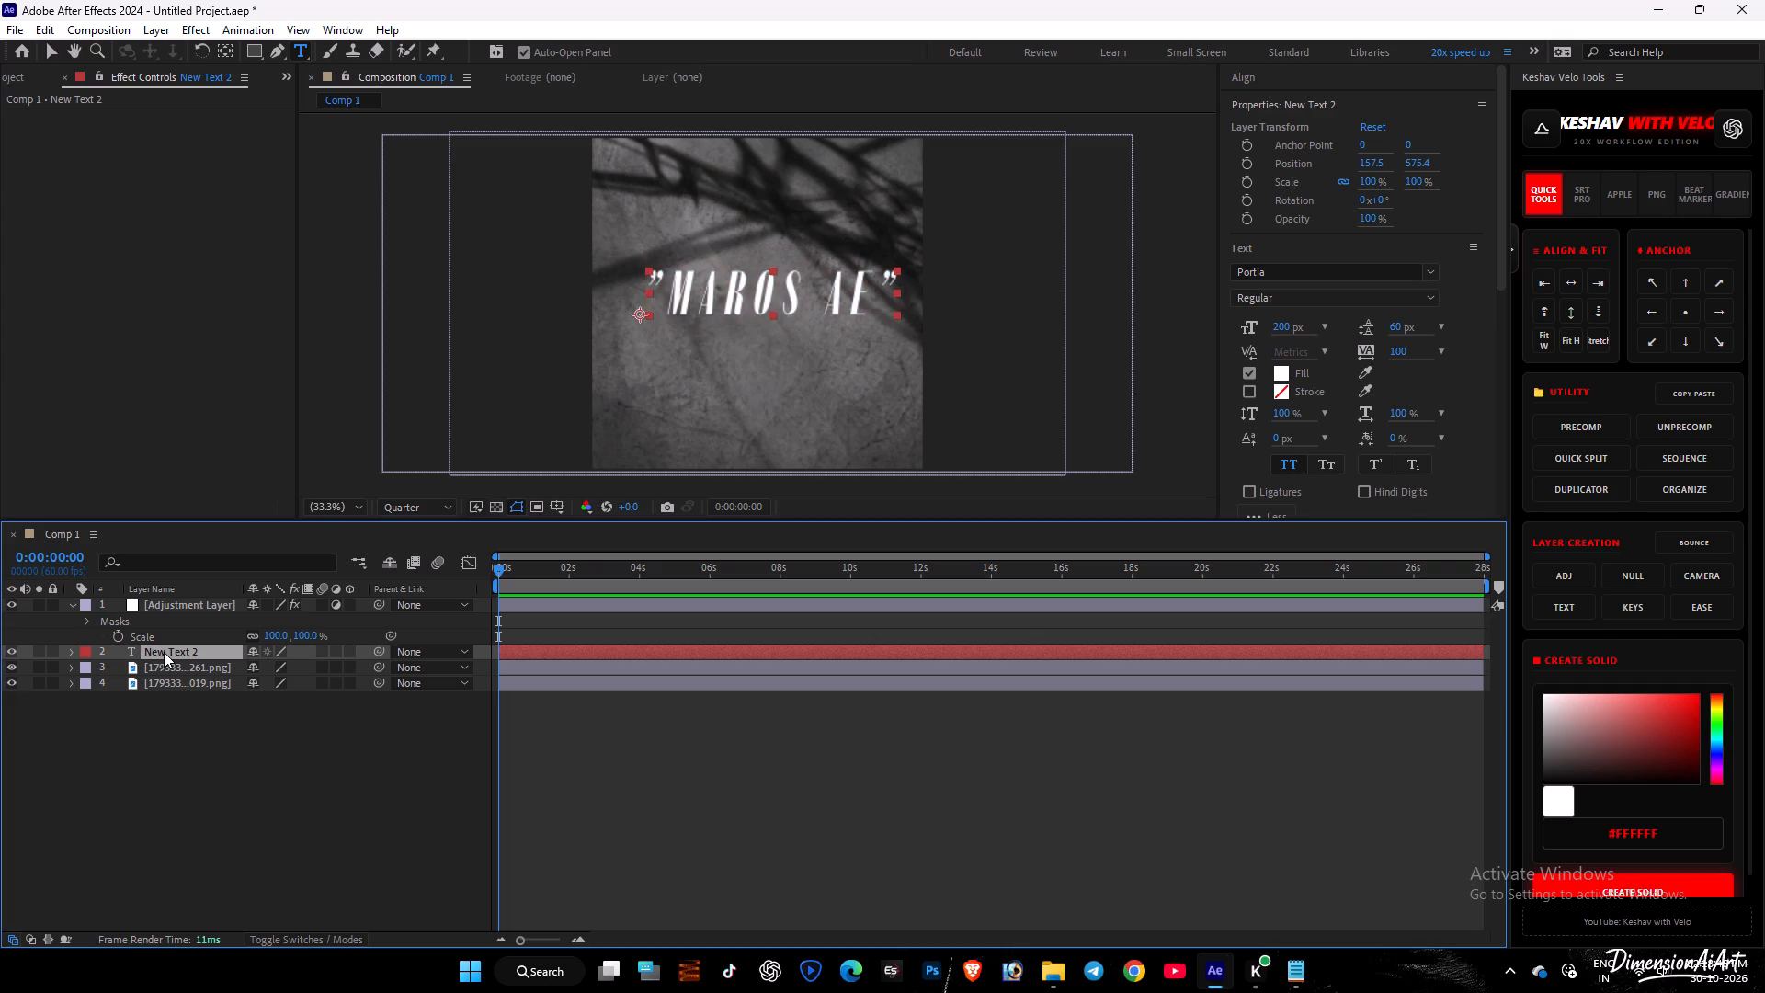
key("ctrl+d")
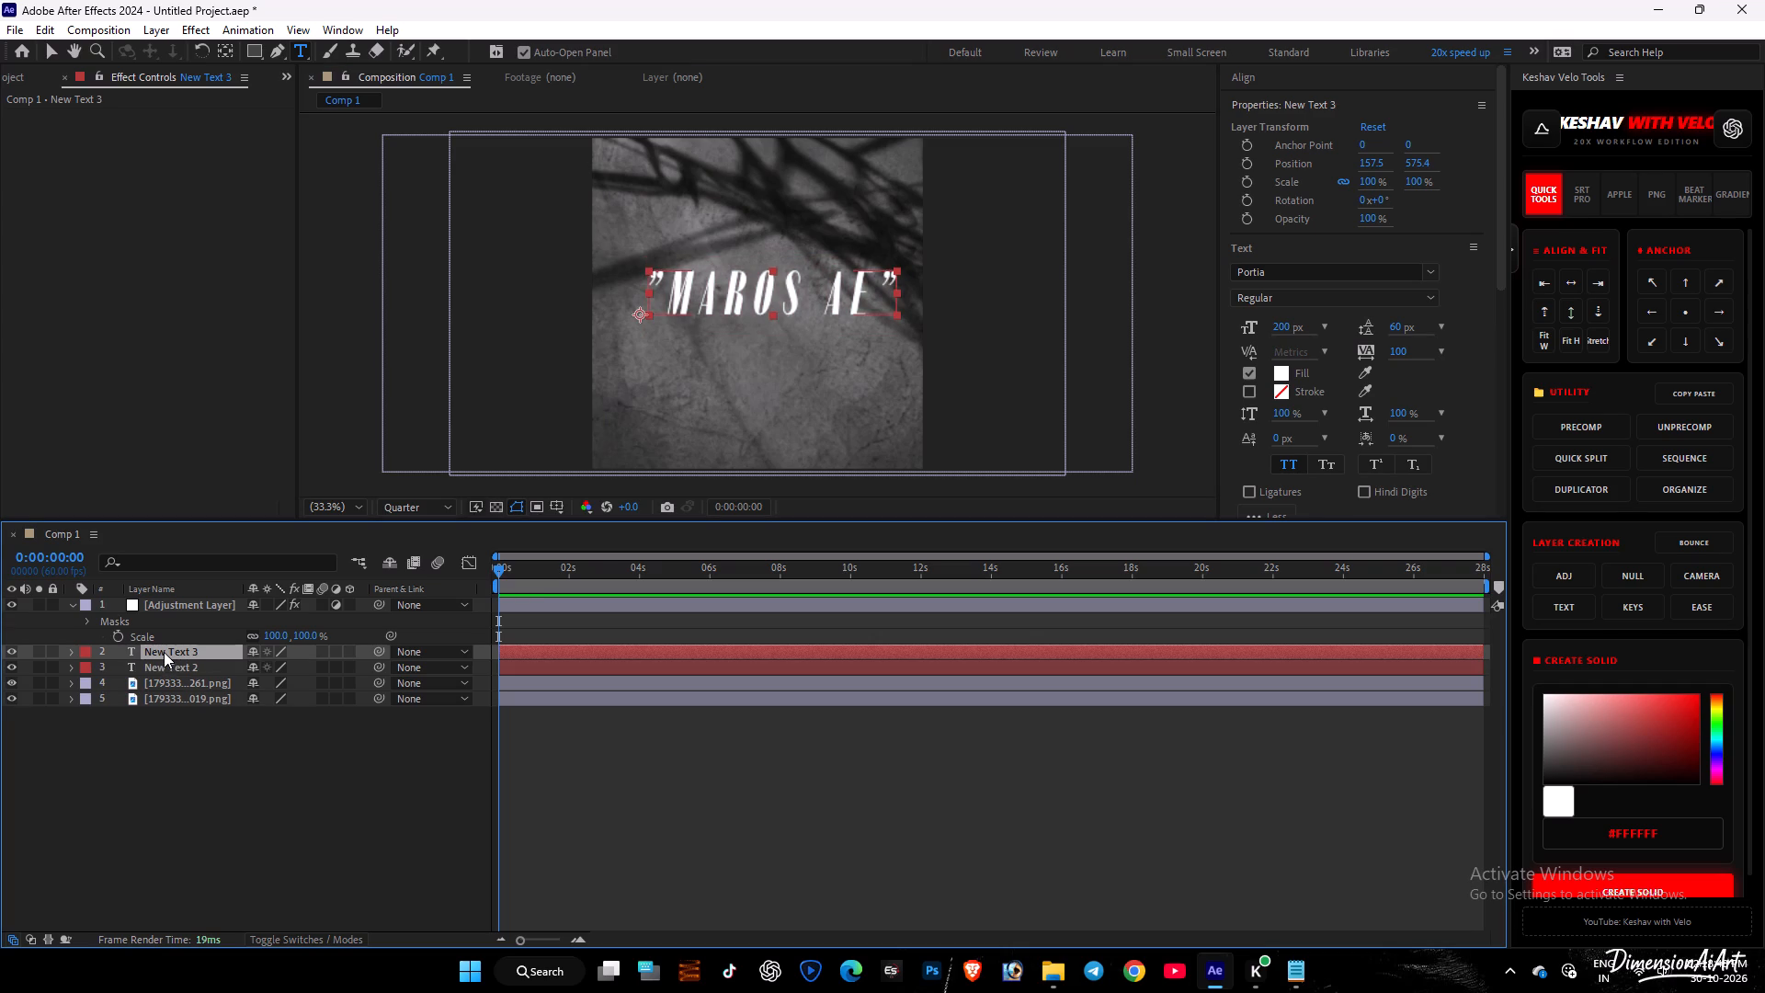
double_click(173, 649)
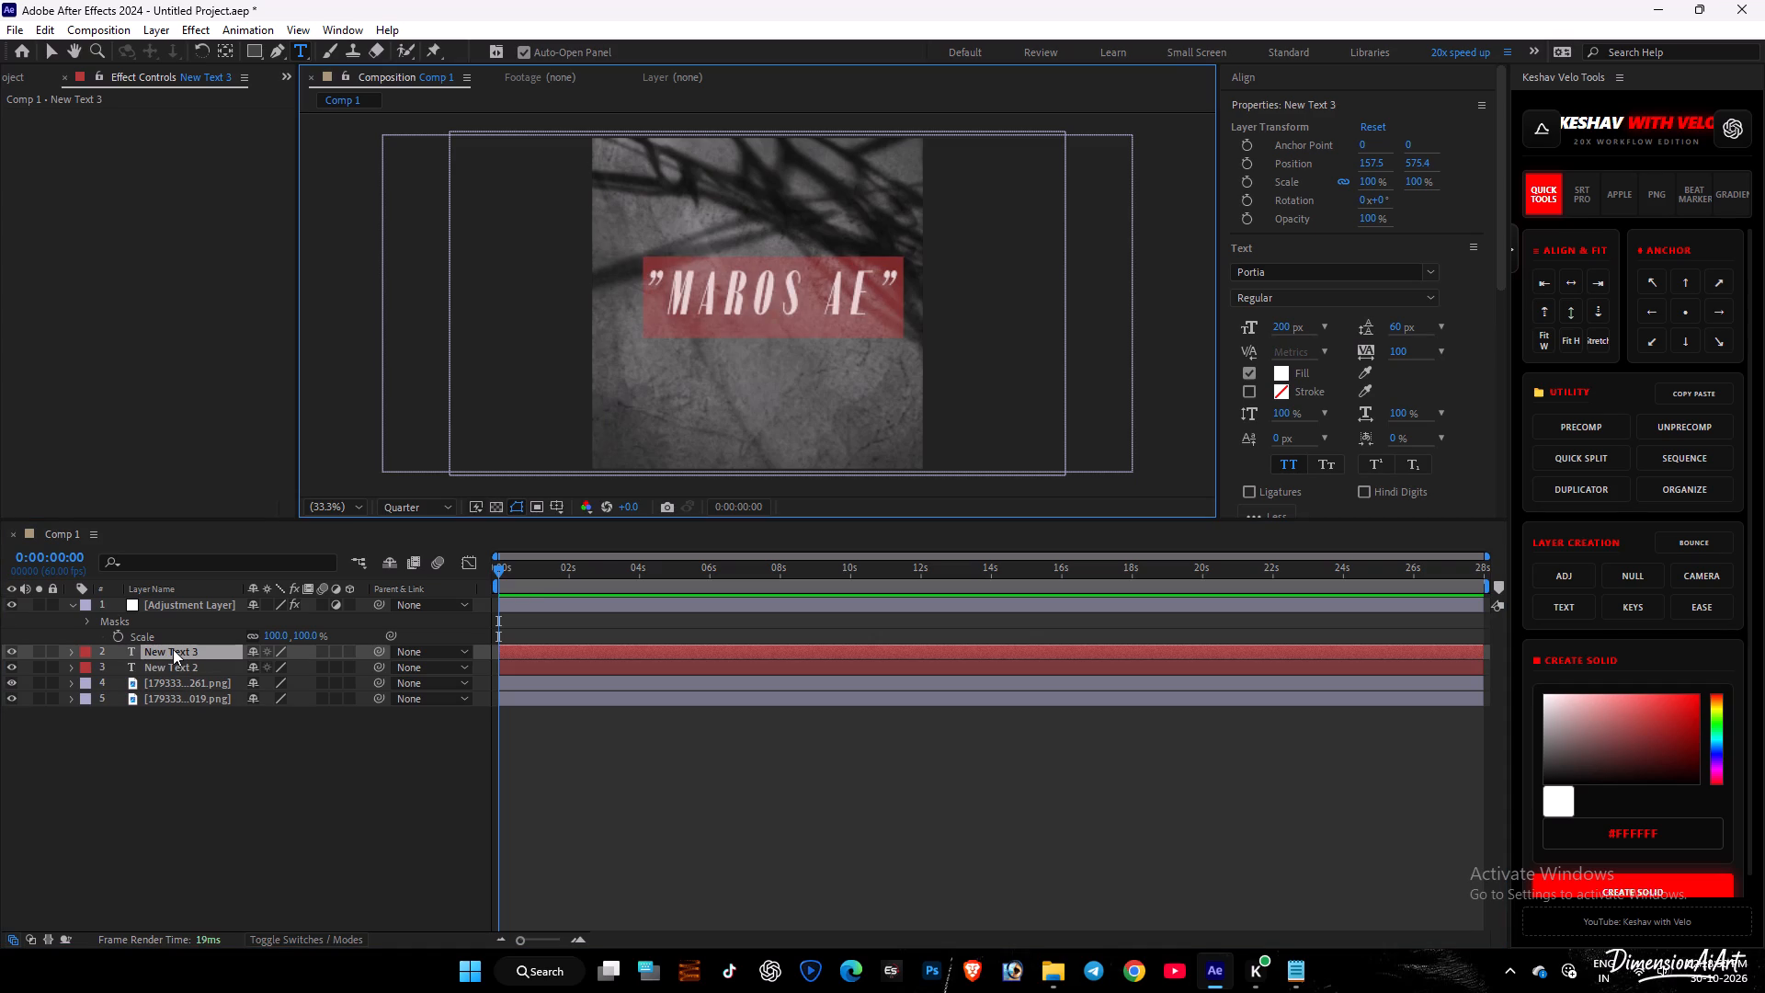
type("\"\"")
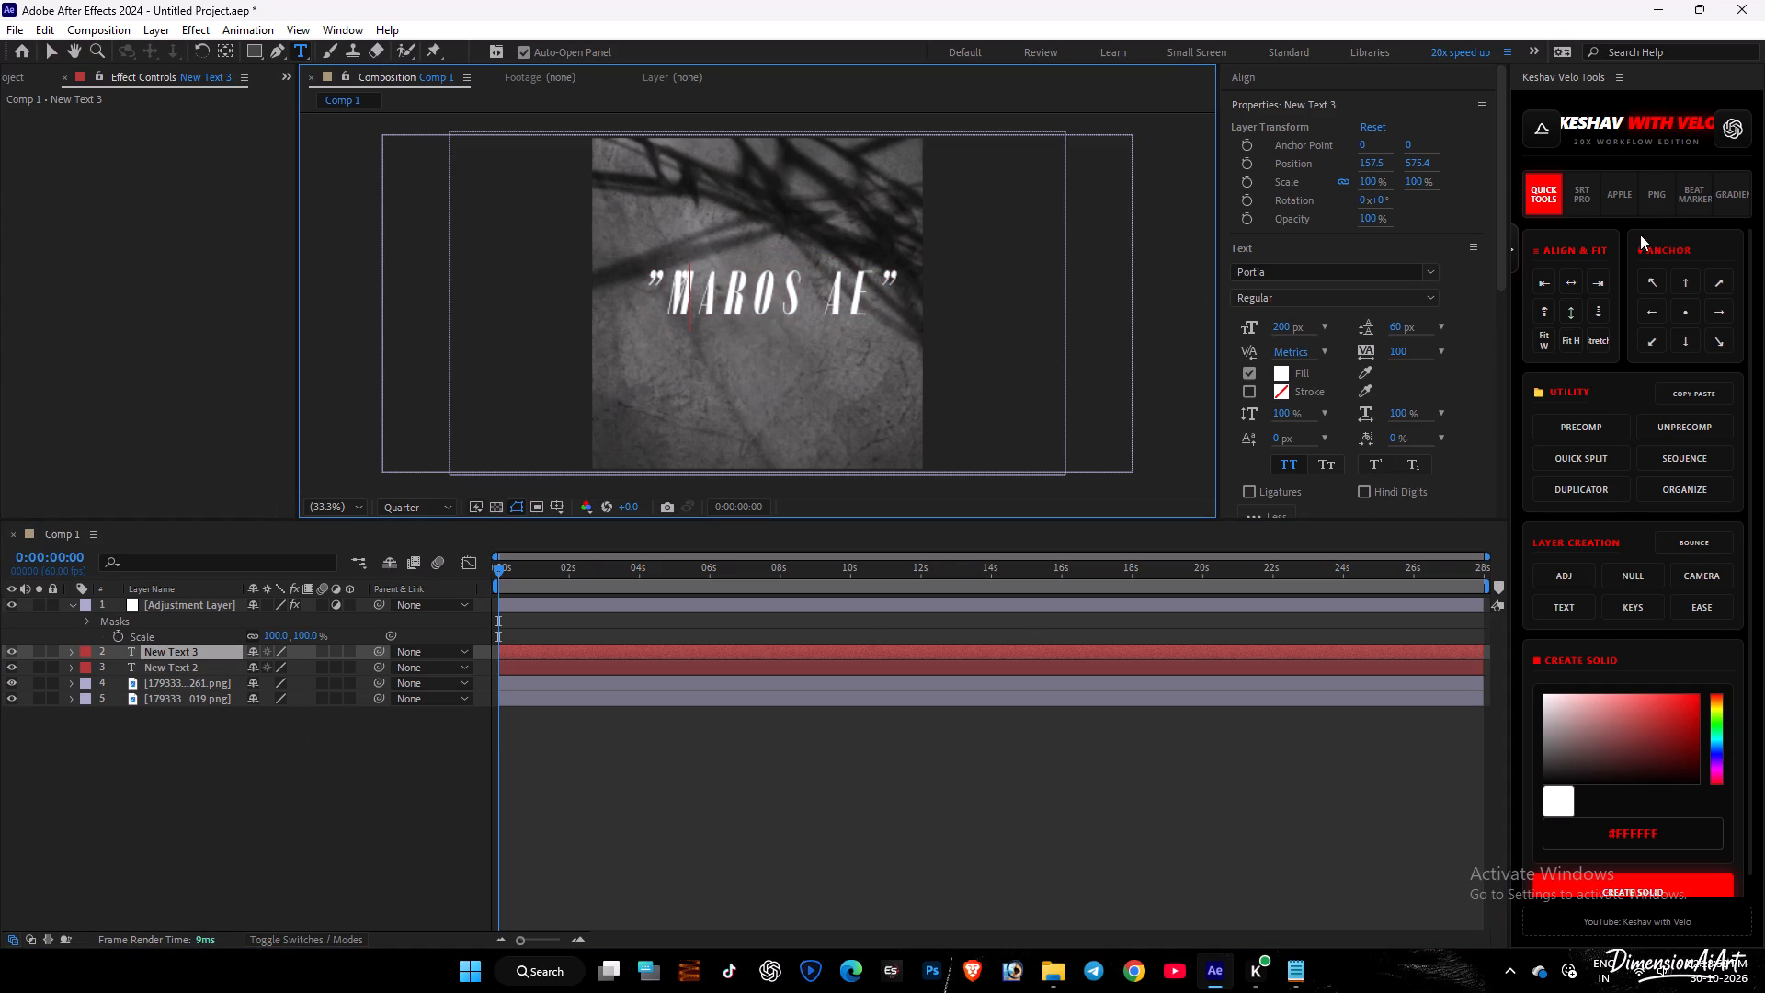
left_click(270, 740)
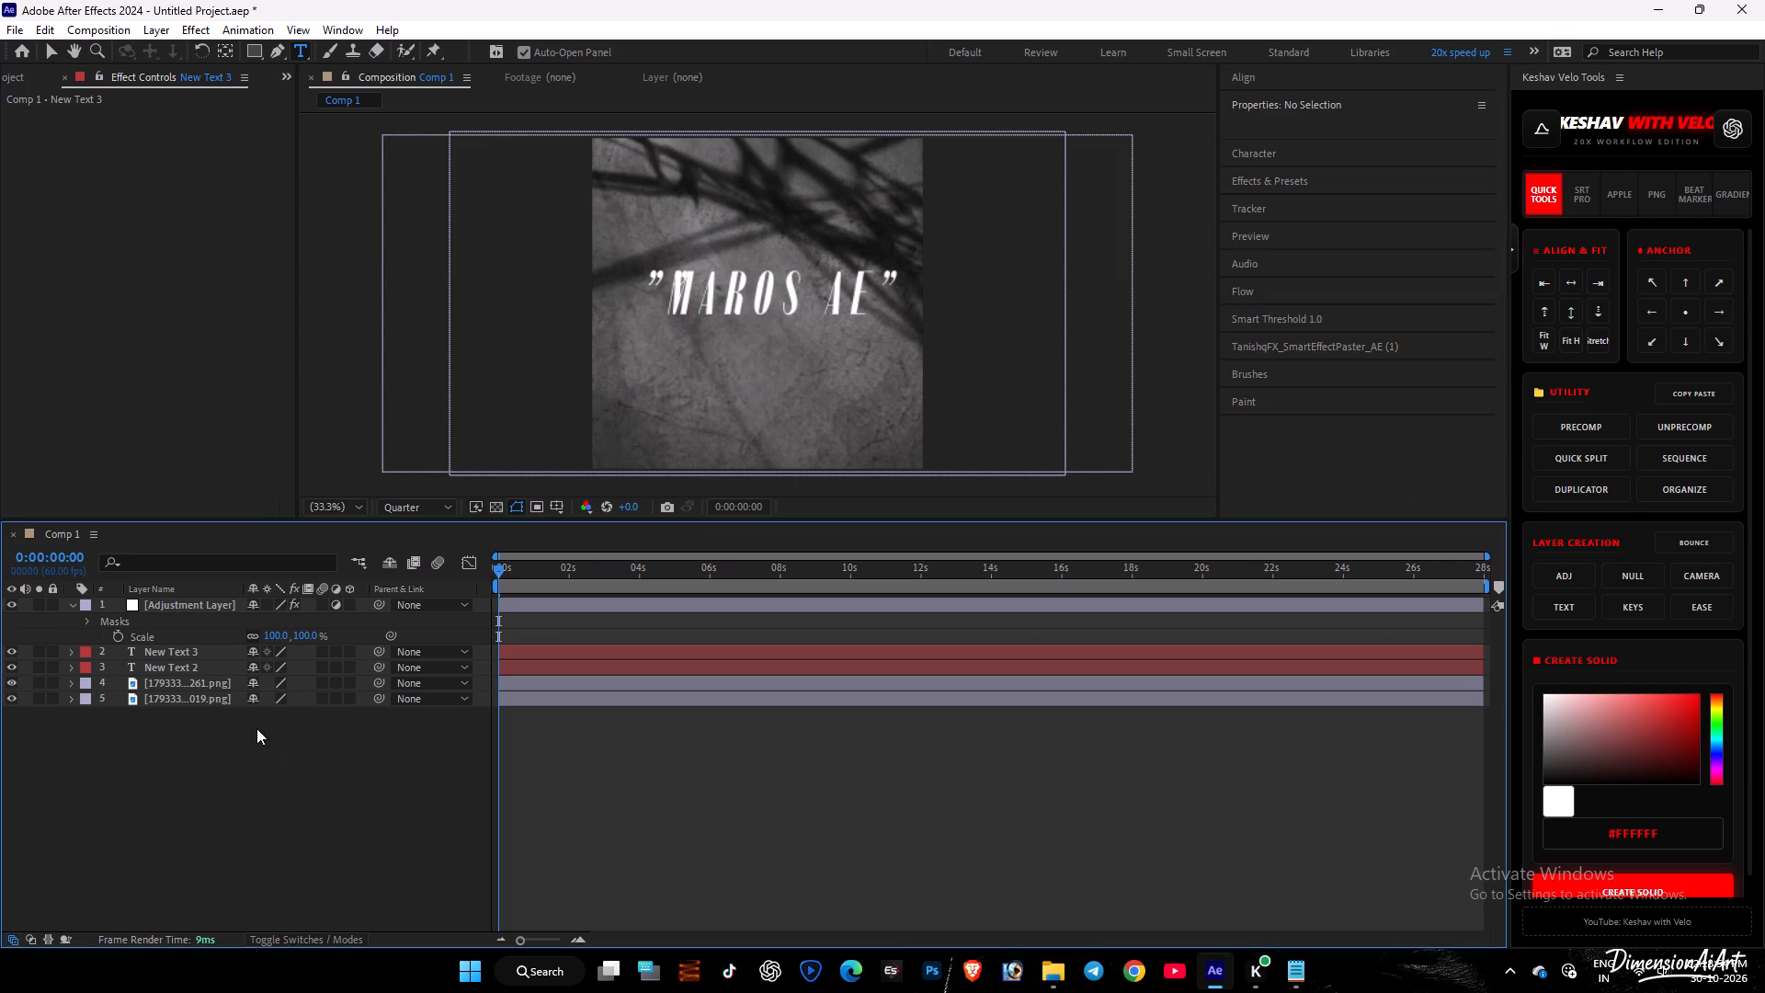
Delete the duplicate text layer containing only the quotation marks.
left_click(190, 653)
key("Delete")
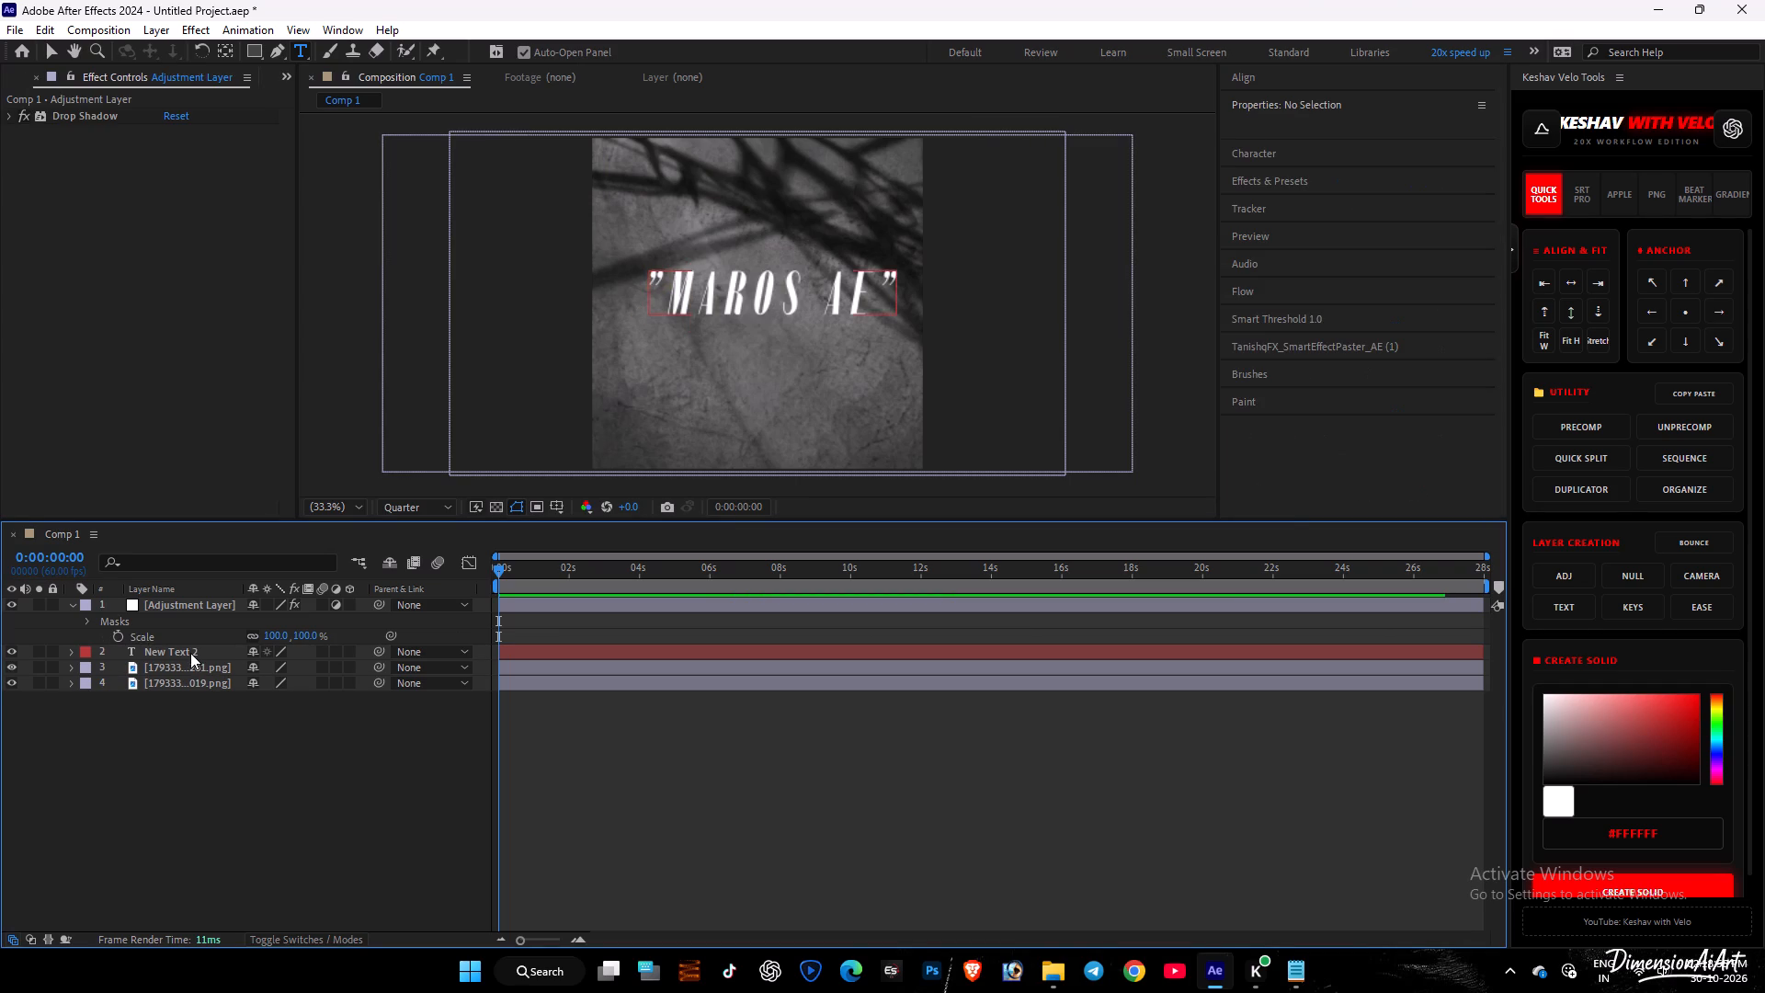
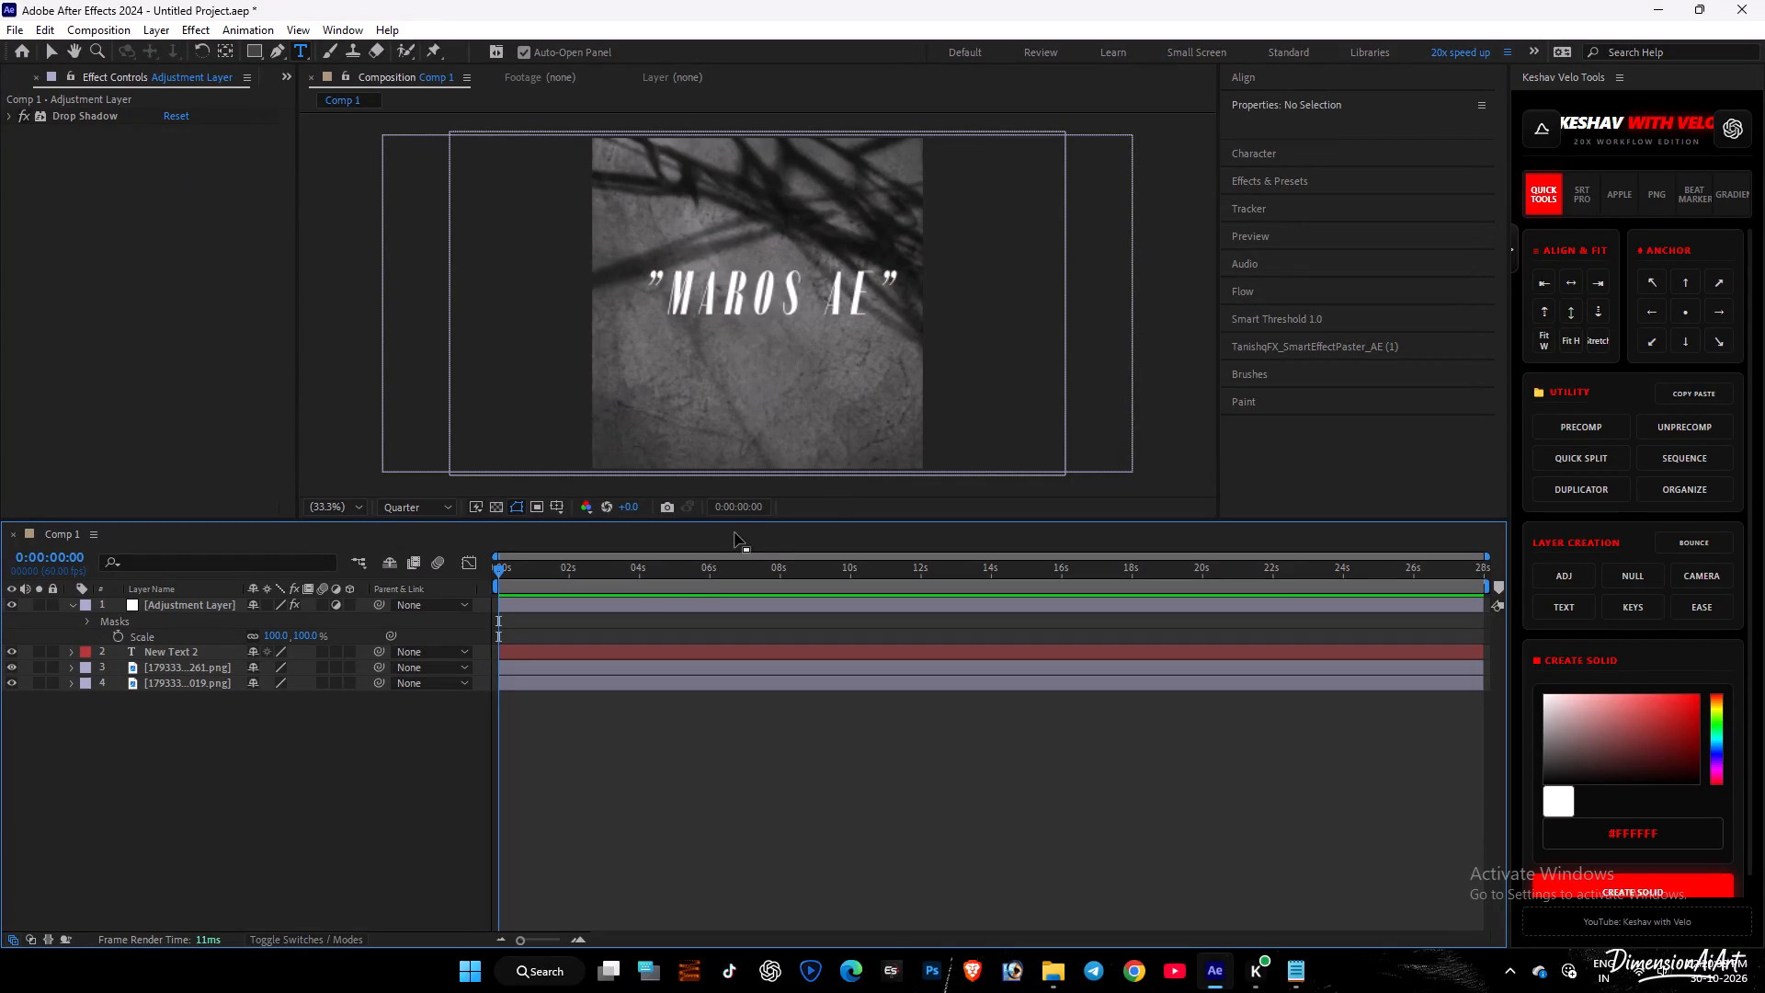
Delete the Drop Shadow effect from the adjustment layer.
left_click(613, 601)
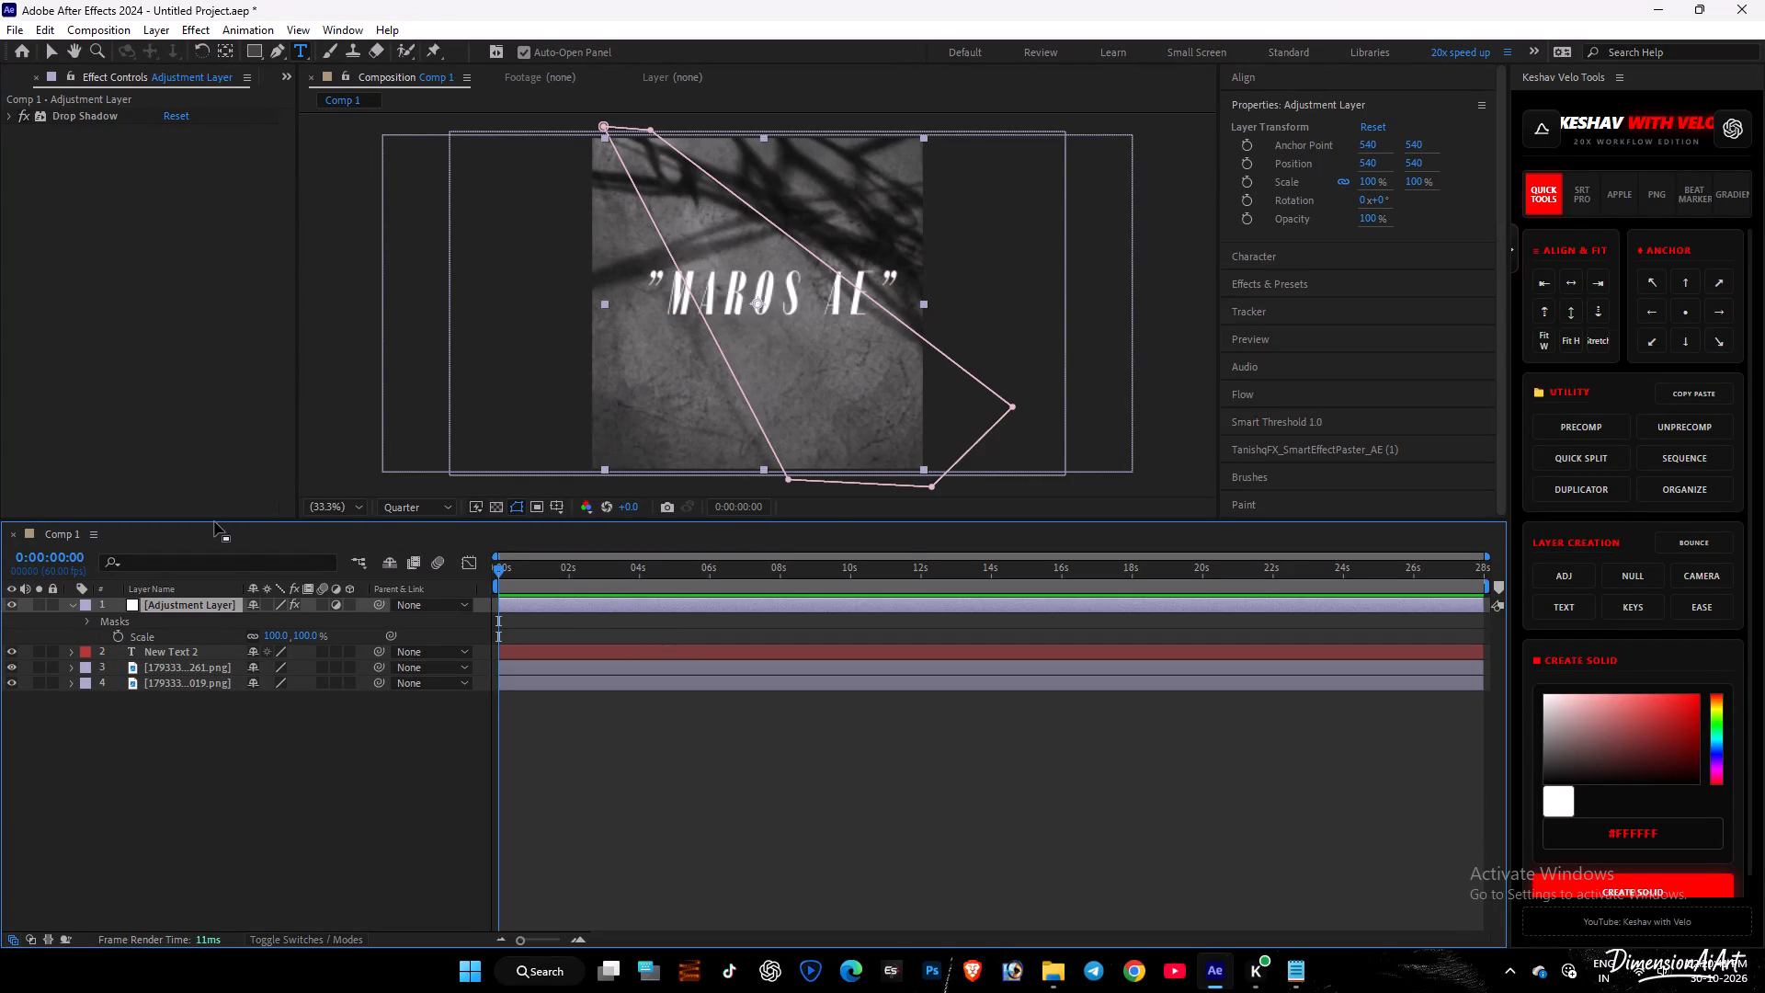
left_click(165, 603)
left_click(86, 118)
key("Left")
key("Delete")
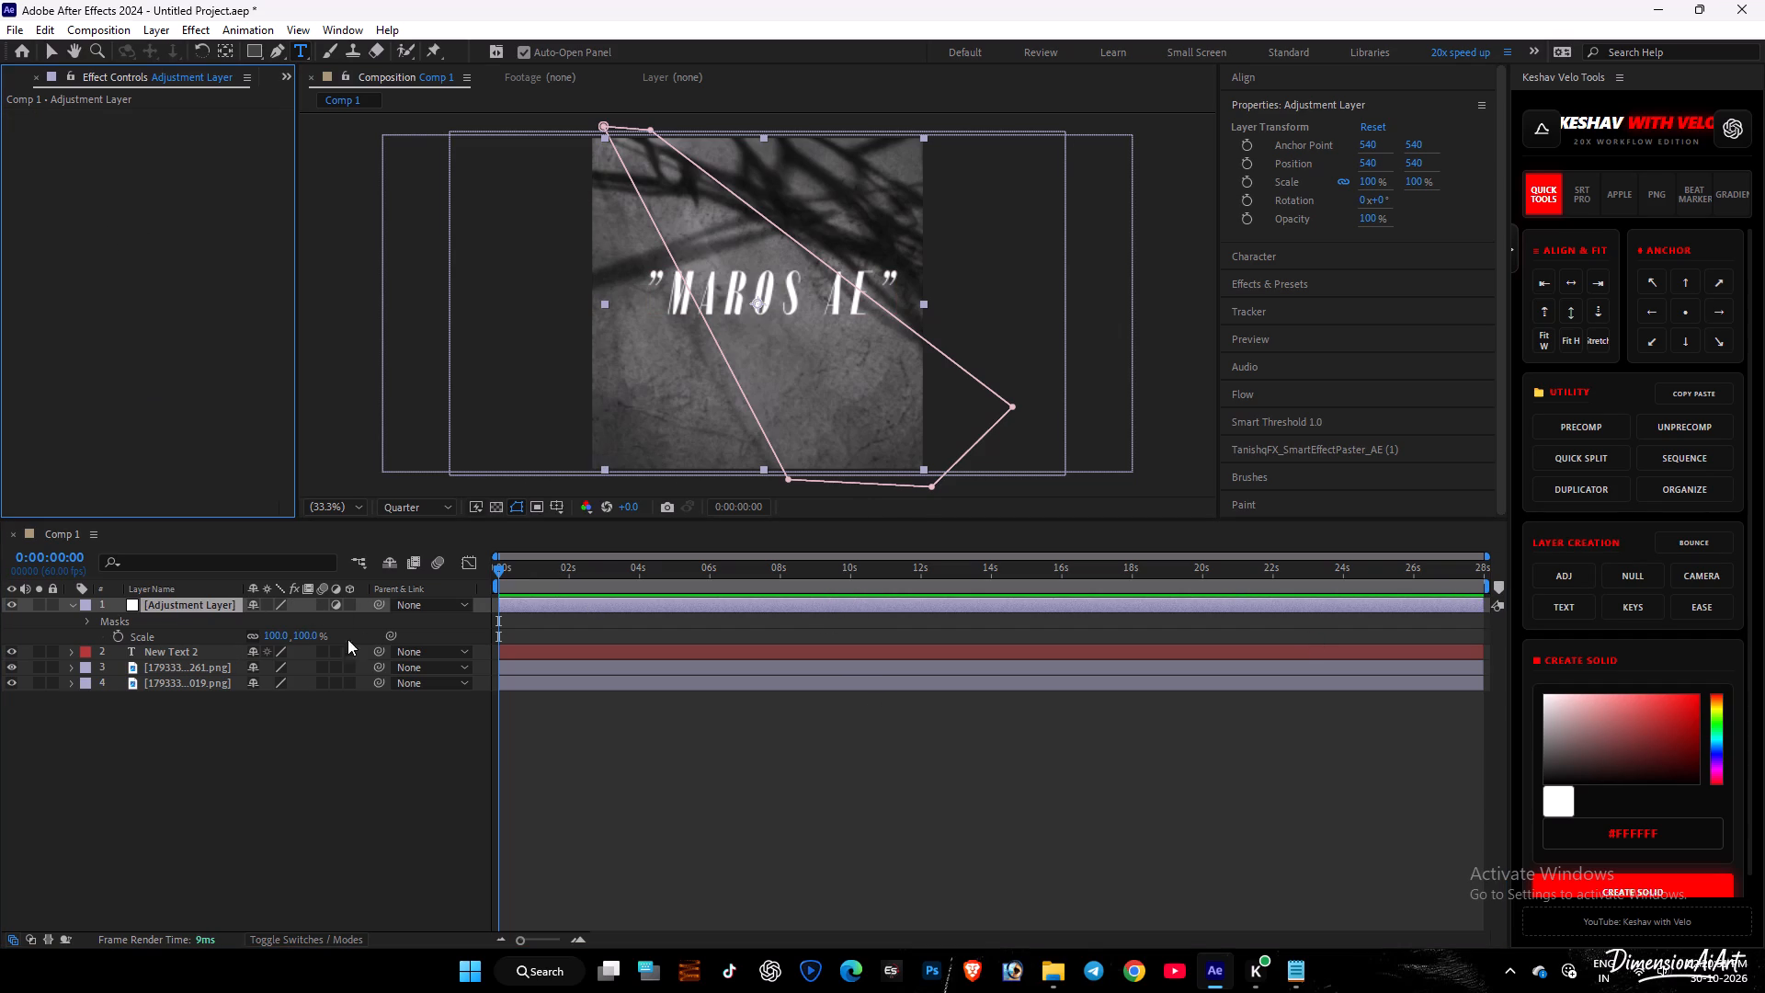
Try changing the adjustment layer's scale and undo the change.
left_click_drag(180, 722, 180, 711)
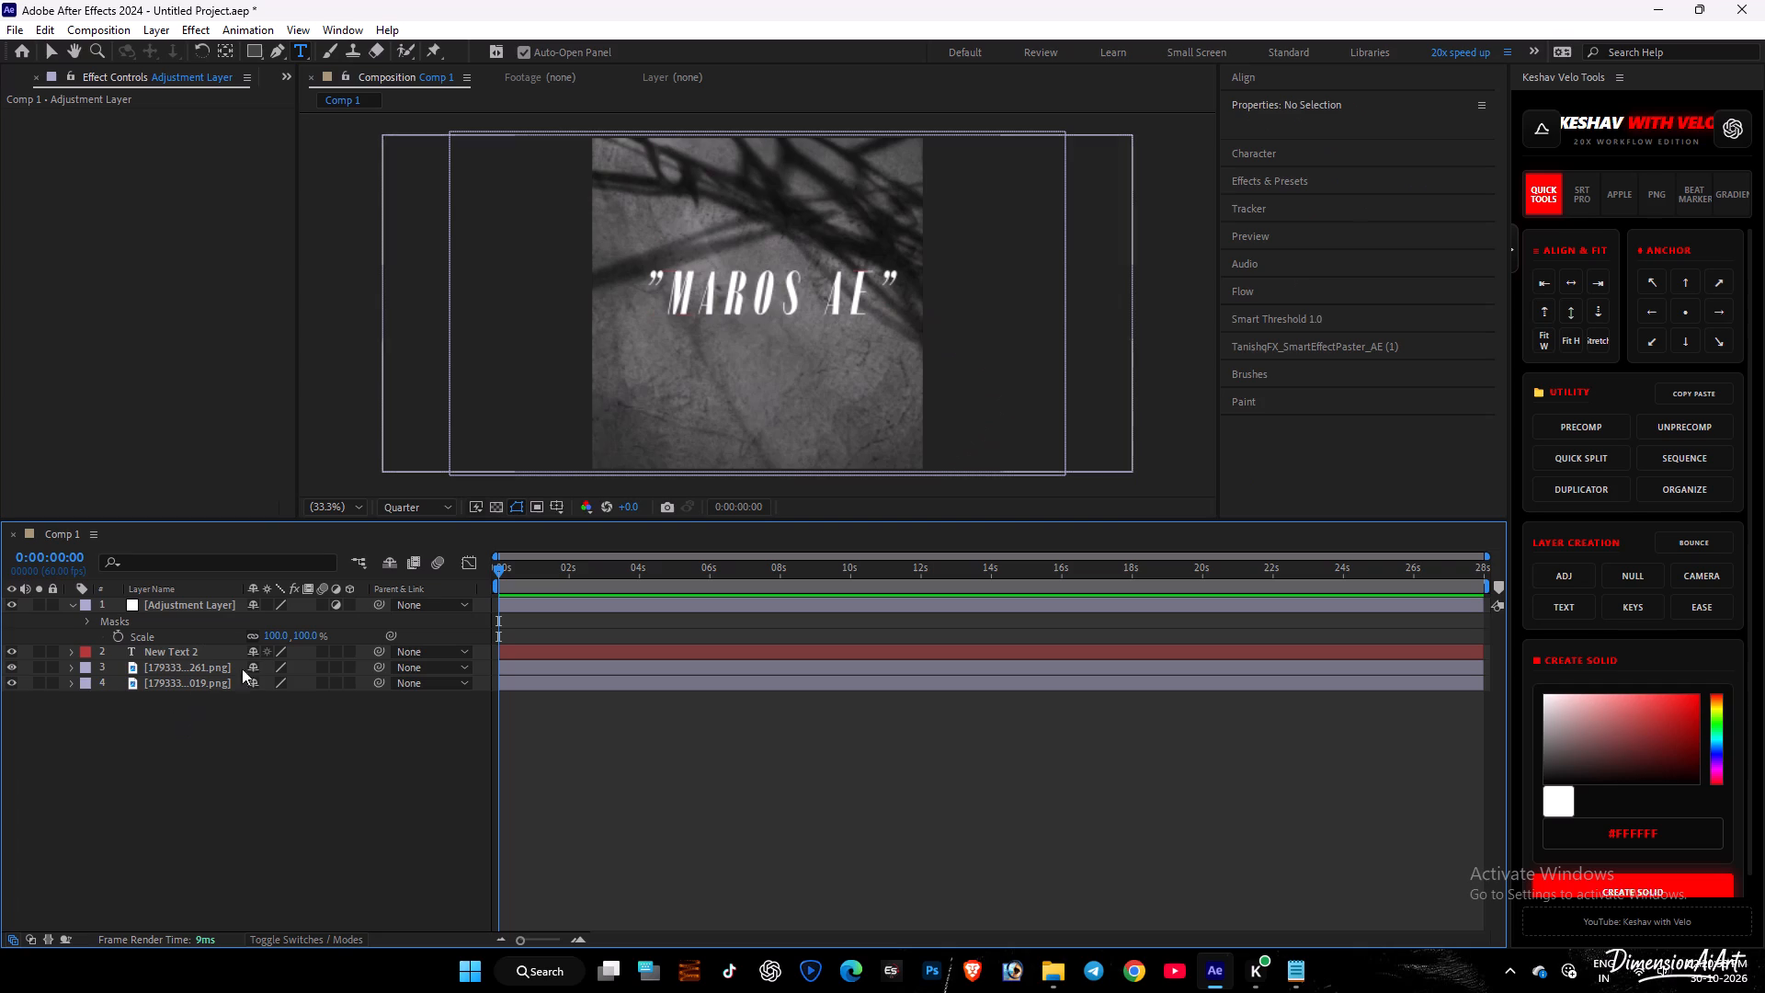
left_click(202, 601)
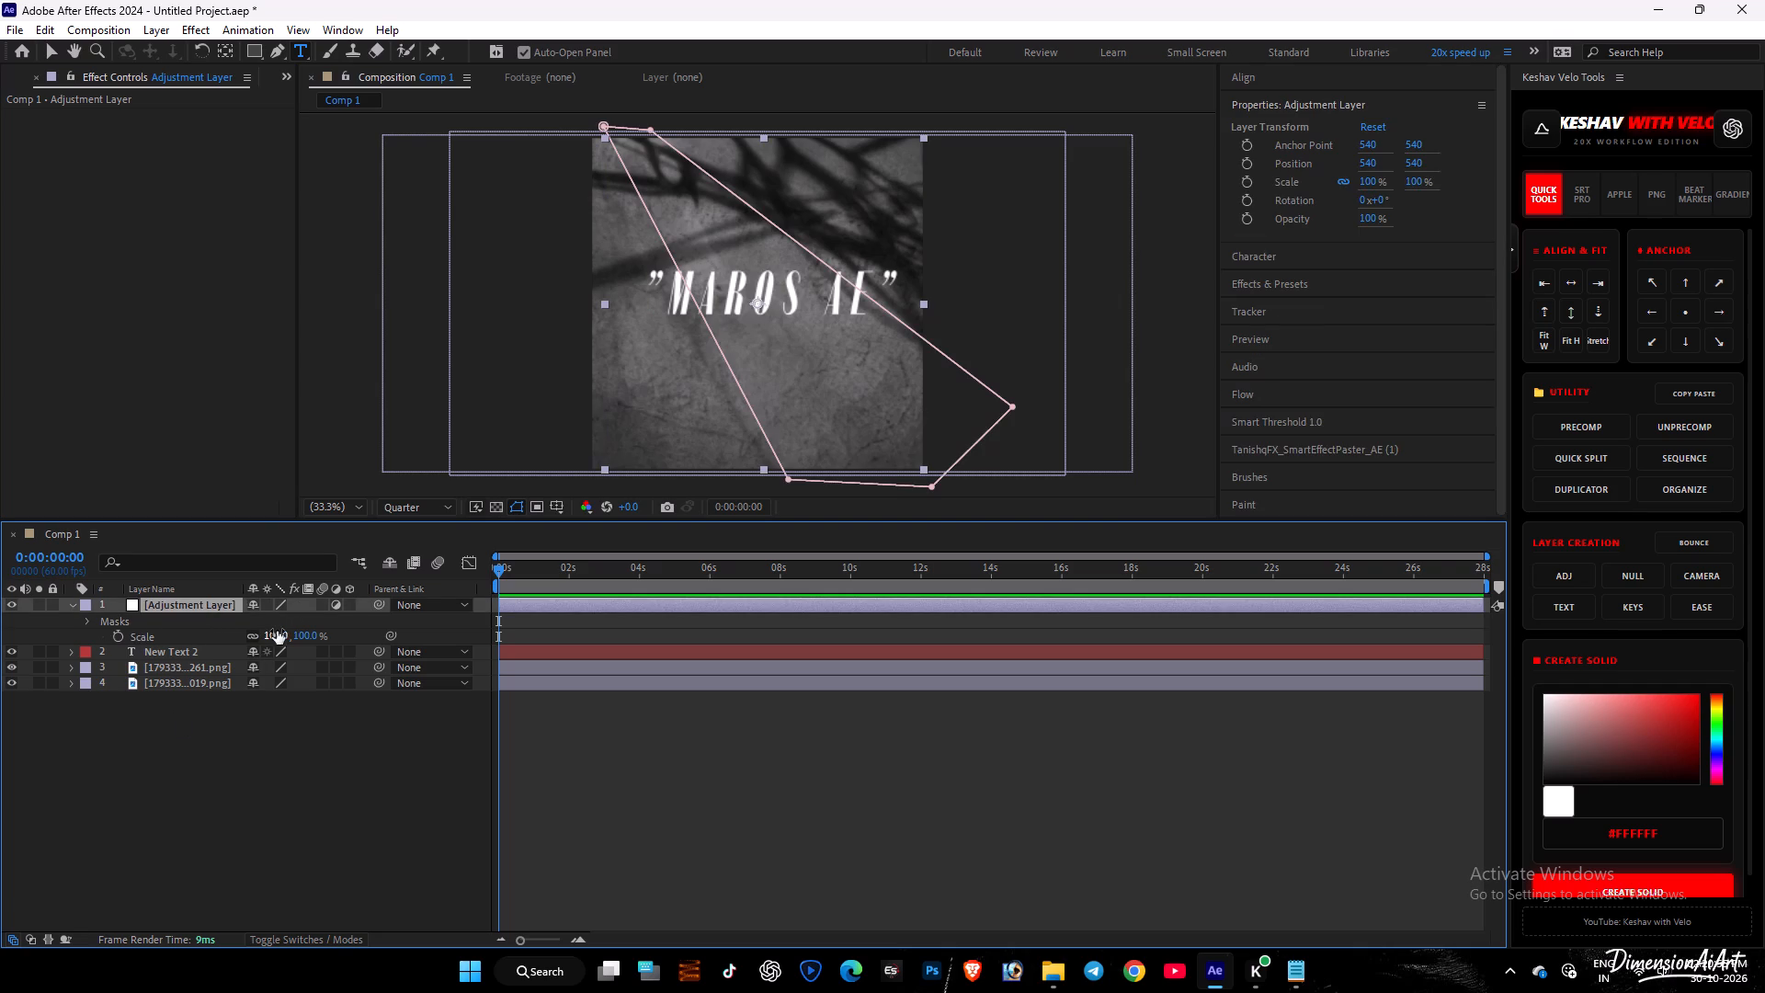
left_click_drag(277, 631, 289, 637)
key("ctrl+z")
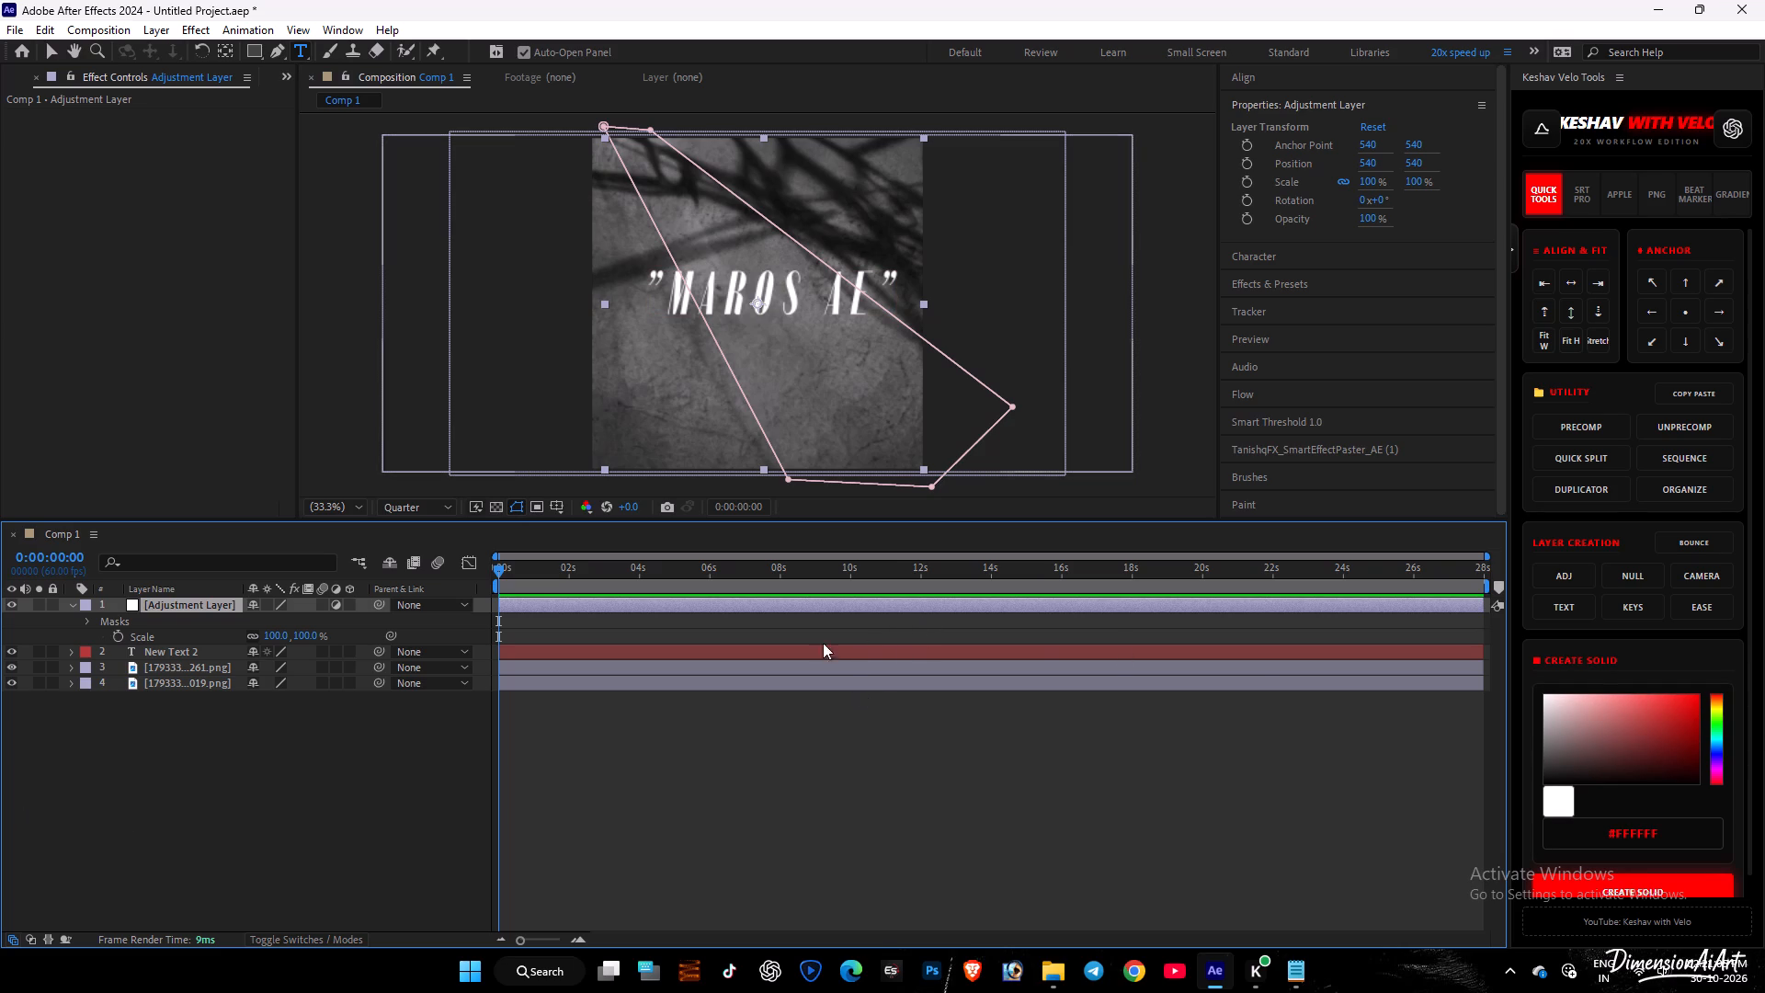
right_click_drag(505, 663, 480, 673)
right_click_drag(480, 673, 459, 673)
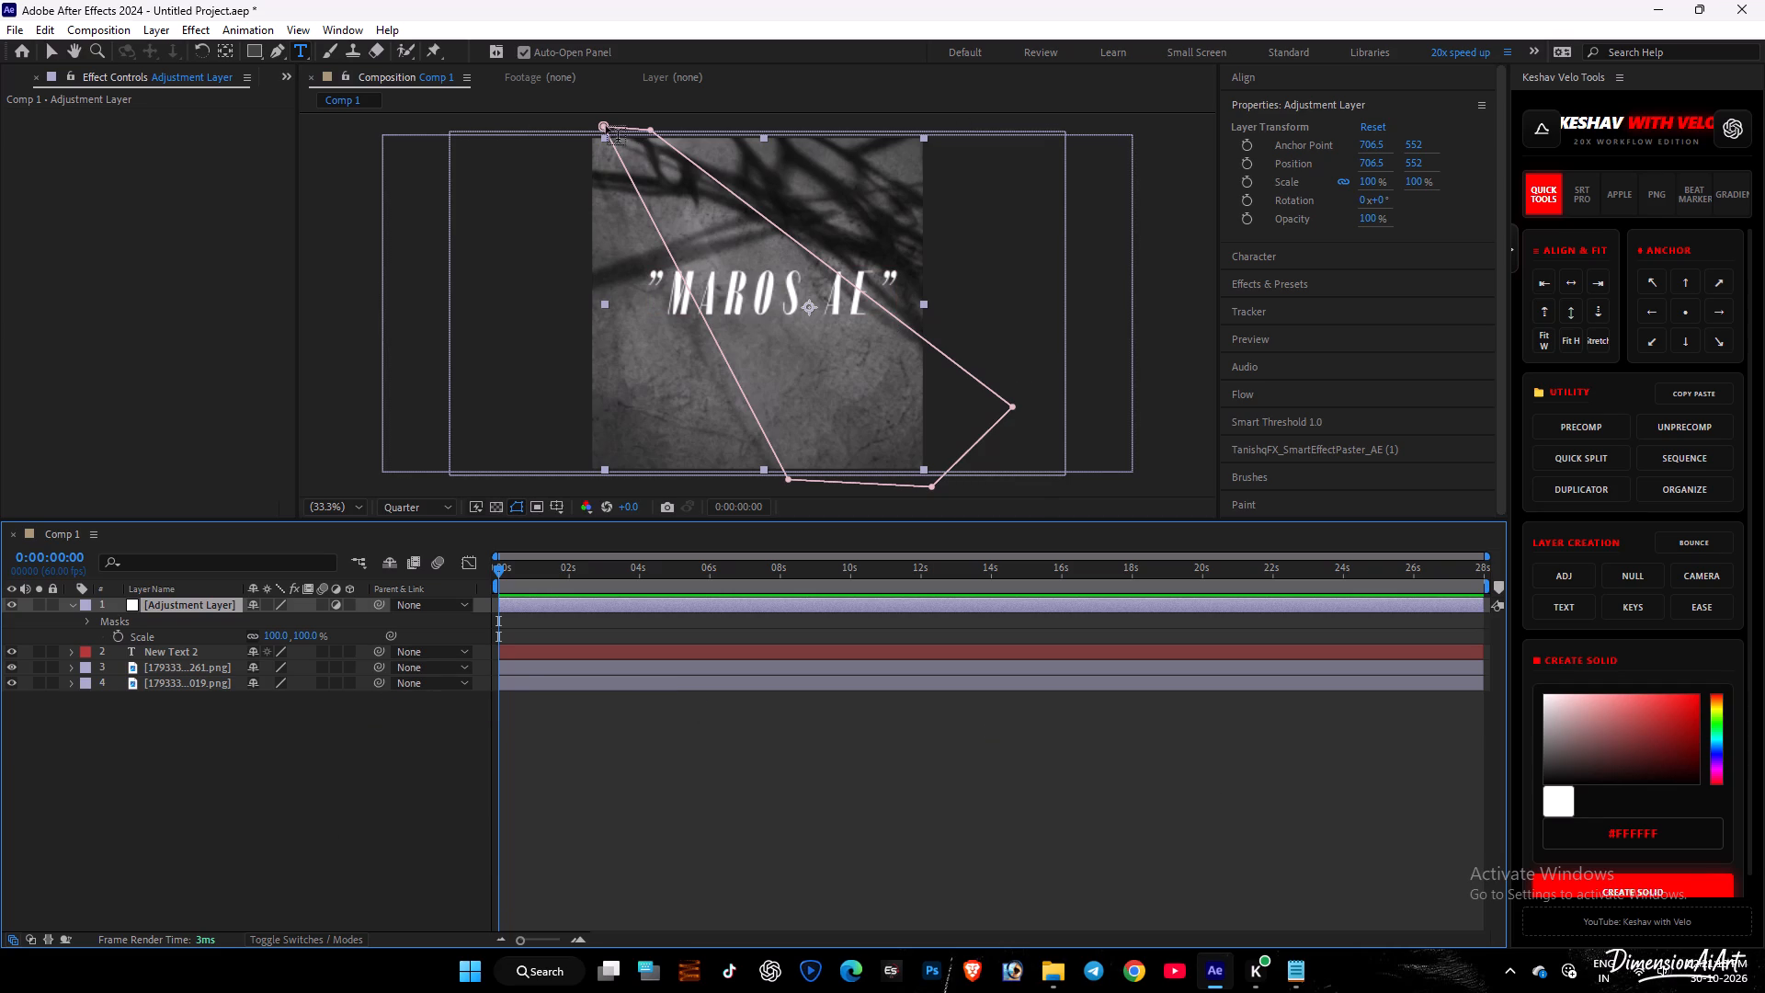
Reshape the adjustment layer's mask by moving its two upper-left vertices close together beyond the composition's left edge.
left_click(62, 51)
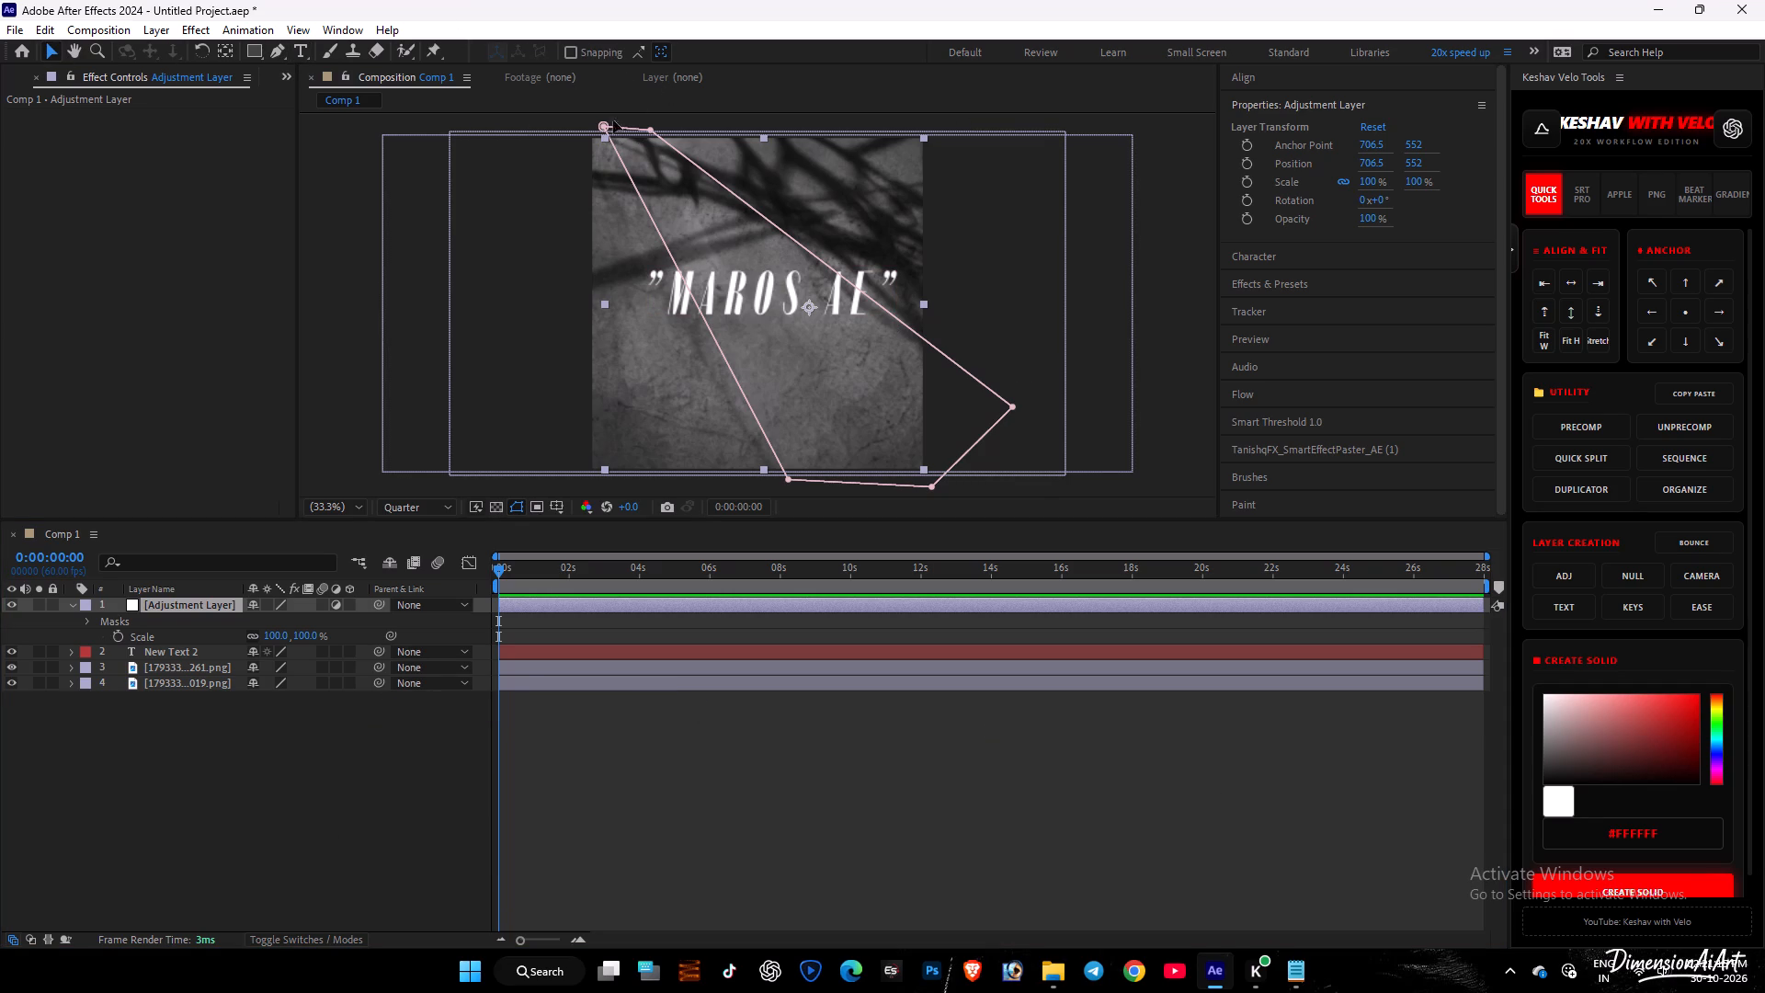
left_click_drag(603, 126, 592, 126)
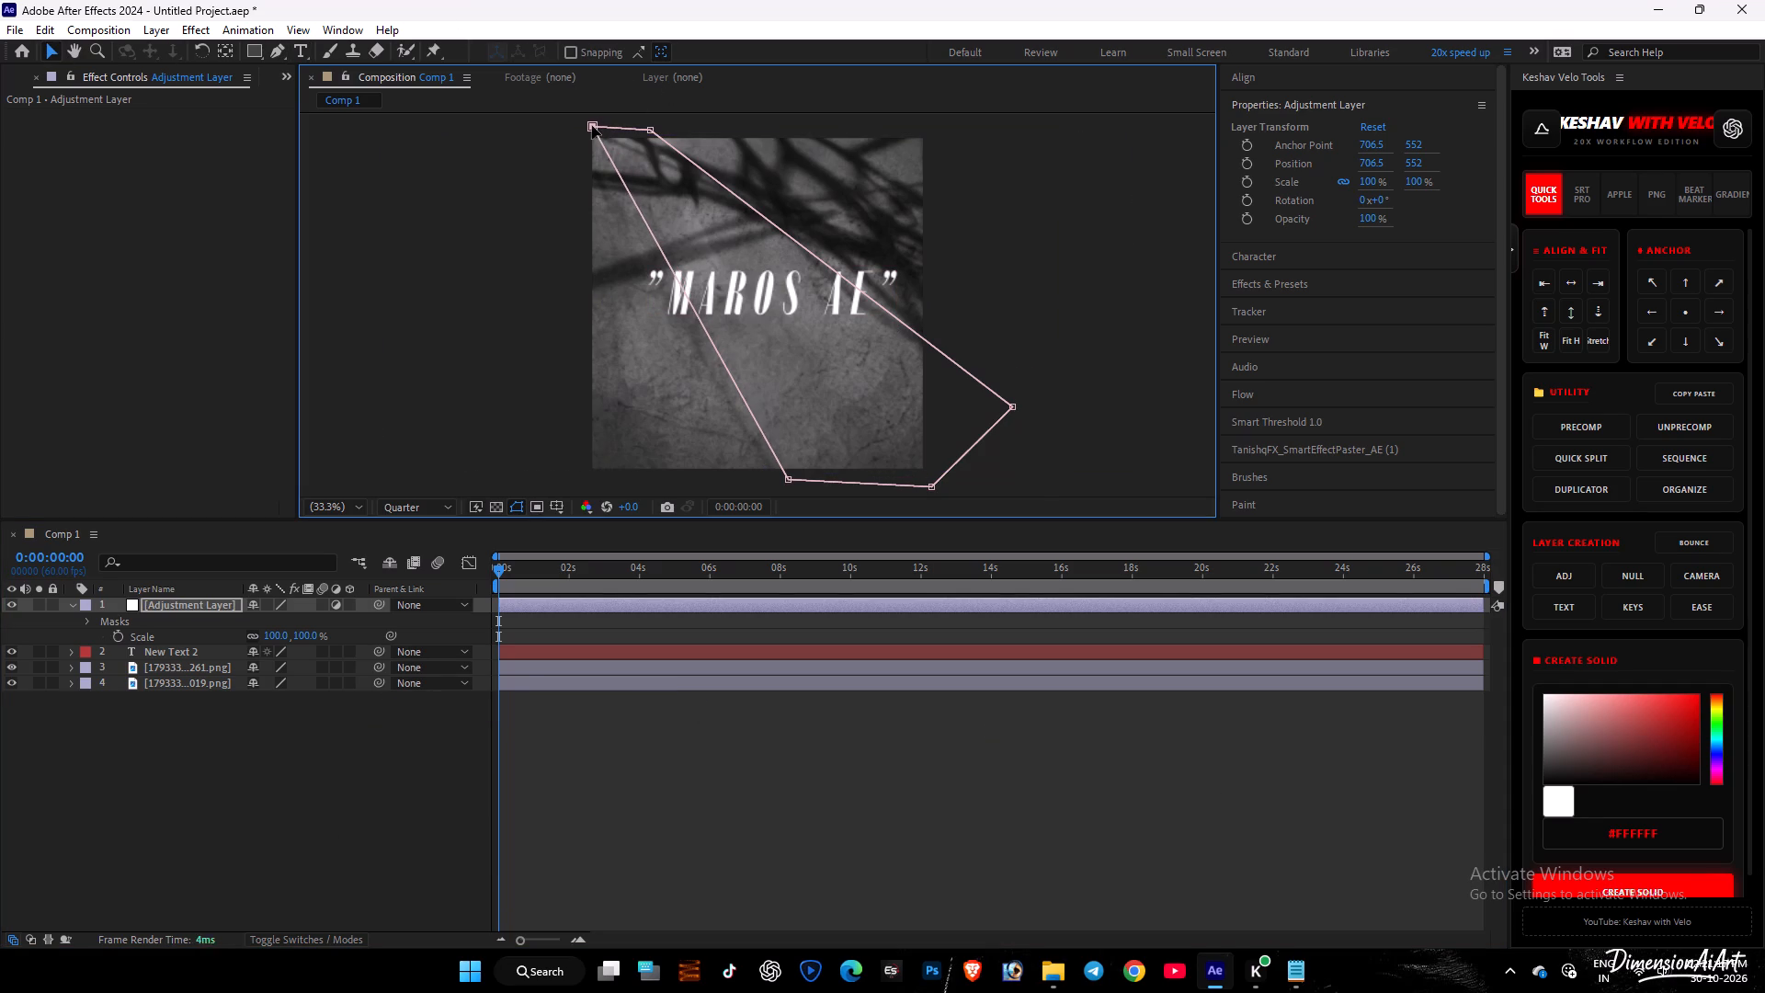
left_click_drag(592, 126, 541, 165)
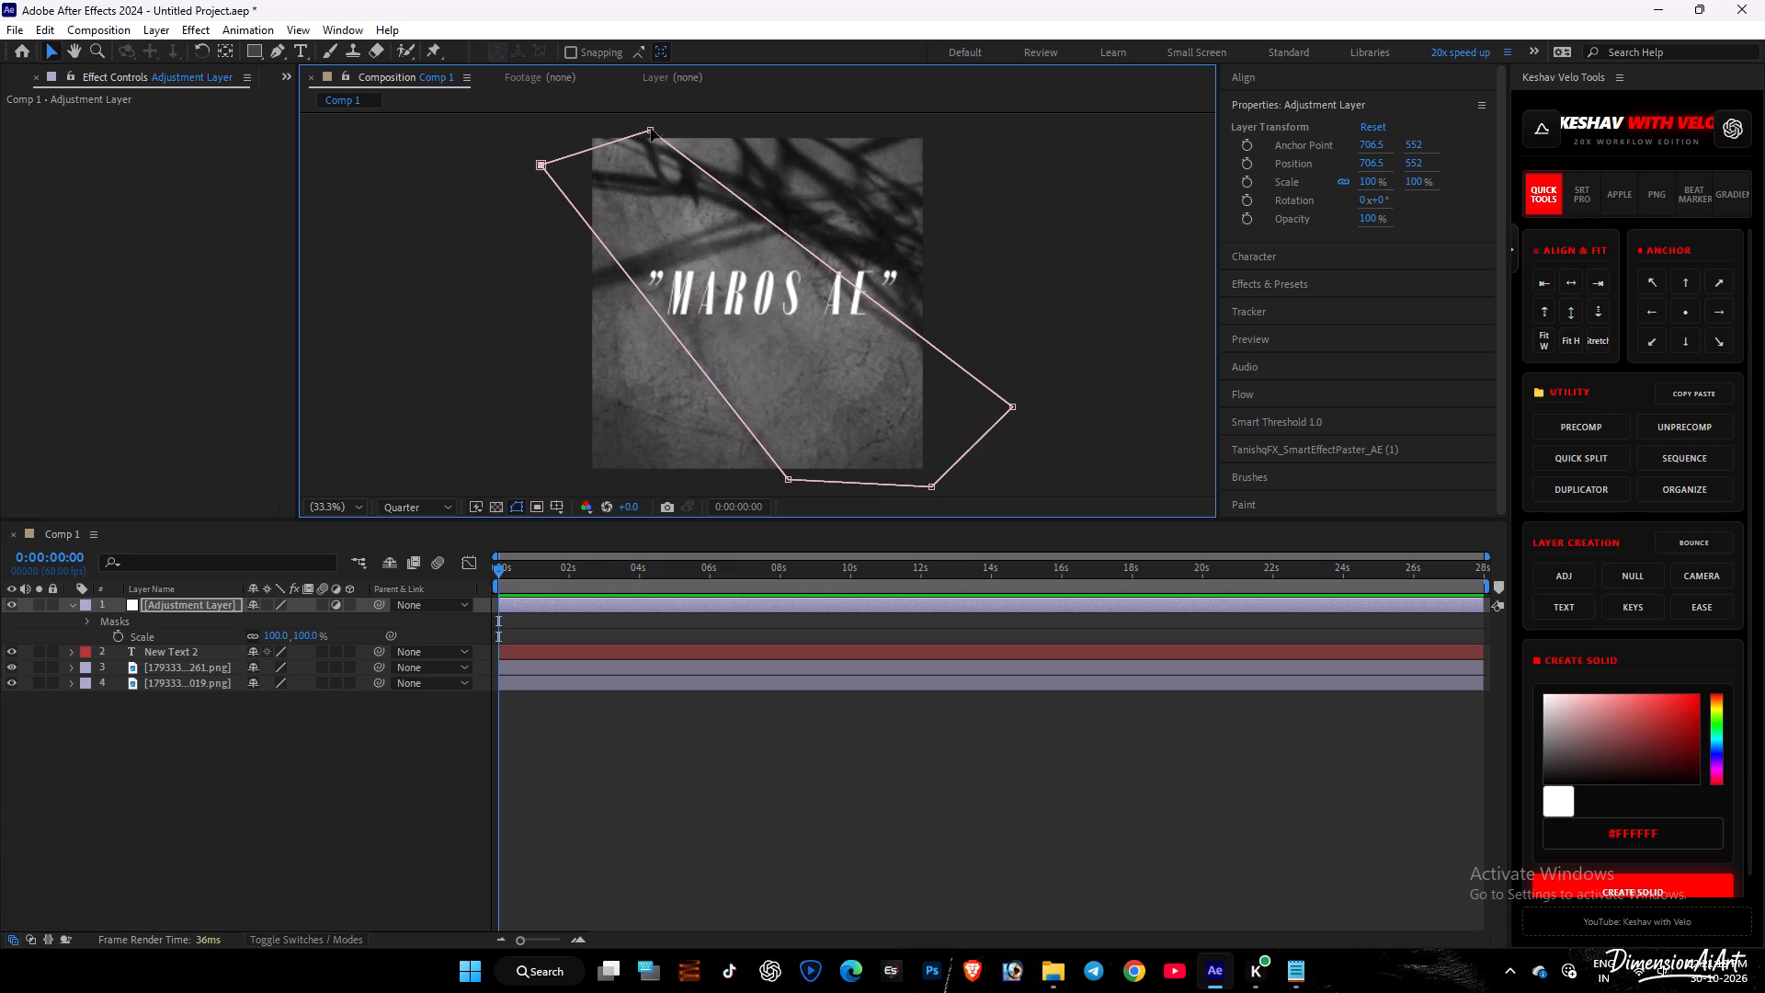
left_click_drag(650, 131, 546, 150)
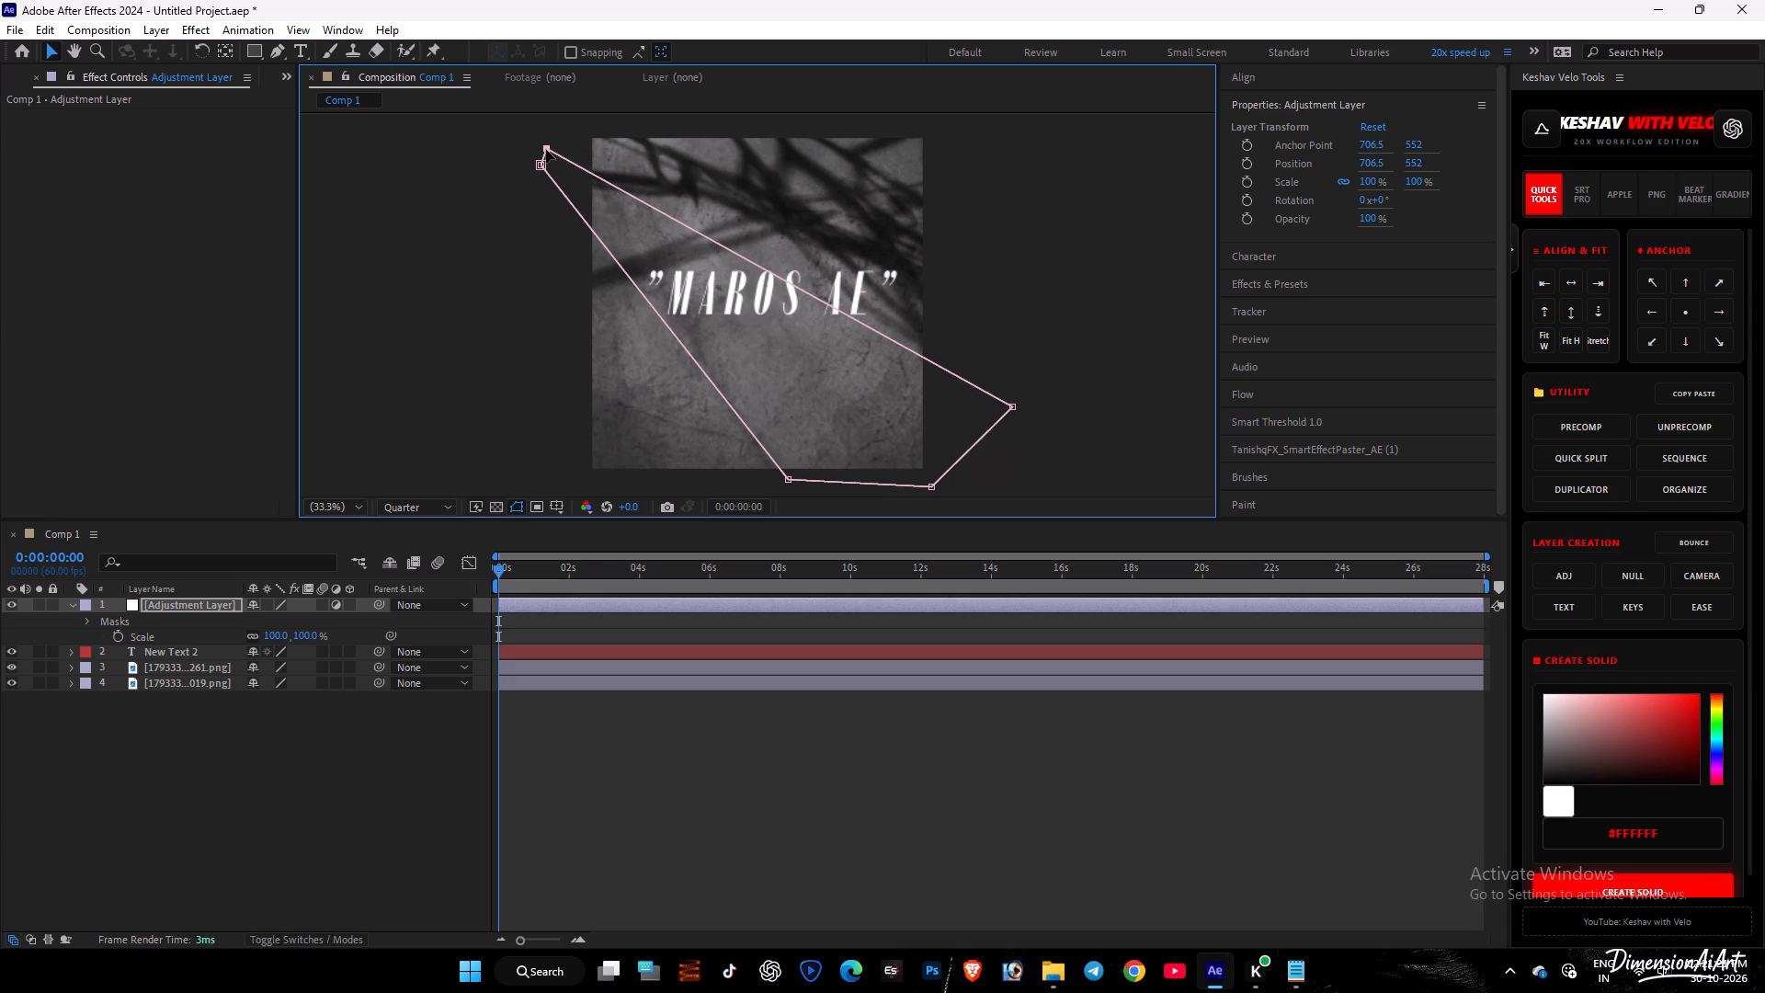
left_click_drag(546, 150, 534, 157)
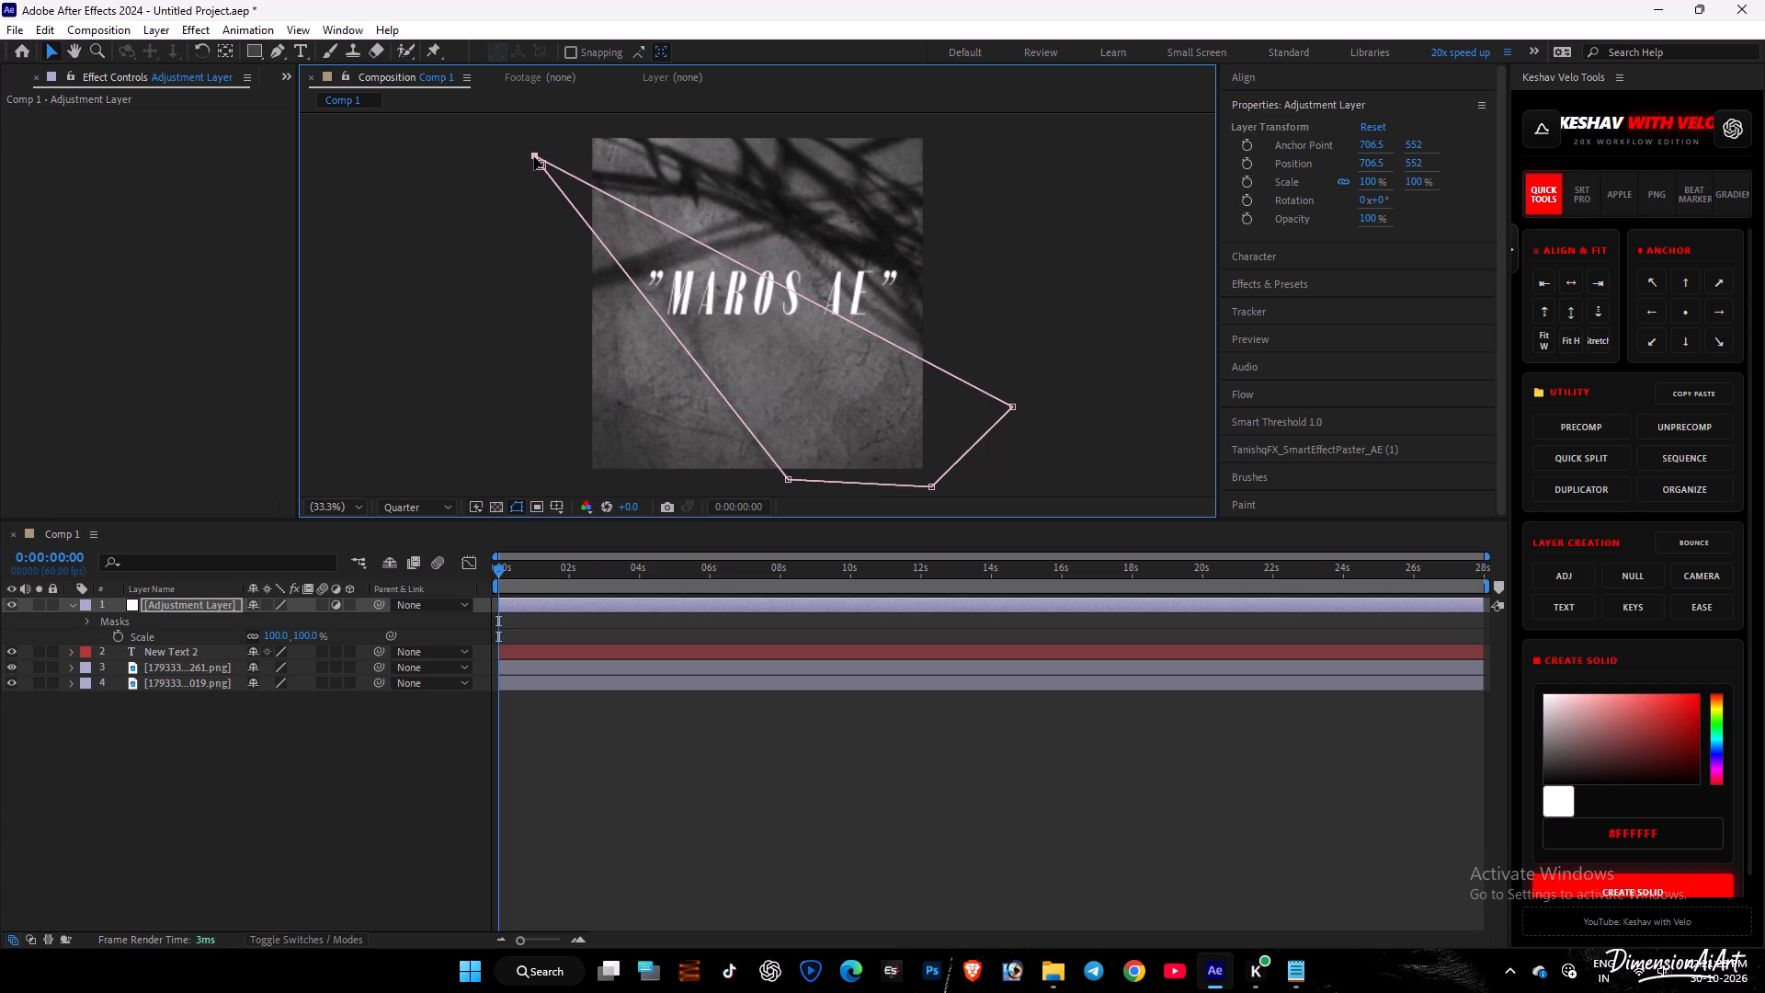
left_click_drag(534, 157, 553, 155)
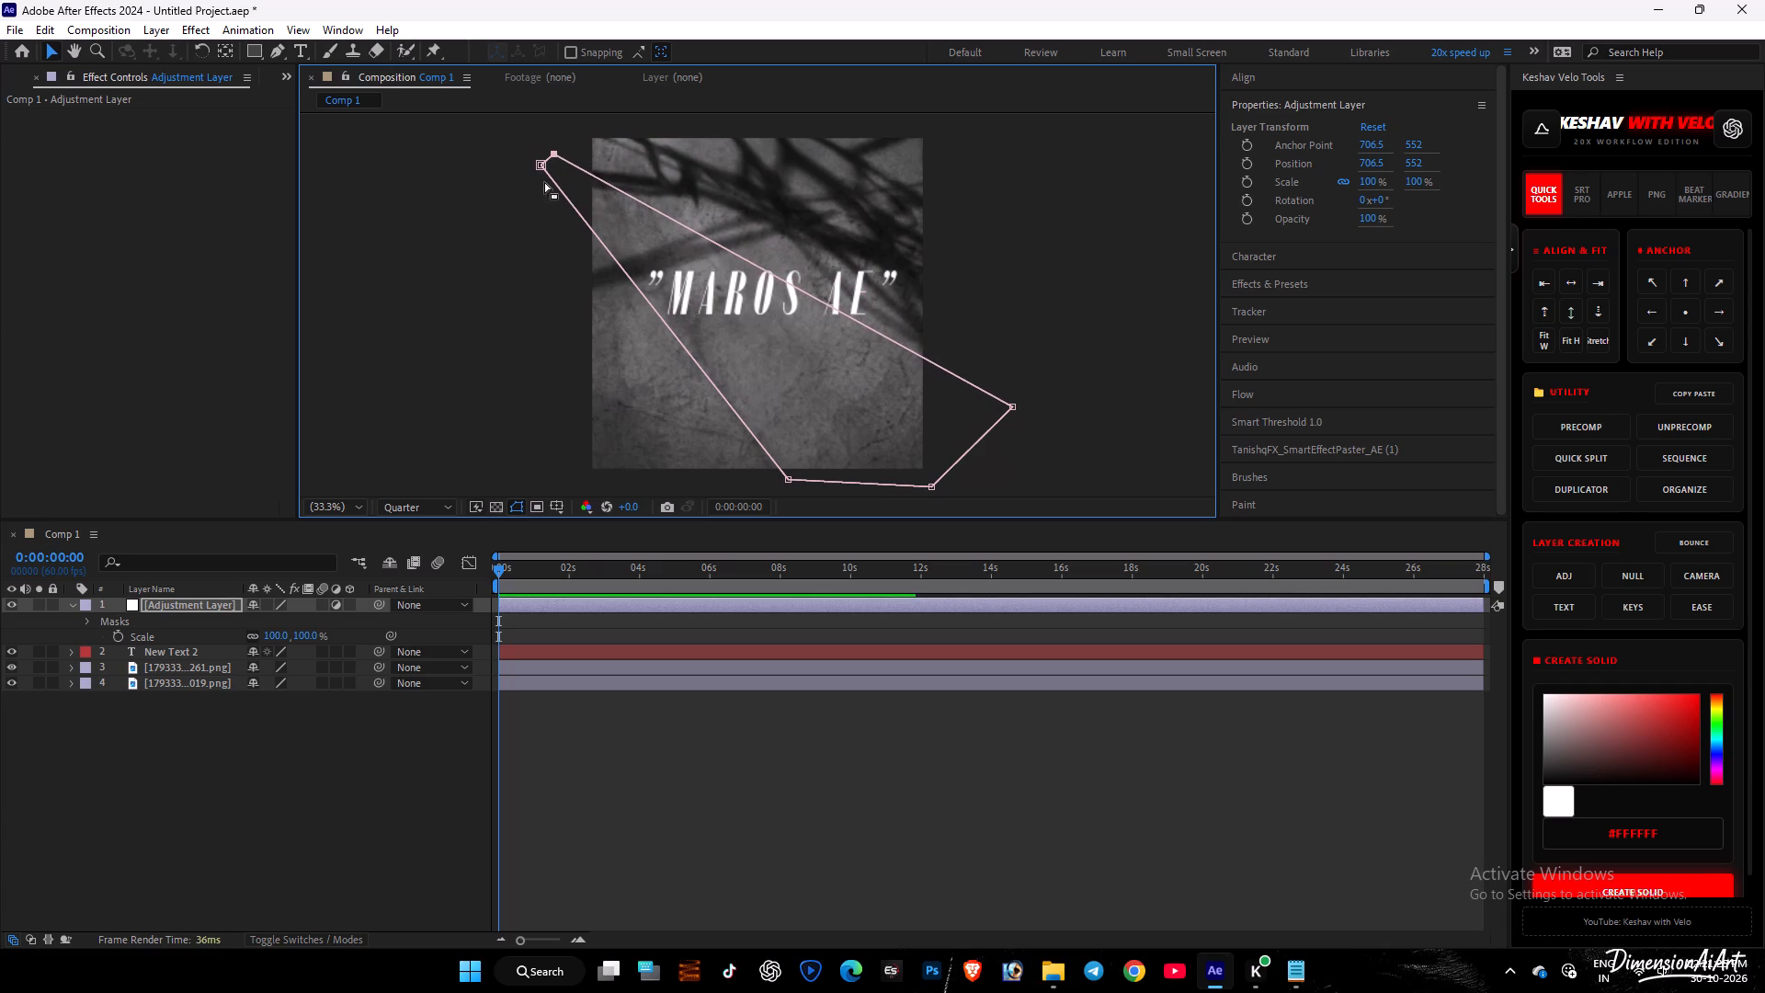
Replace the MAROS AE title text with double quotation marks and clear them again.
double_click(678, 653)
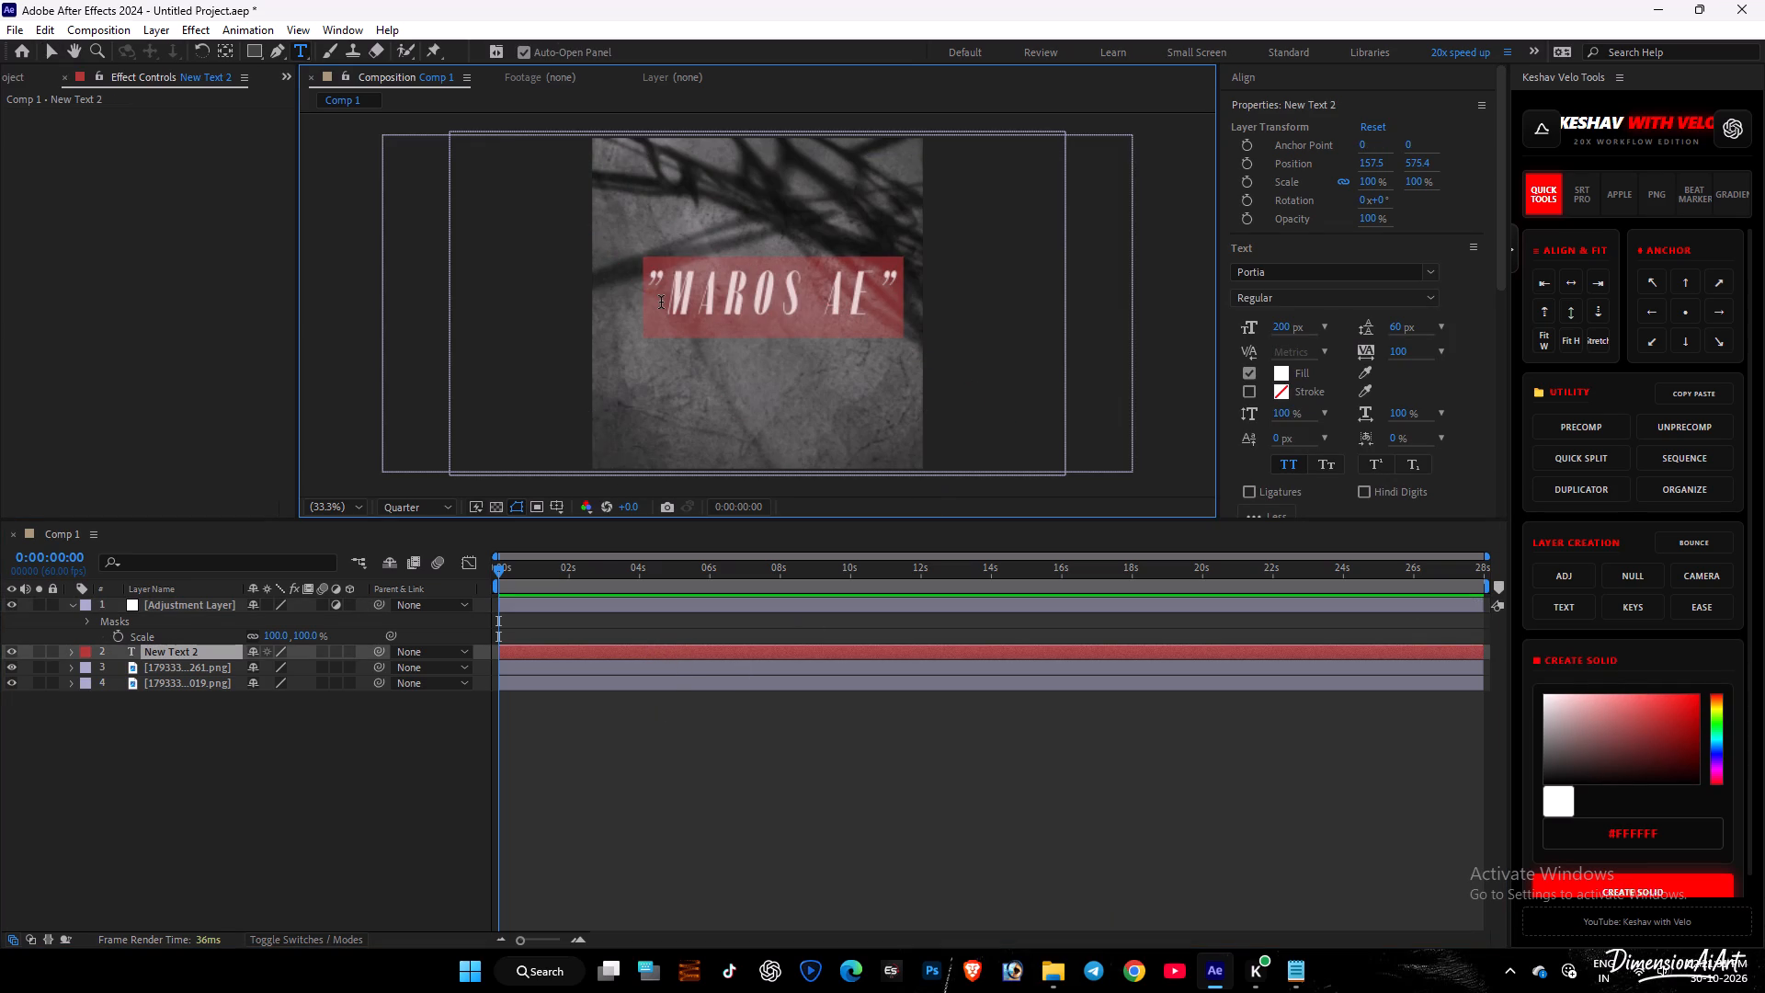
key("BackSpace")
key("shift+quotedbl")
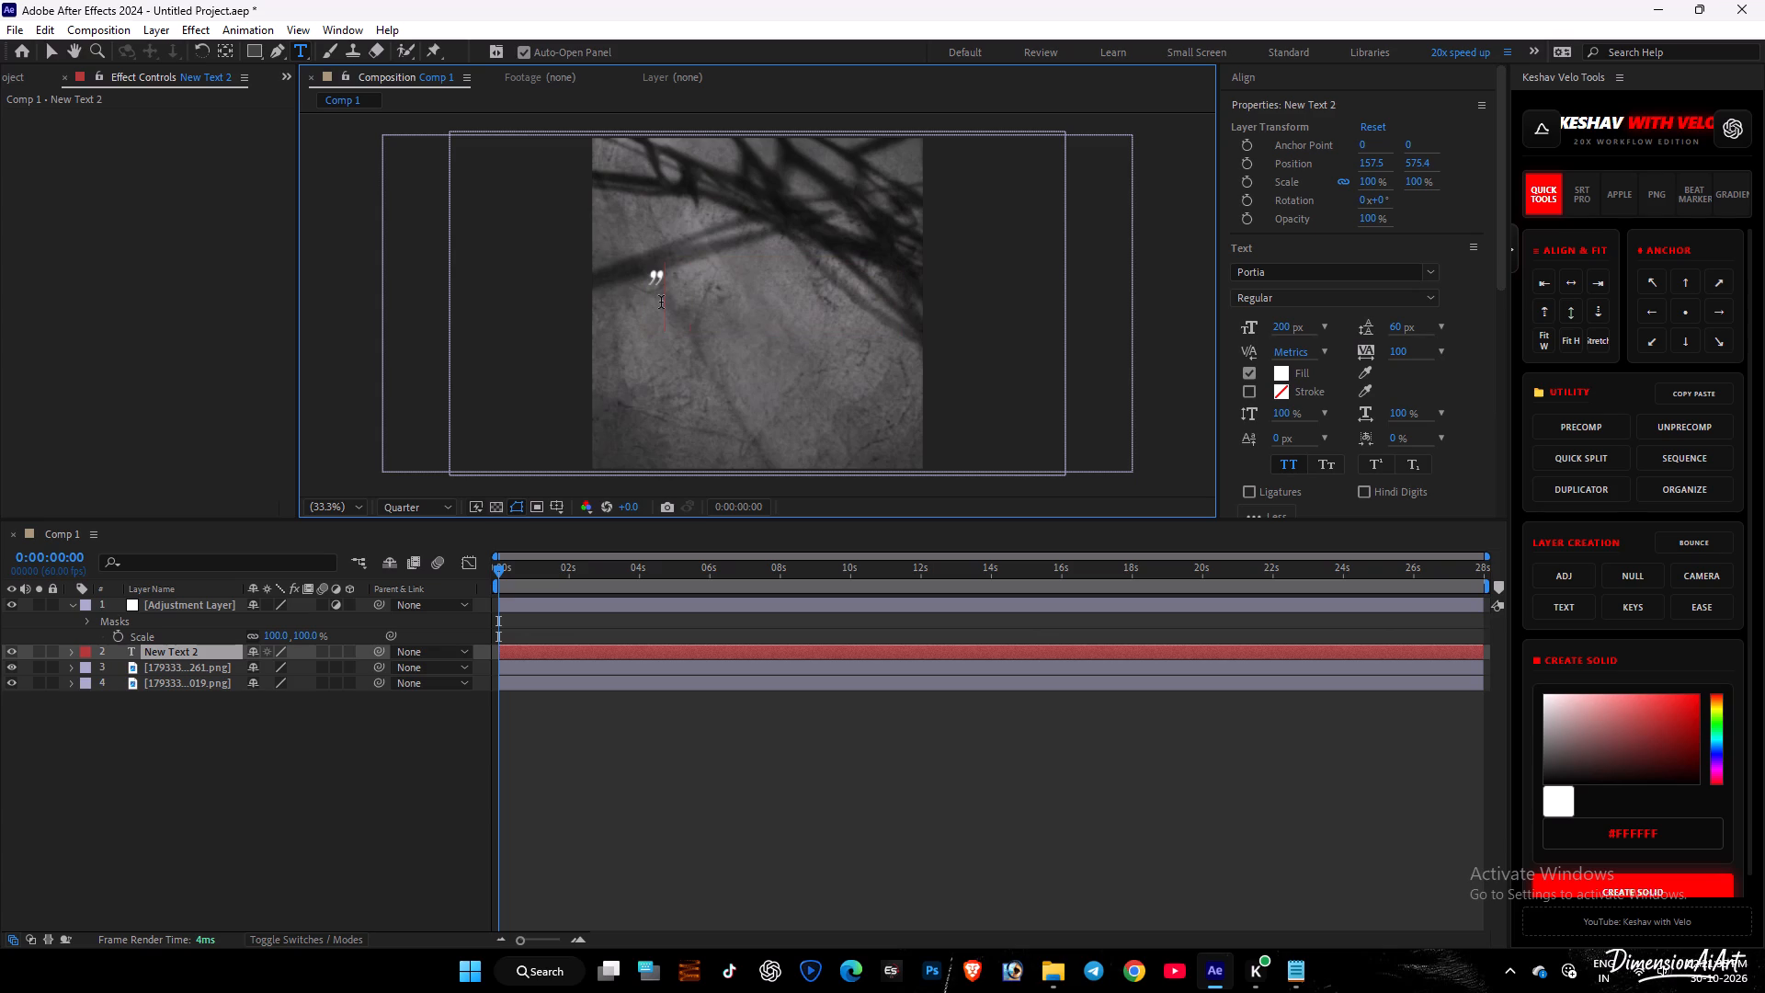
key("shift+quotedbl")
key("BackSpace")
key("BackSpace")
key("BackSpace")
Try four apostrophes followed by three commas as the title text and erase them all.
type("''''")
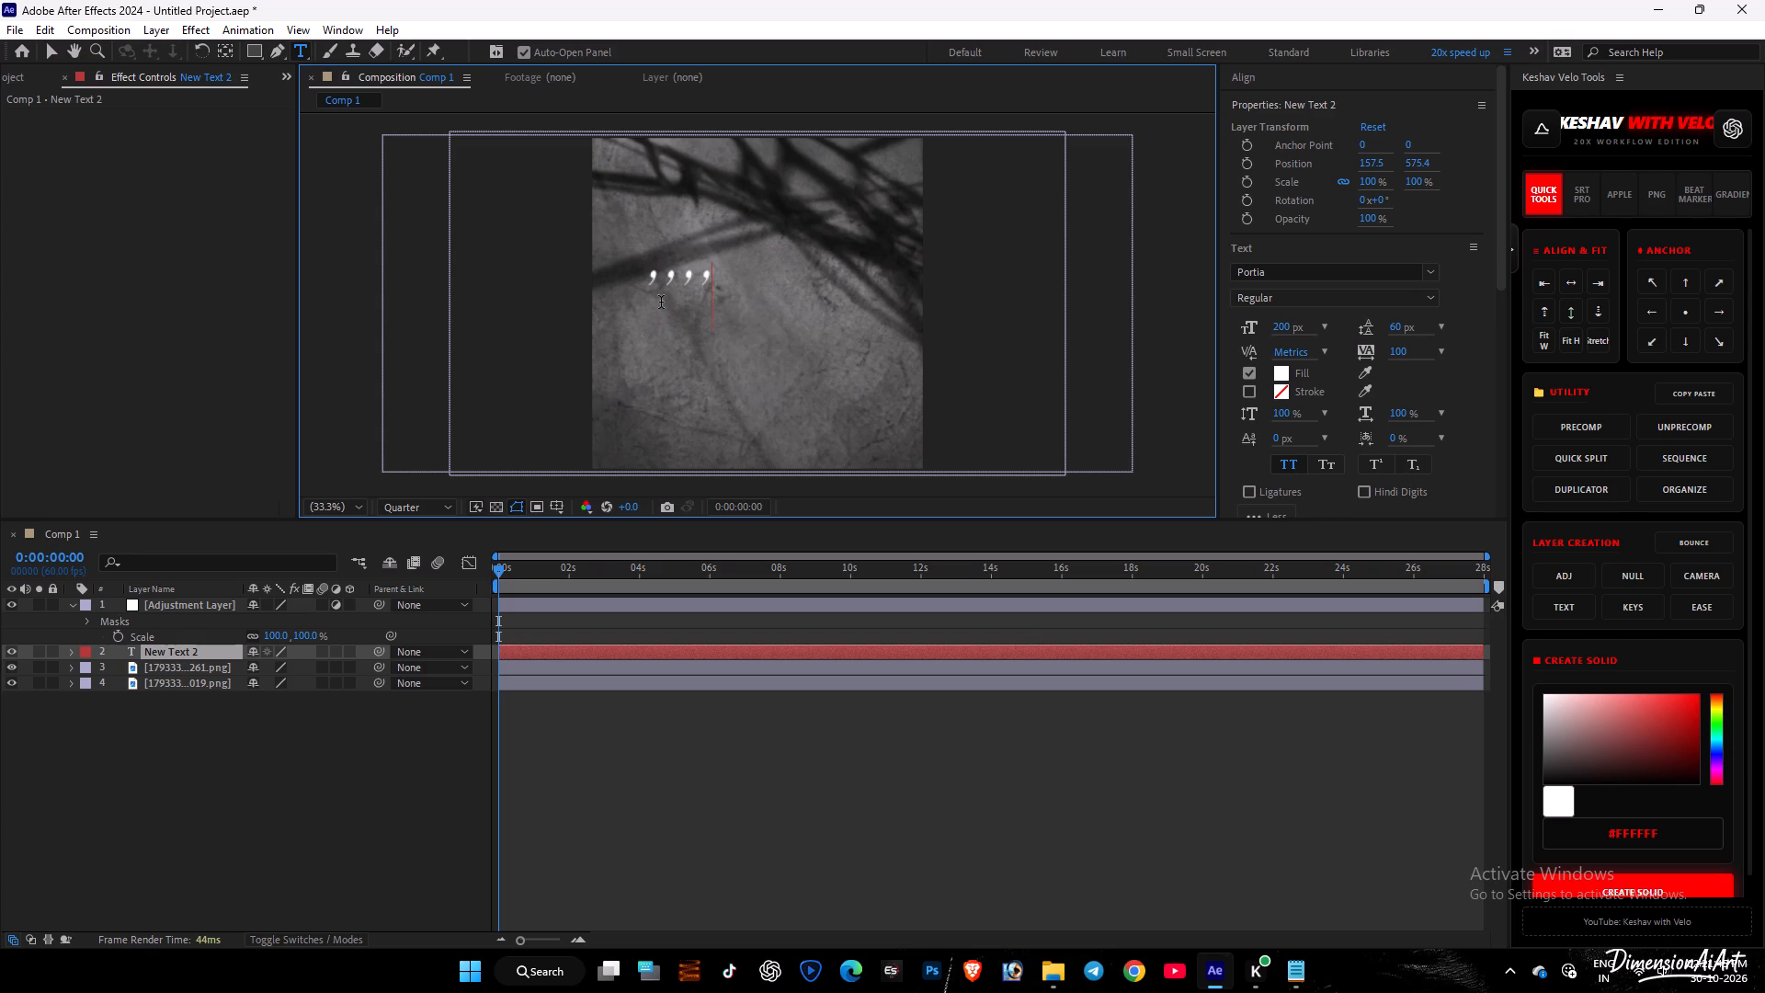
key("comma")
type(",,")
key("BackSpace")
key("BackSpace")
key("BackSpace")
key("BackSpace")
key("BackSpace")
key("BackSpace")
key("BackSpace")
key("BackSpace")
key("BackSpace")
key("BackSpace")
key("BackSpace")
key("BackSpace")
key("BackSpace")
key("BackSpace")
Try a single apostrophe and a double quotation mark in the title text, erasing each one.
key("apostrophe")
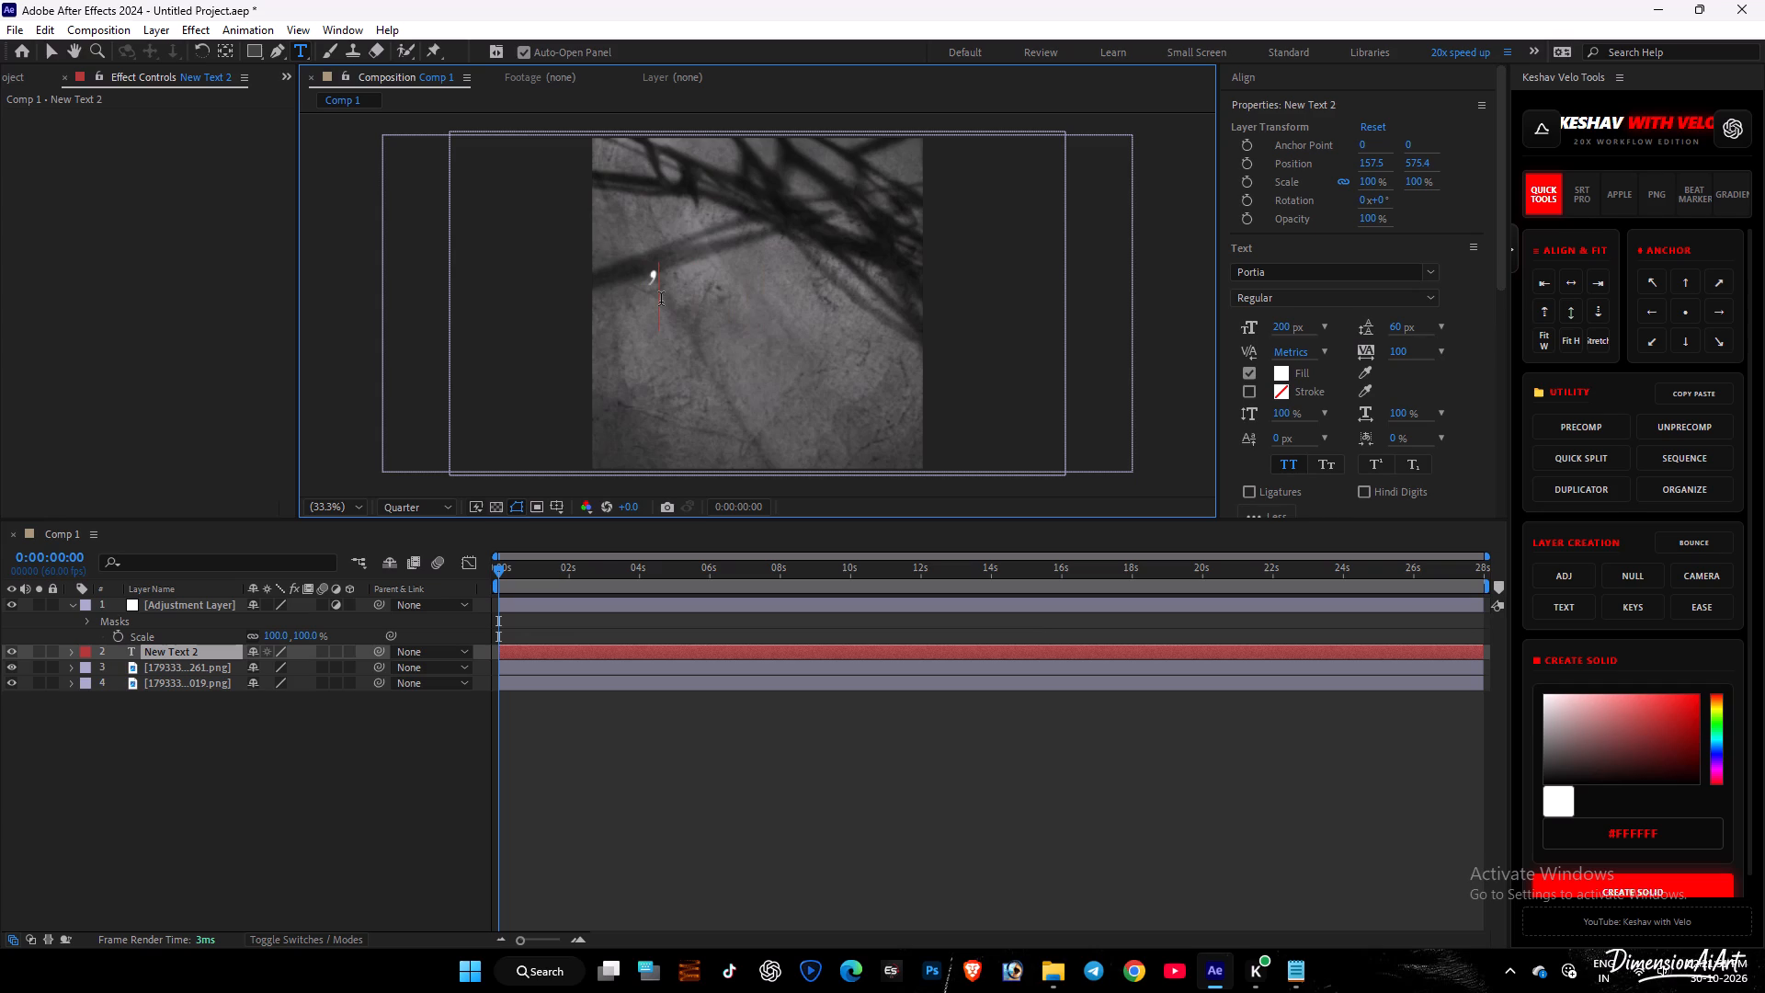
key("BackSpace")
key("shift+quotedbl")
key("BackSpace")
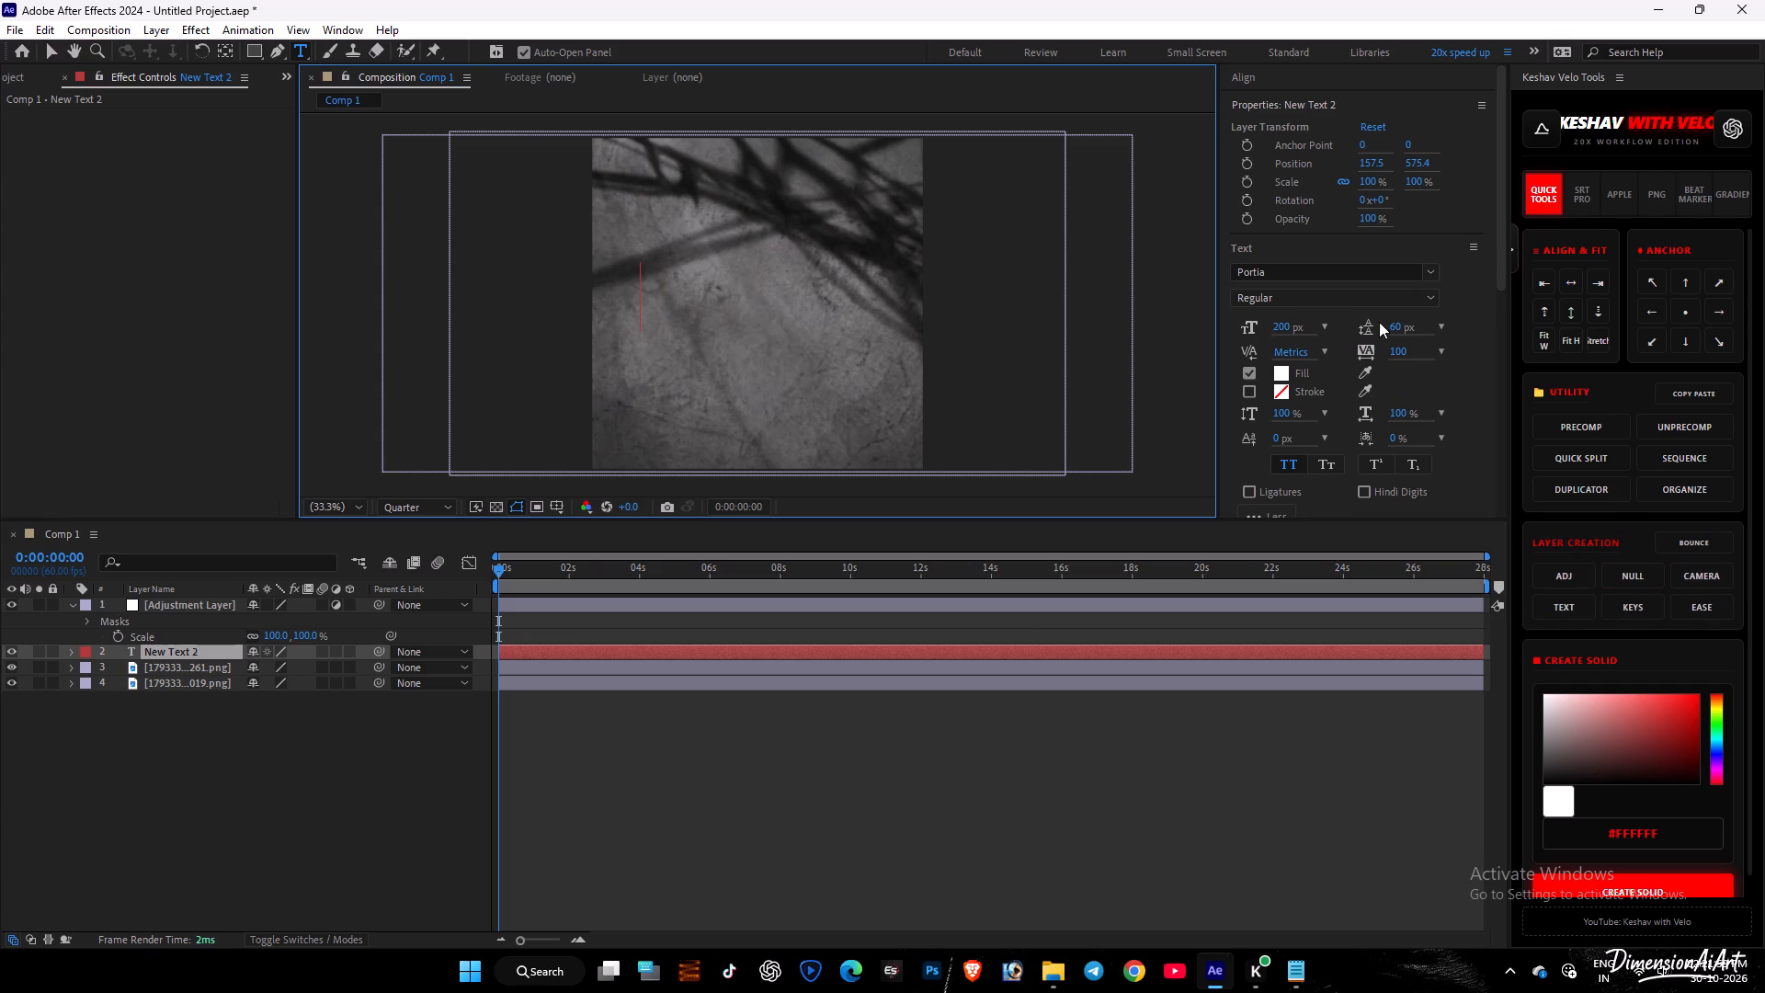
Delete the emptied New Text 2 title layer.
left_click(1378, 274)
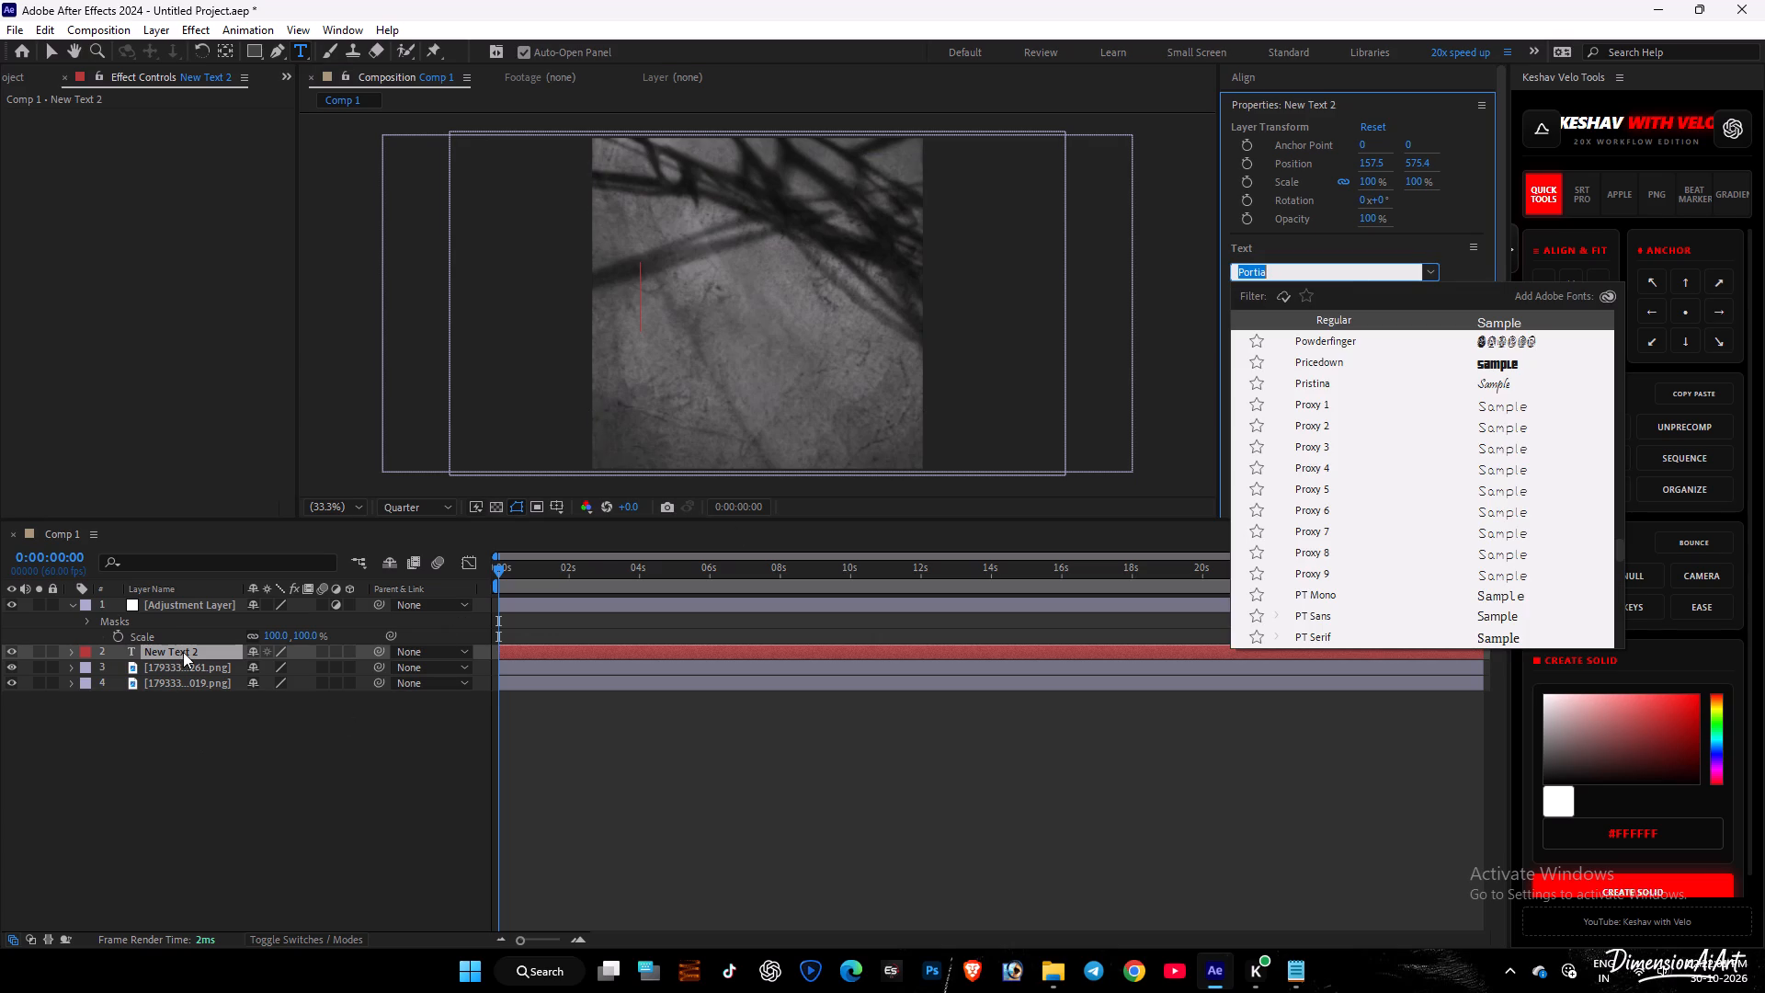
left_click(176, 653)
key("Delete")
Create a new text layer in Comp 1.
right_click(325, 752)
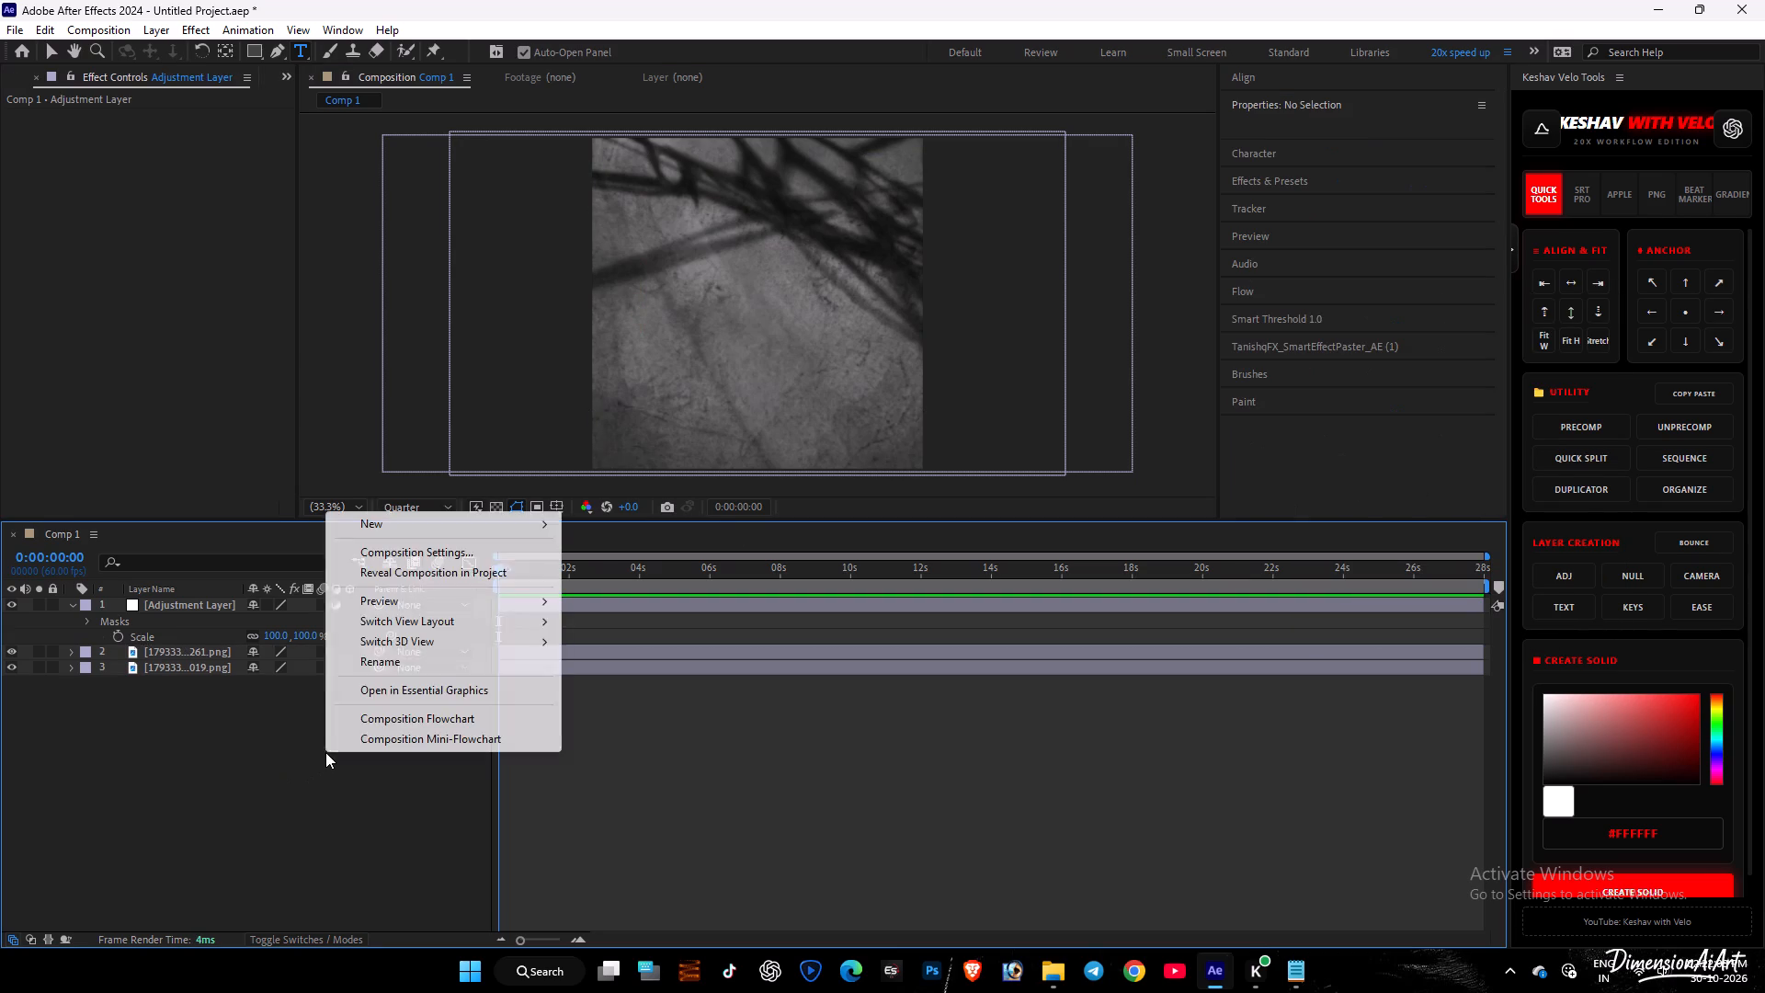
left_click(384, 534)
left_click(361, 520)
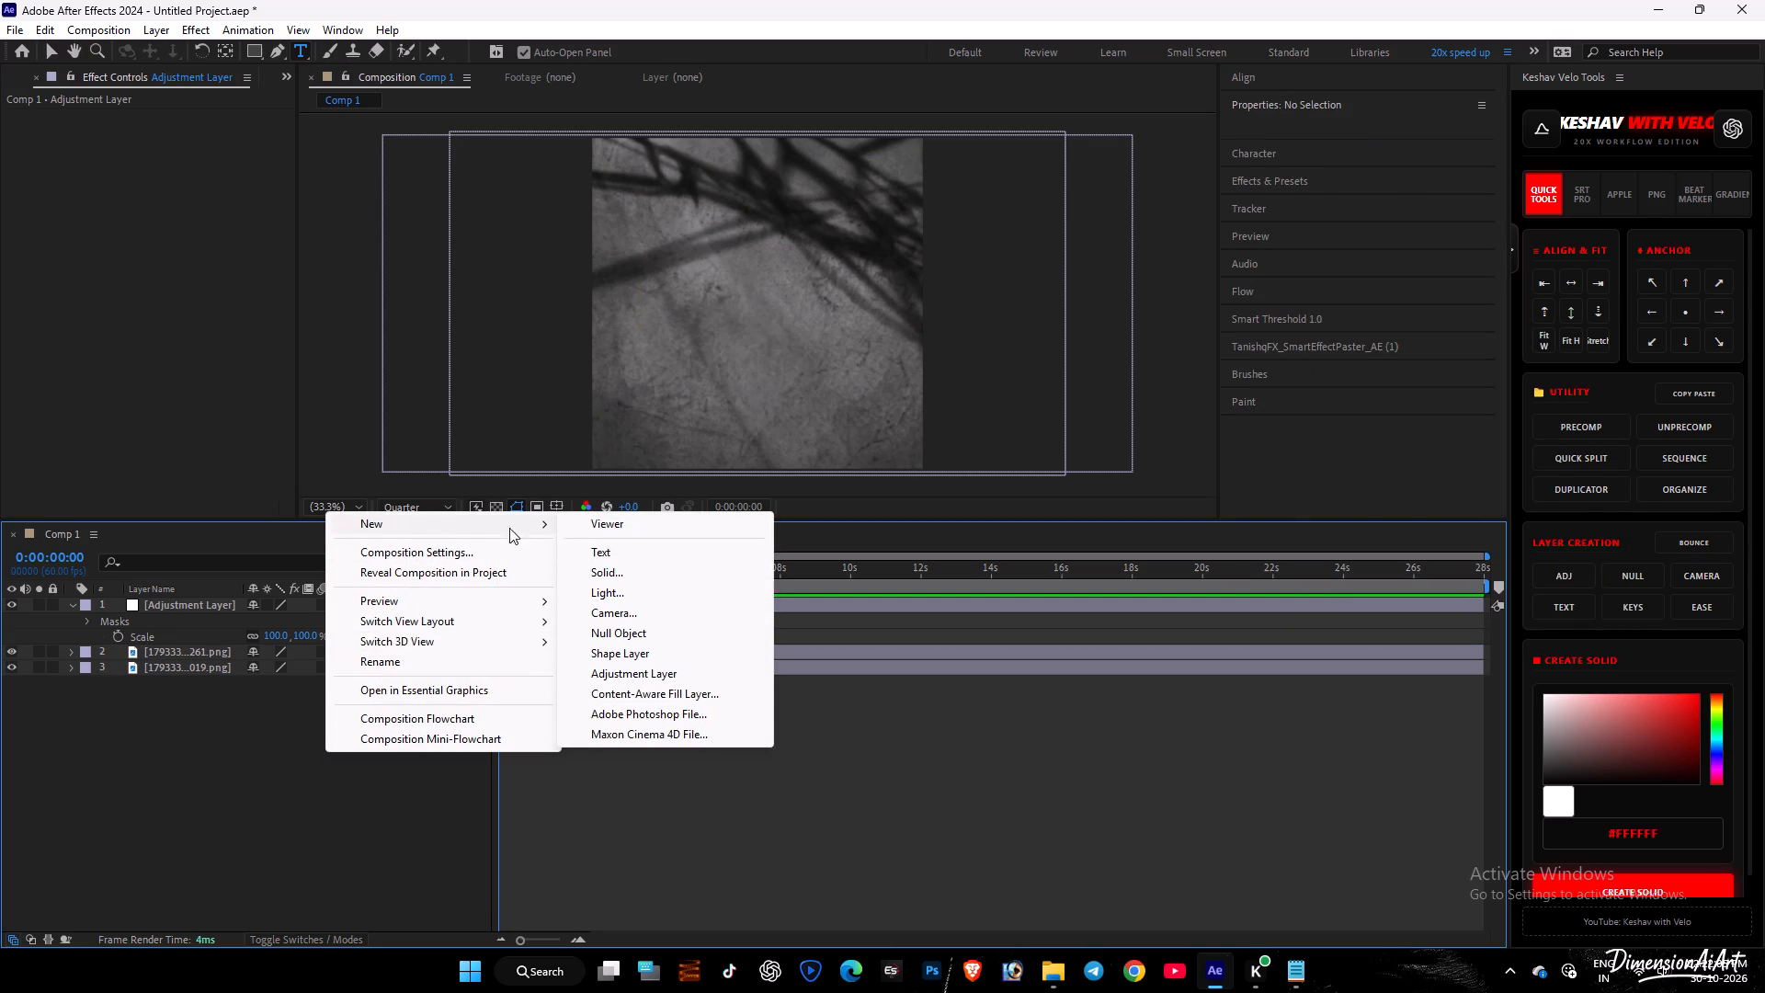
left_click(614, 553)
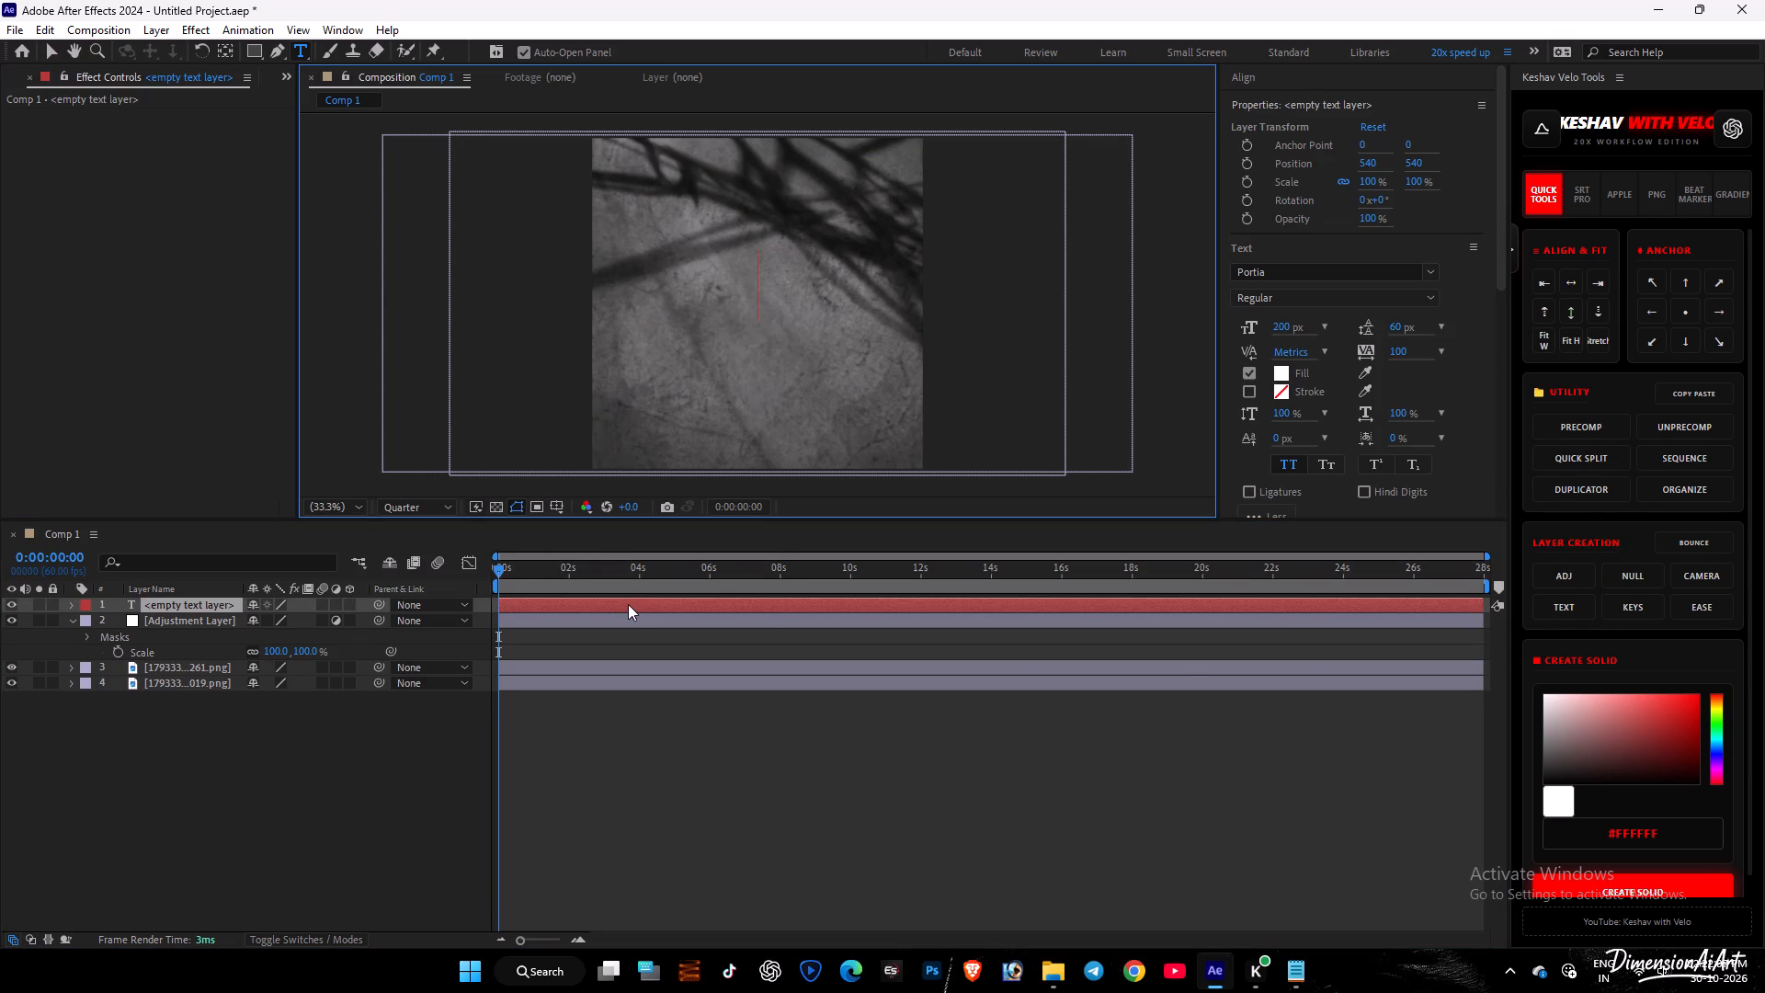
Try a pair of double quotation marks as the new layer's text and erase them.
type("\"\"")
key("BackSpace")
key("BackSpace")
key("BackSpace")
Set the empty text layer's font to Arial Narrow.
double_click(1195, 606)
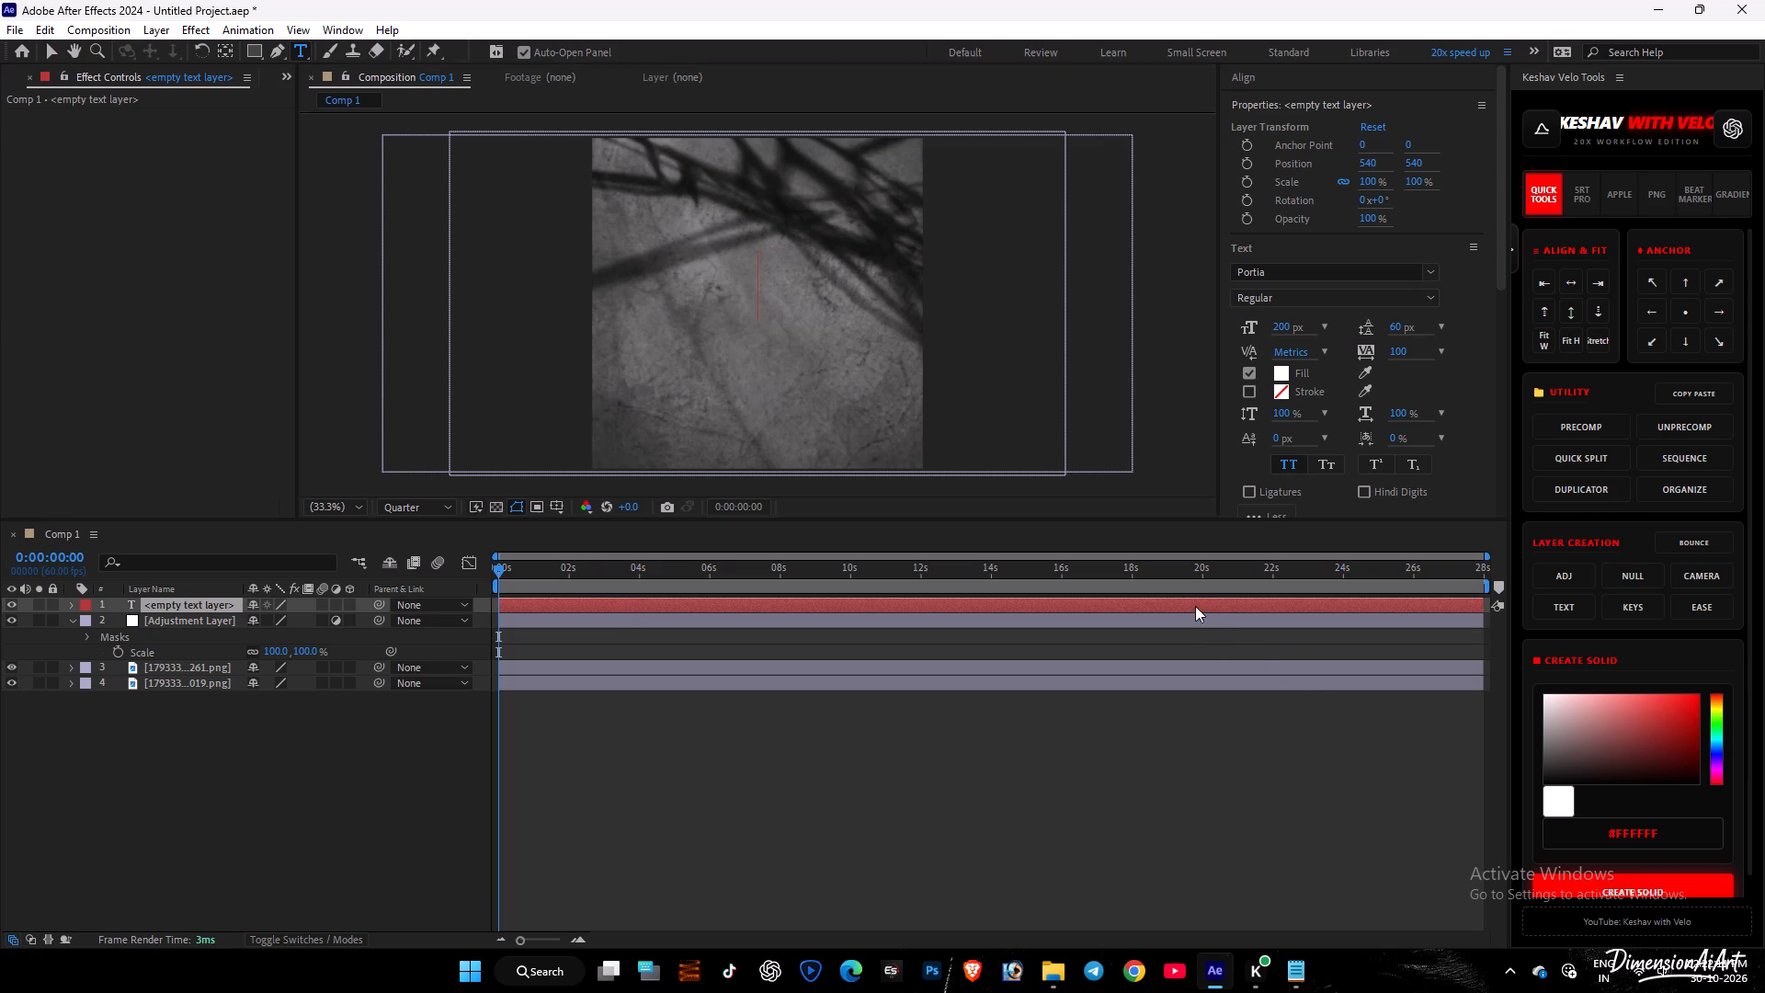
left_click(1255, 272)
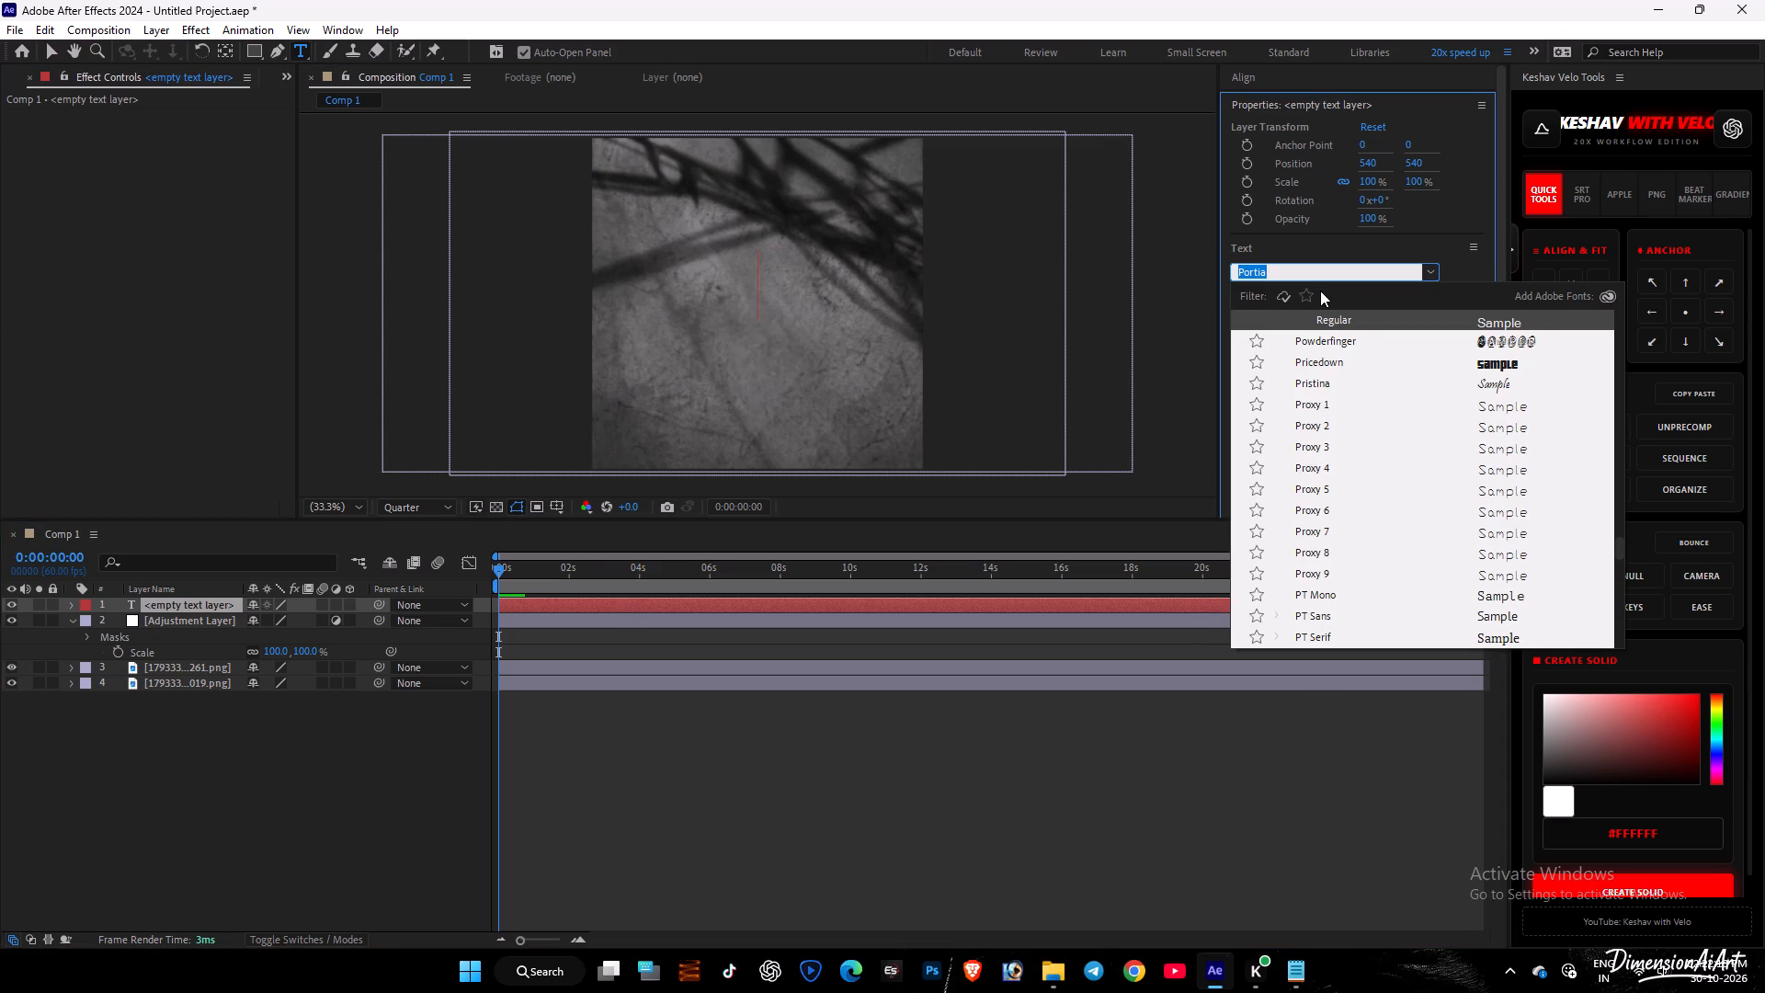
key("a")
key("r")
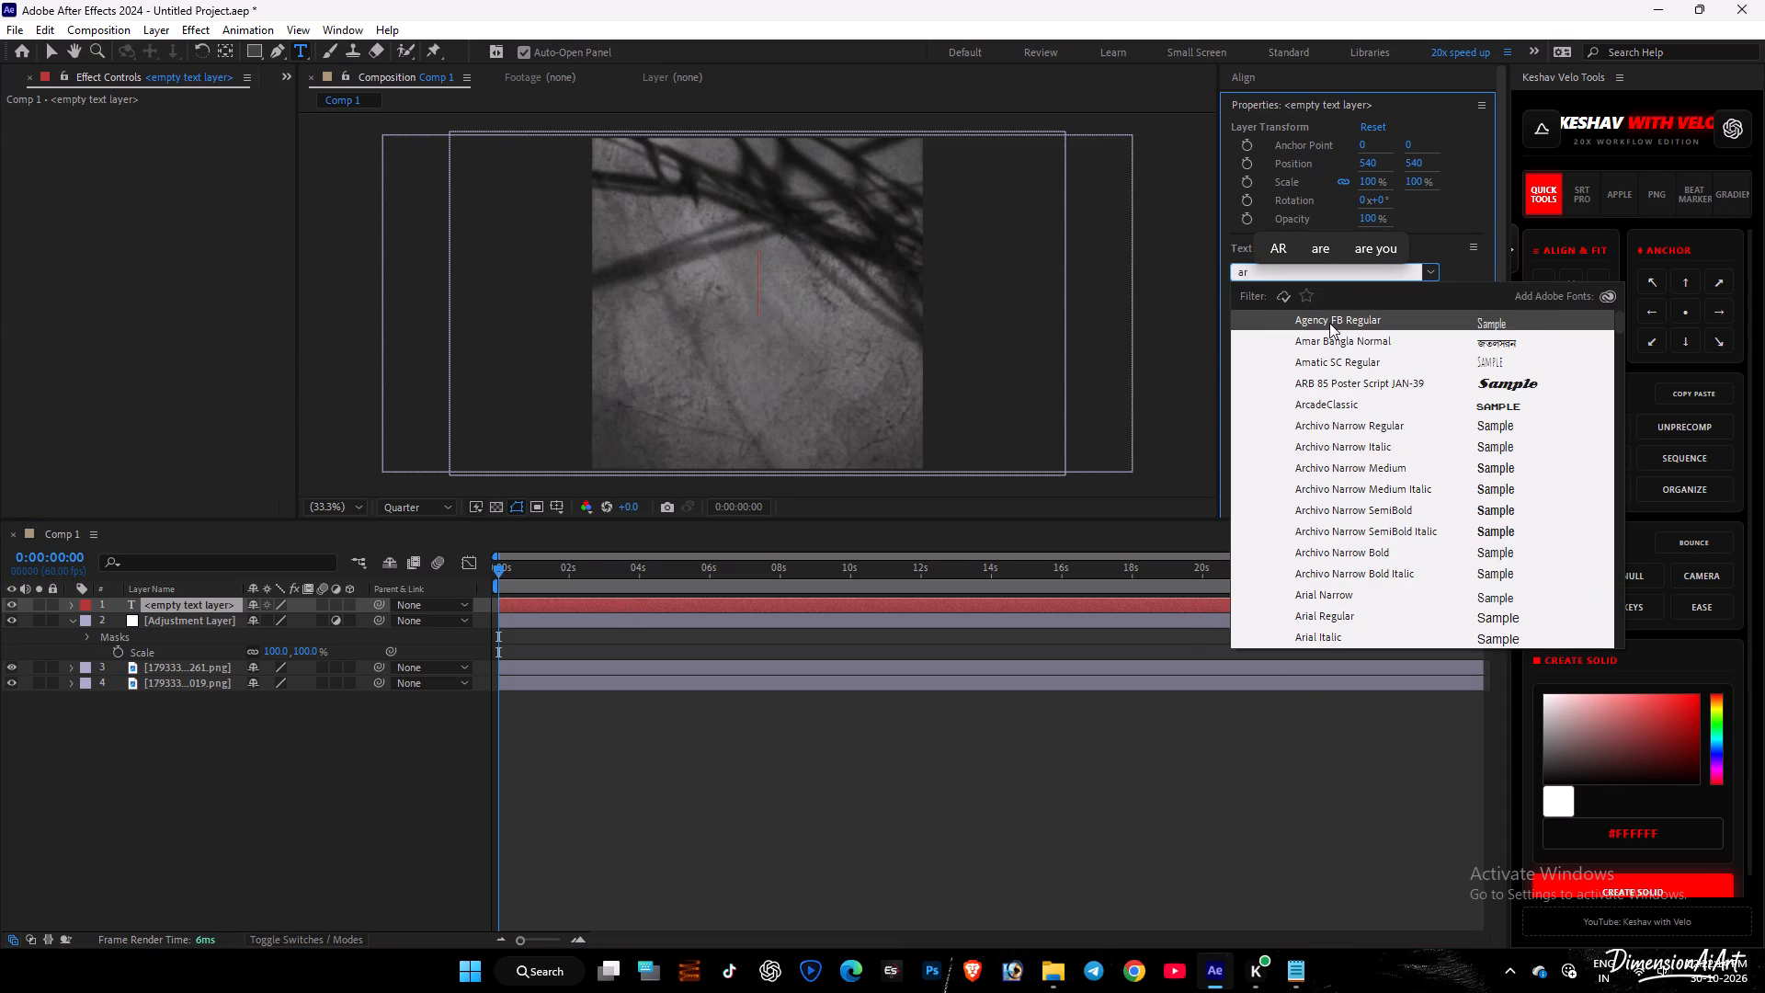
key("i")
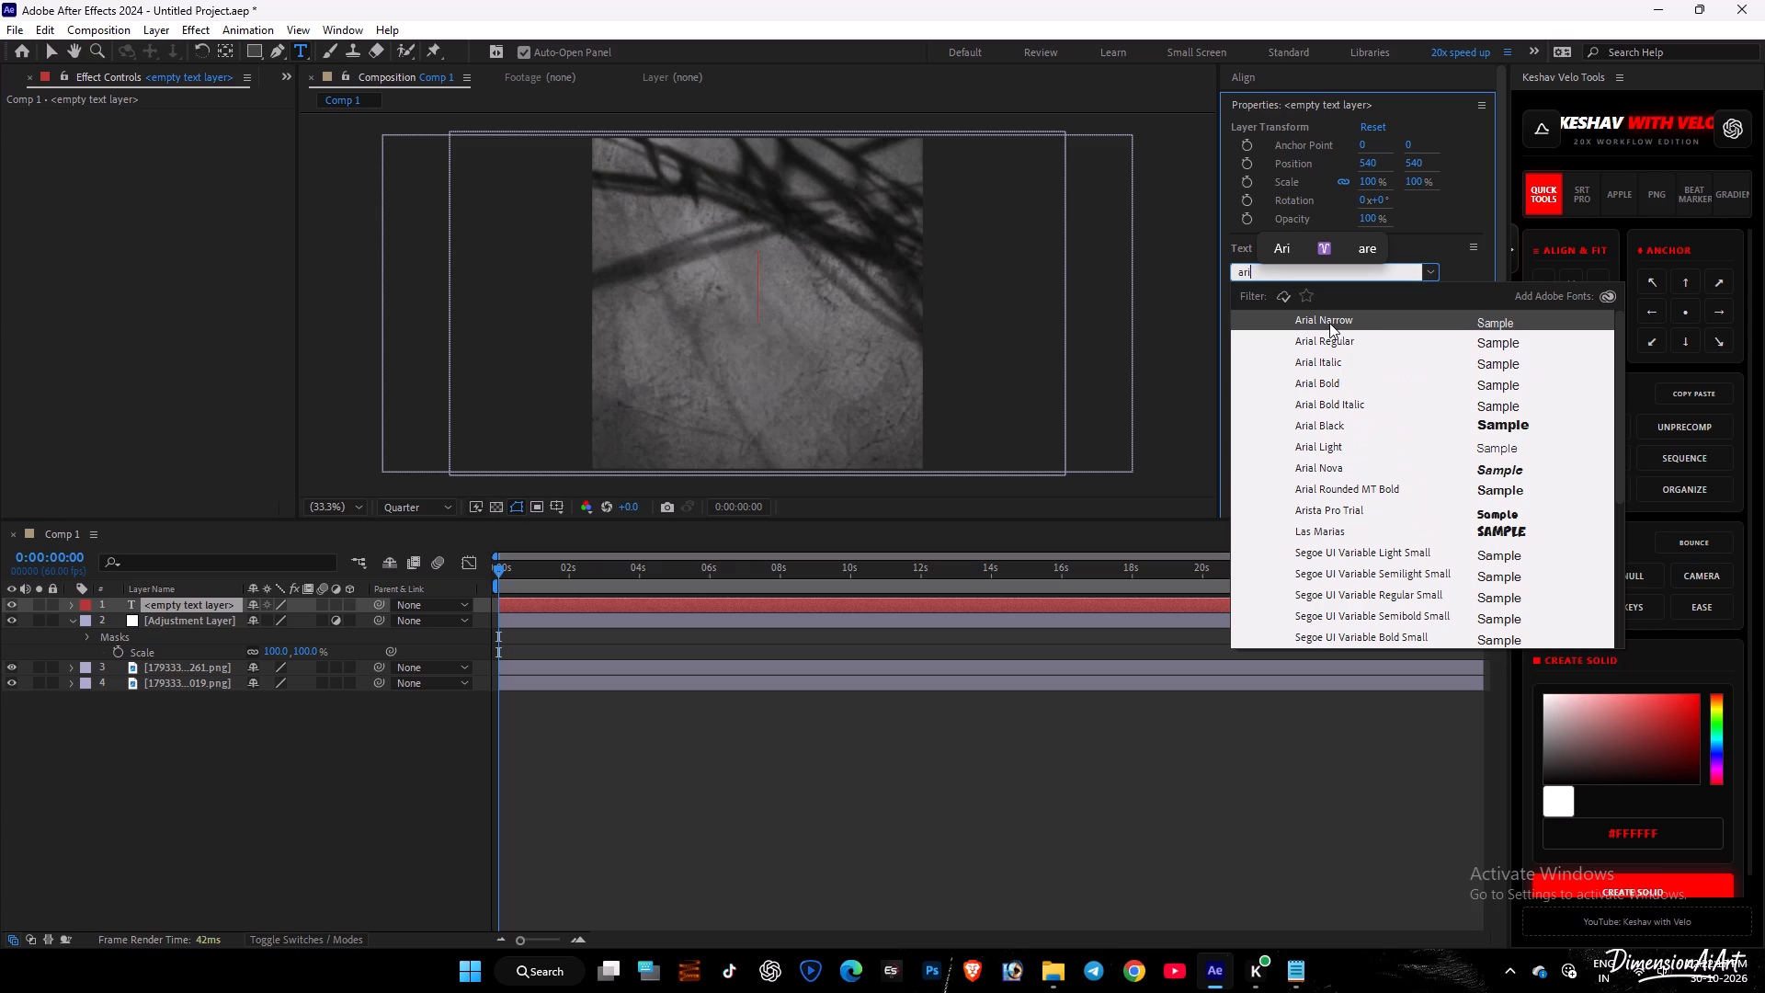
left_click(1329, 323)
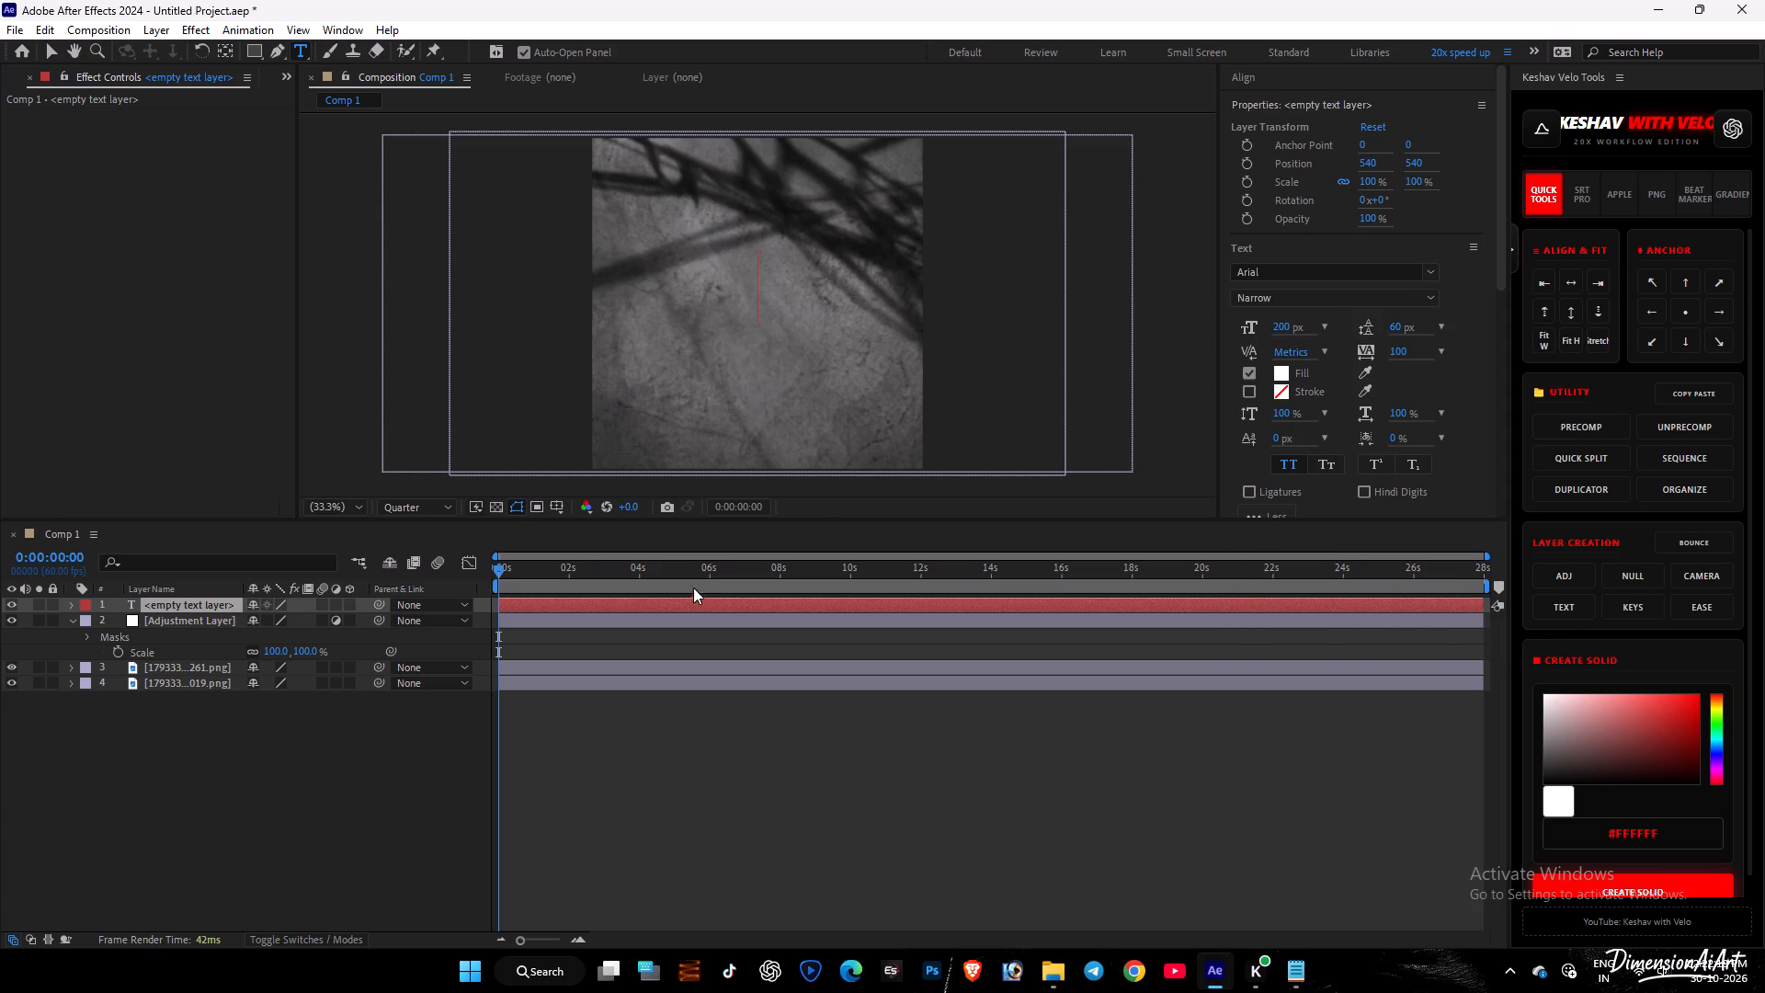
Enter "and" enclosed in double quotation marks as the empty text layer's text.
double_click(688, 599)
double_click(678, 603)
type("an")
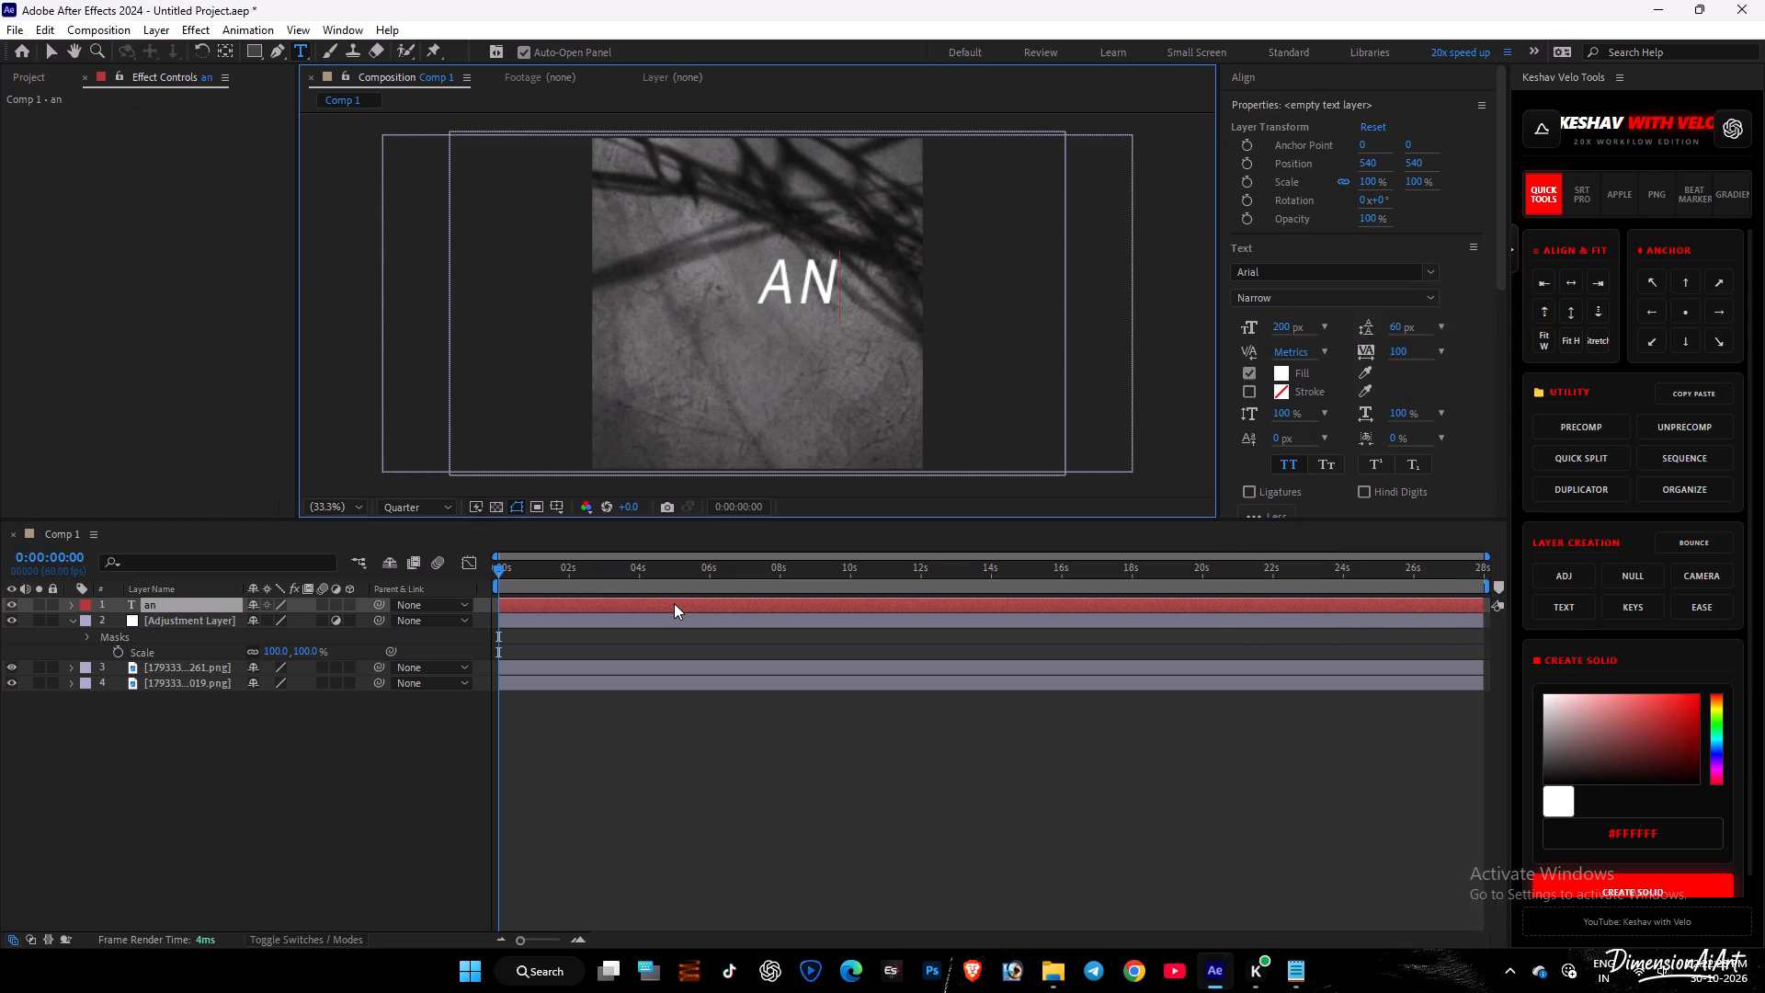
type("d\"")
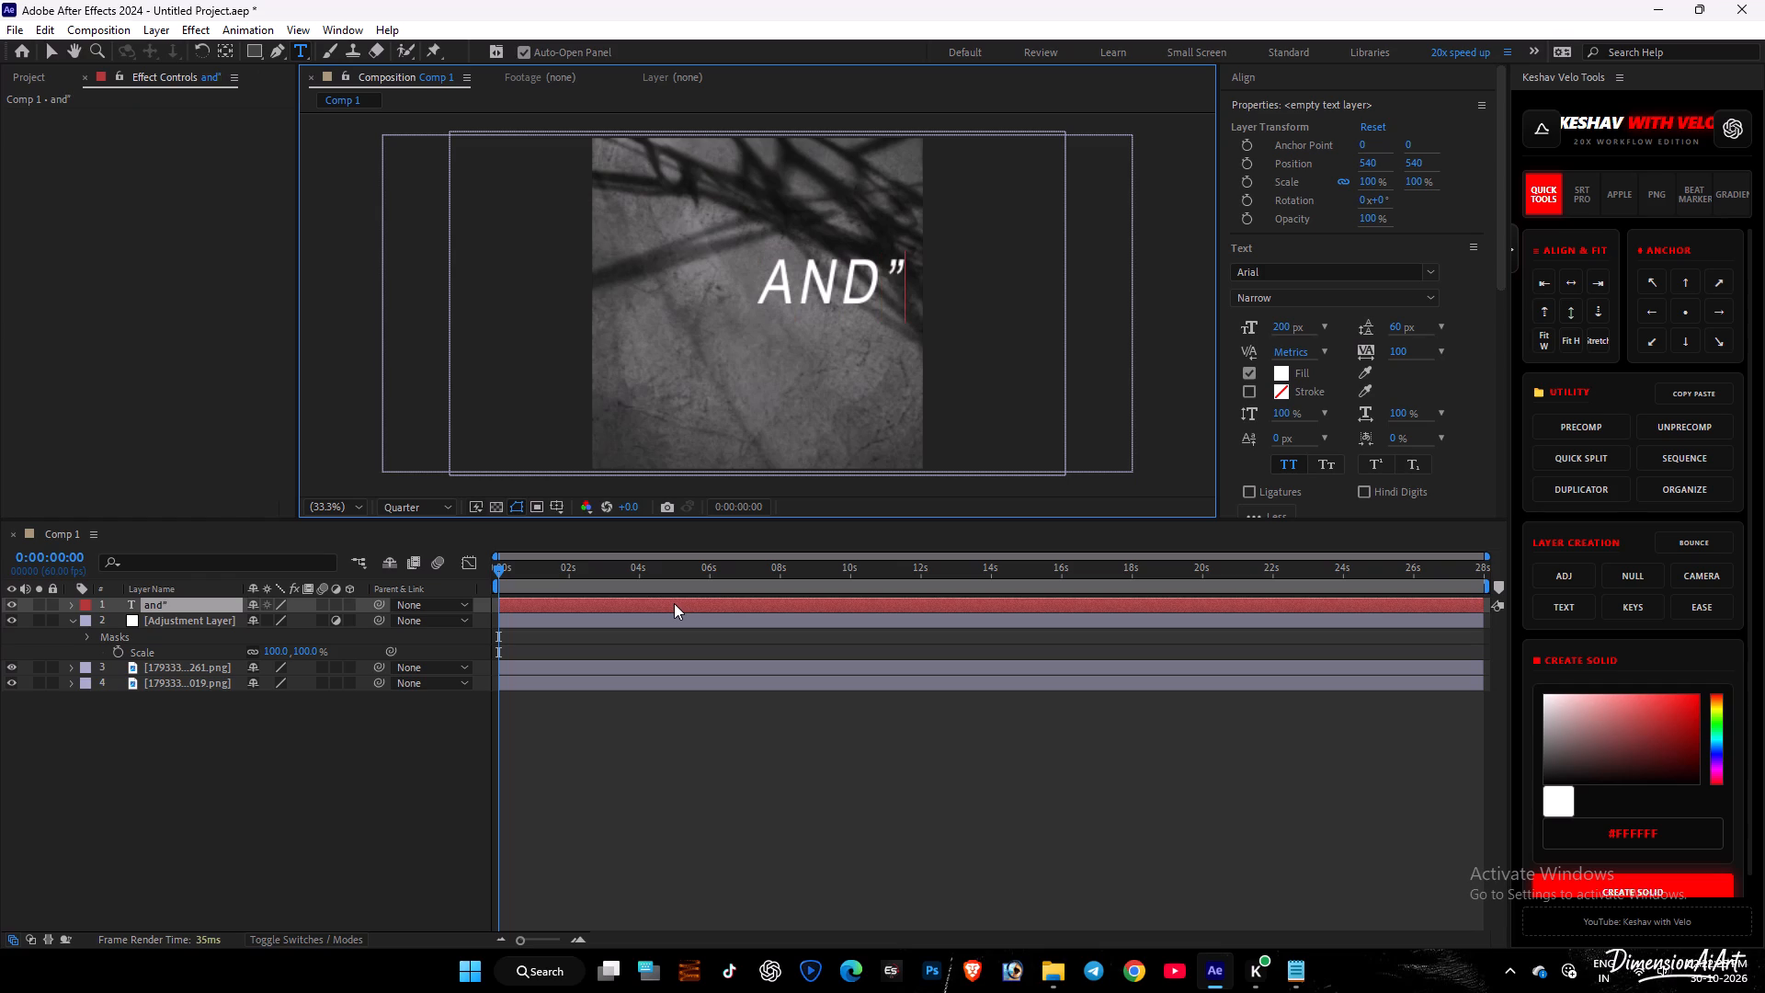
key("Down")
key("Left")
key("Left")
key("Left")
key("Left")
key("shift+quotedbl")
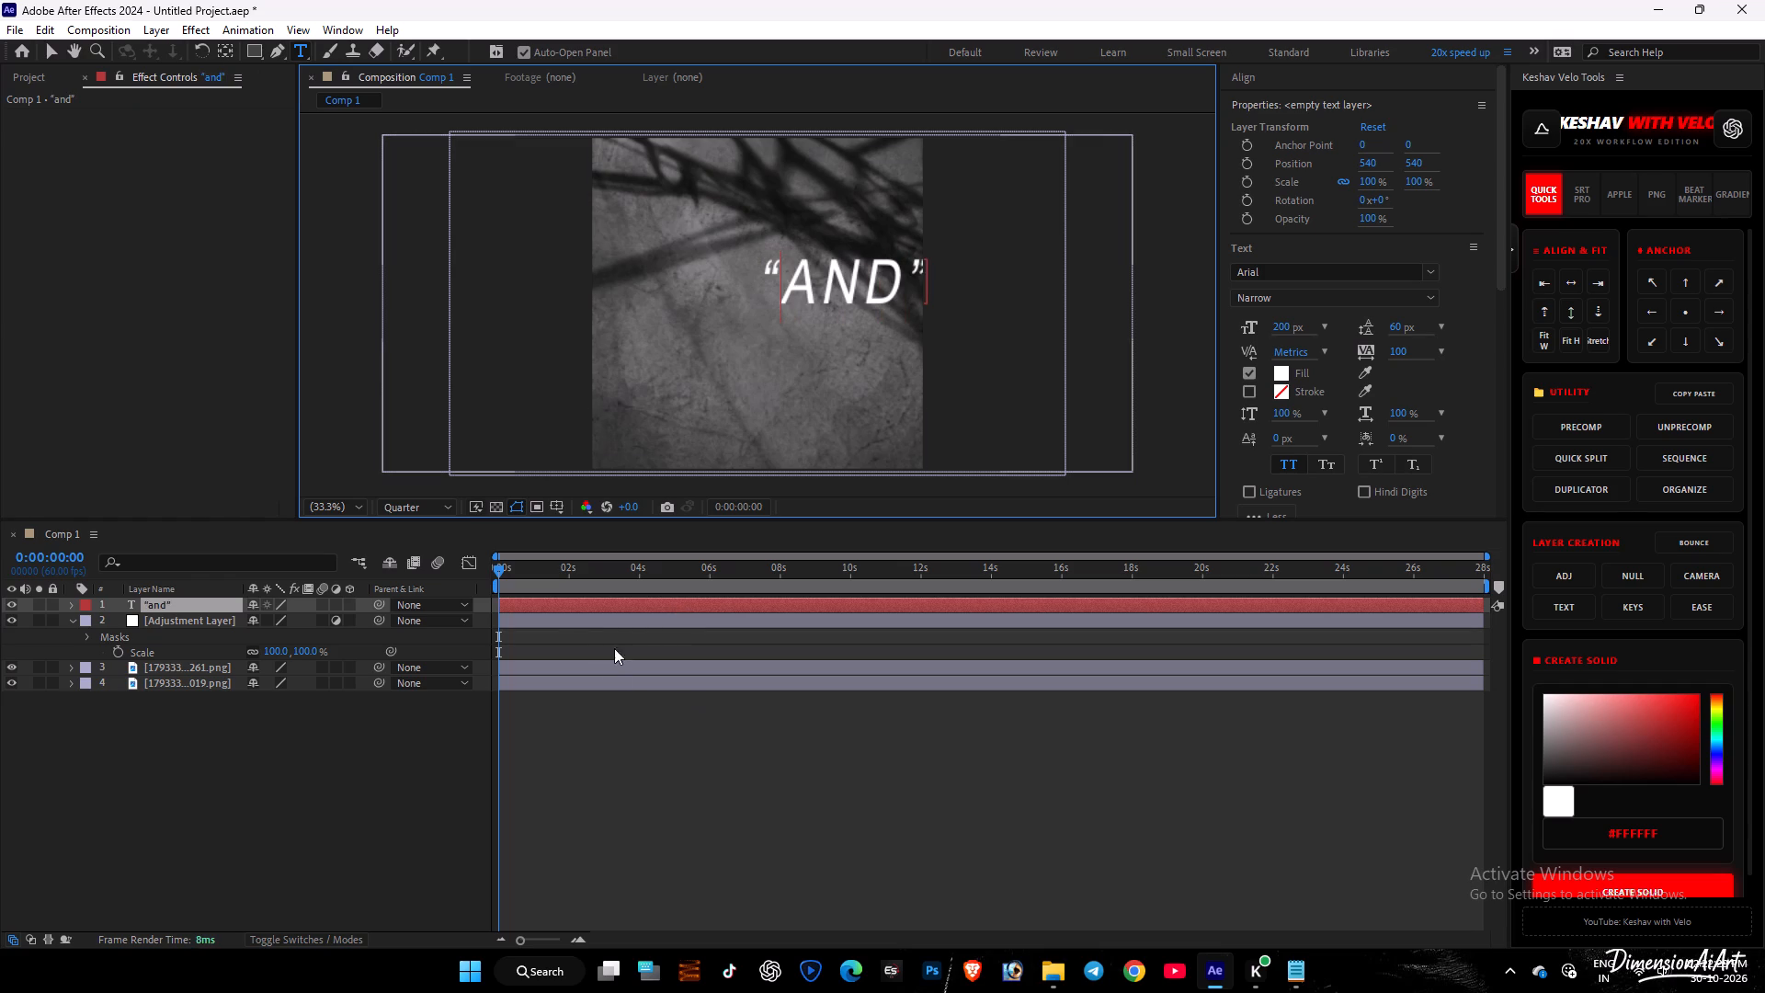
Replace the word between the quotation marks with MARCOS AE.
double_click(548, 601)
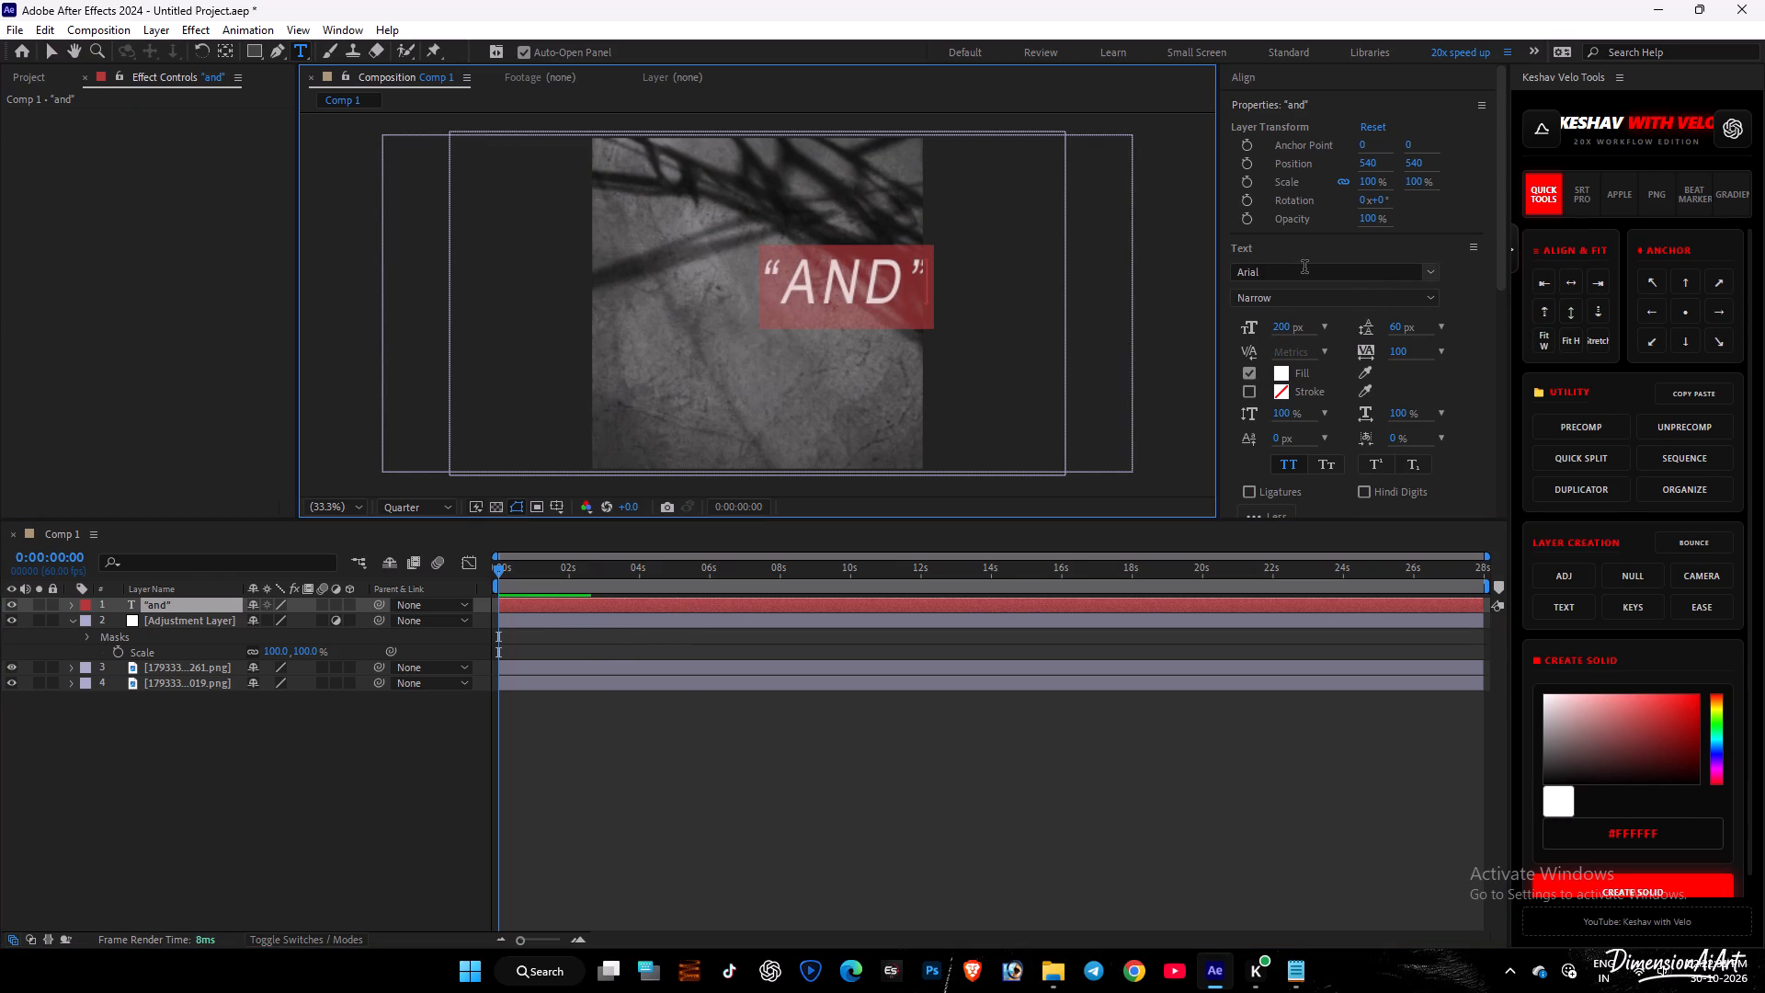
left_click_drag(787, 260, 894, 271)
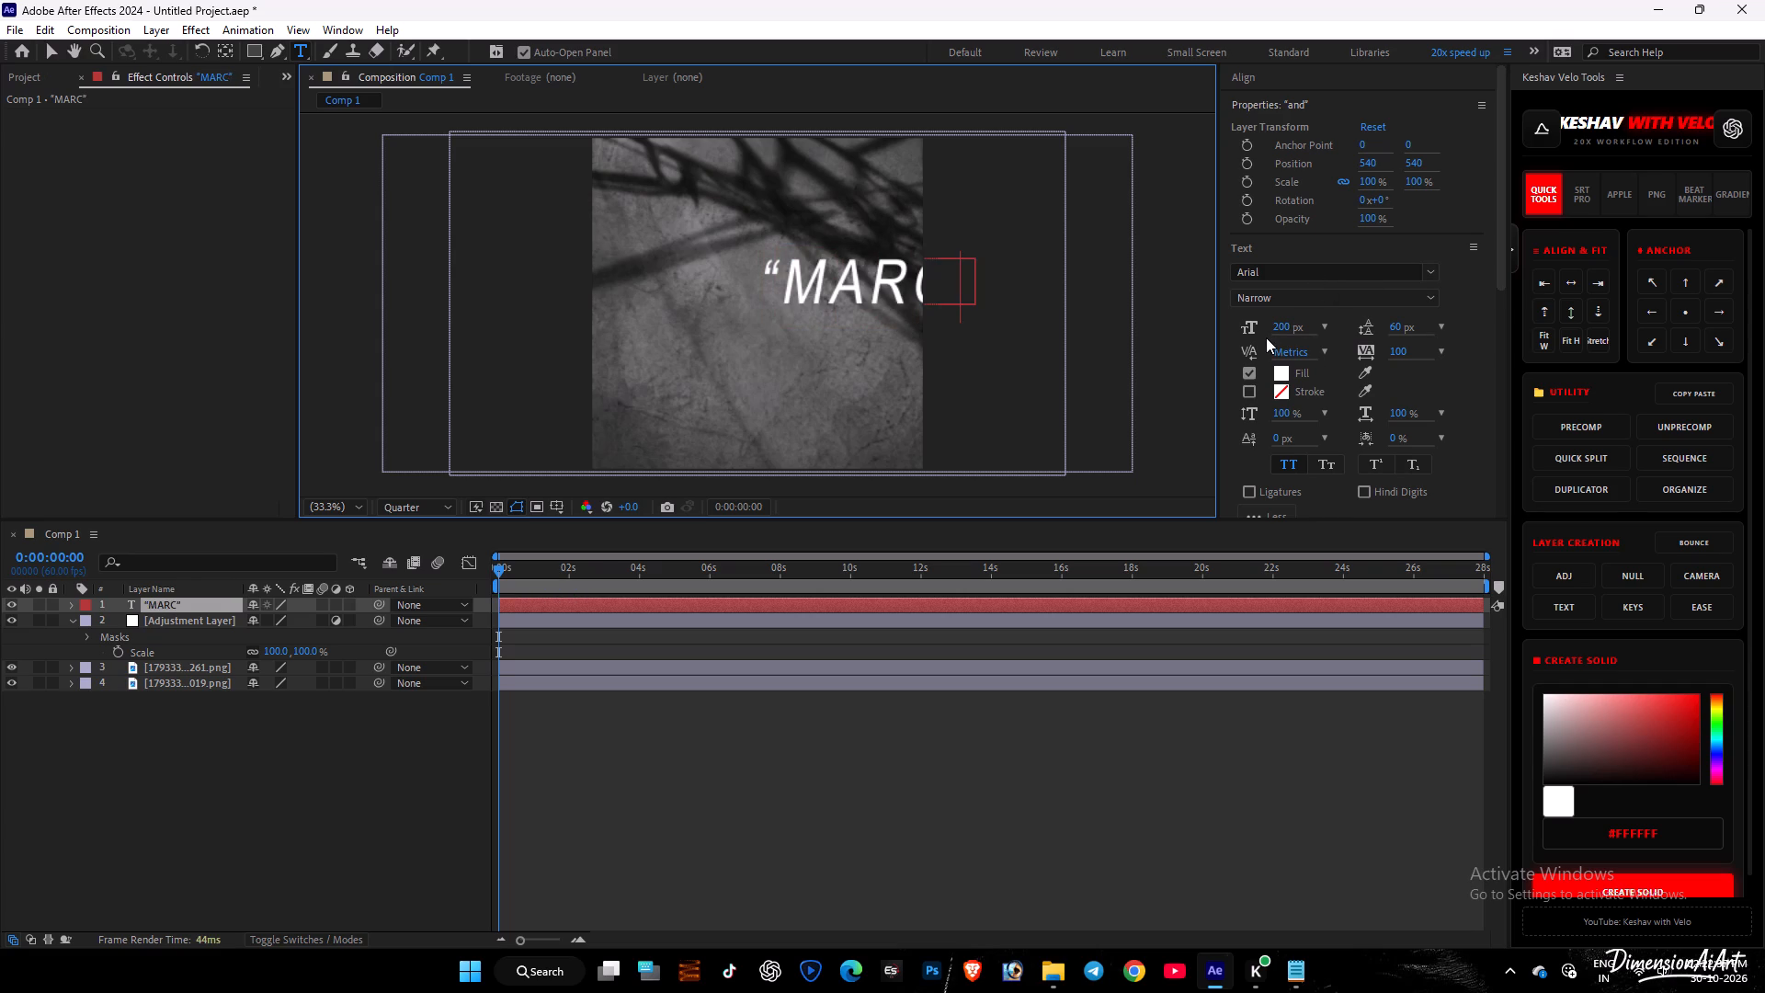
key("BackSpace")
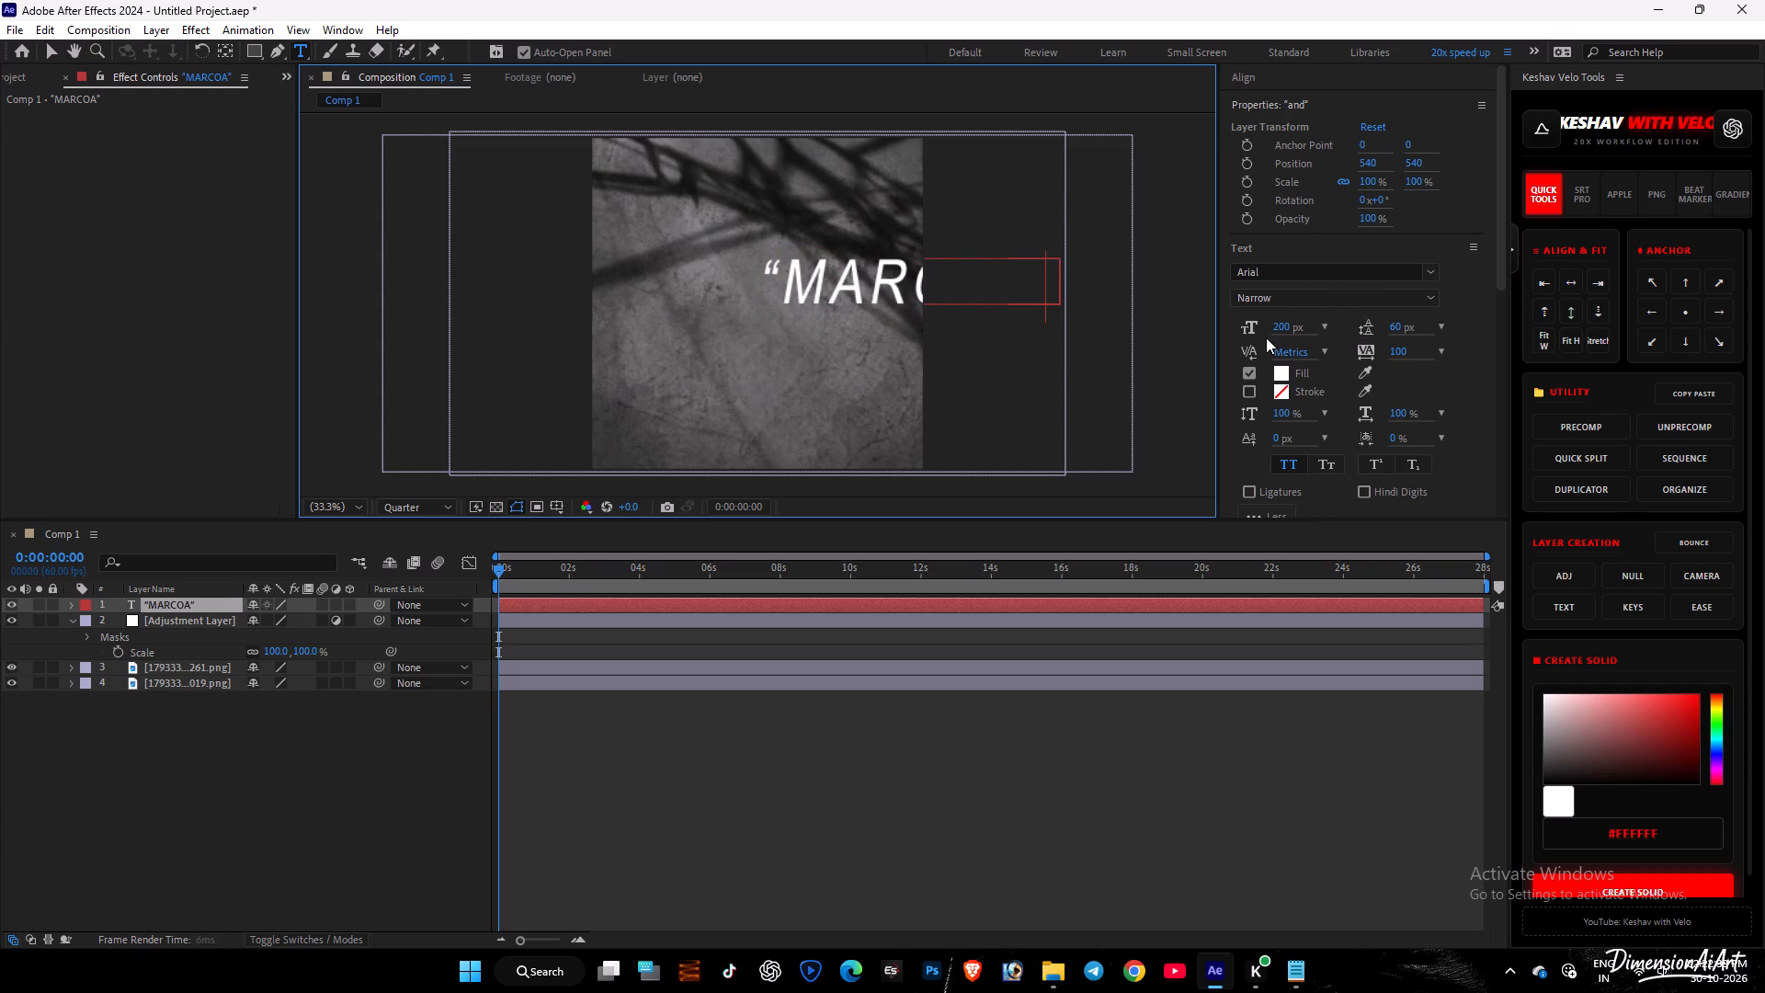
key("BackSpace")
type("S AE")
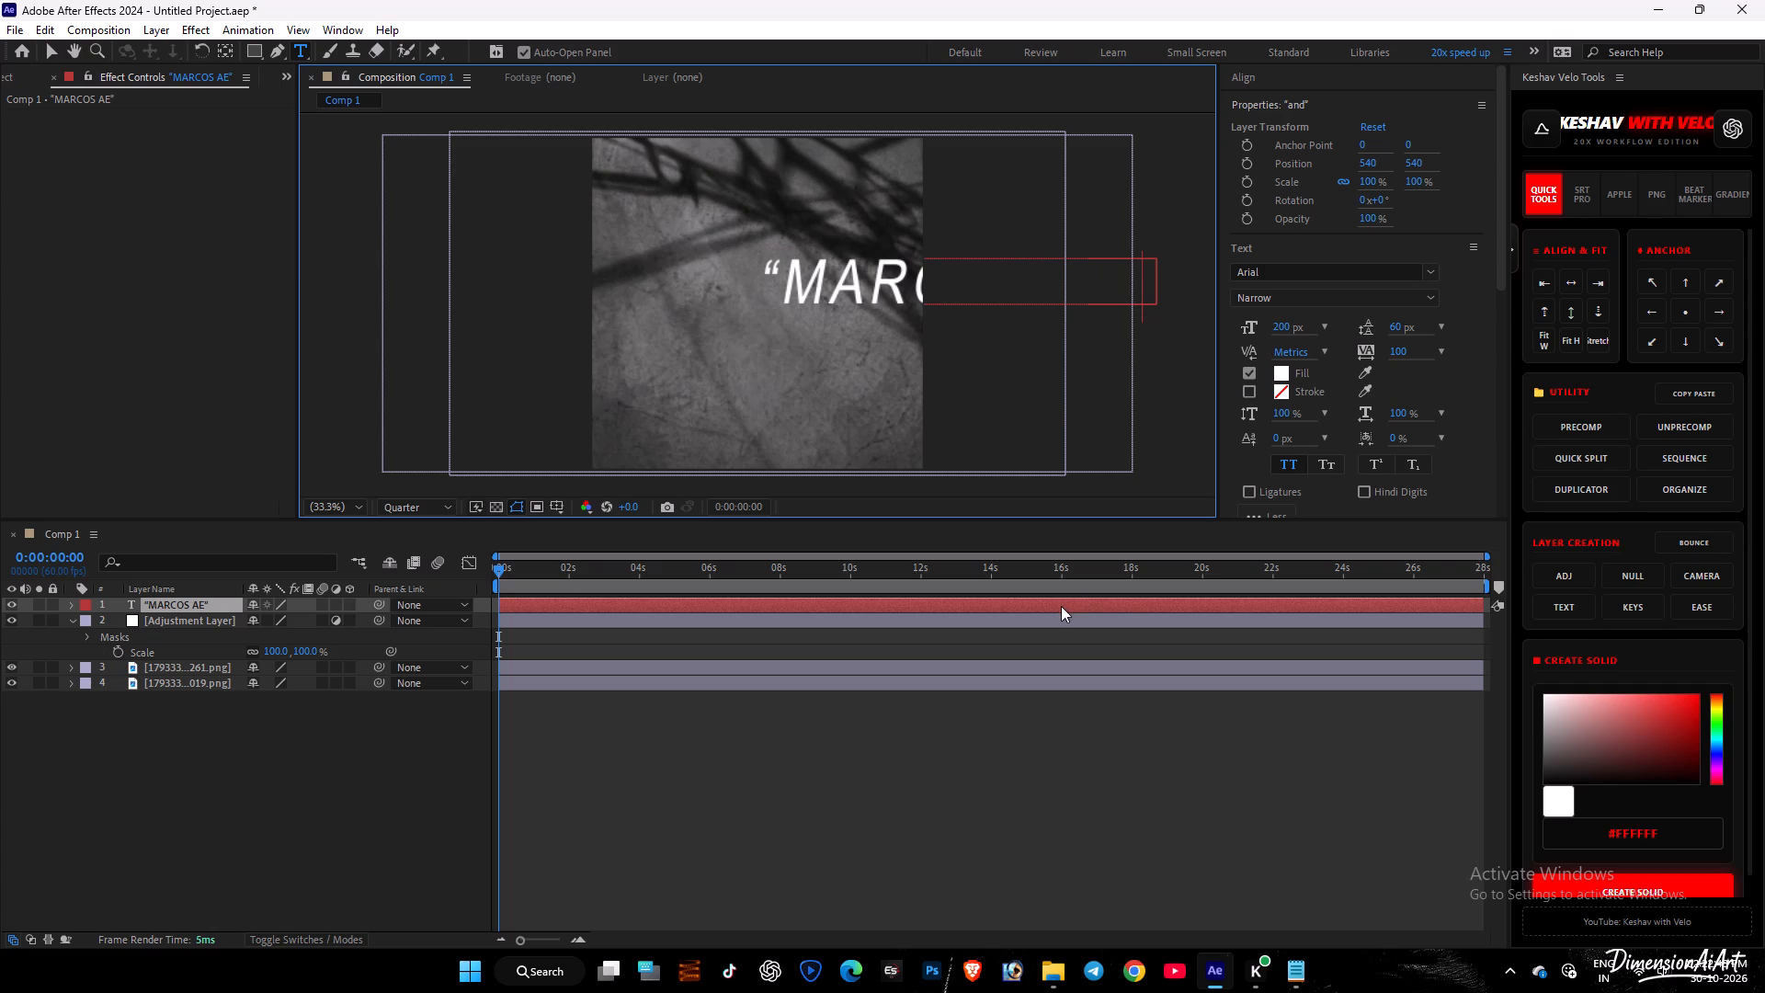
Set the font of the whole MARCOS AE title to Portia Oblique.
double_click(1061, 606)
left_click(1251, 273)
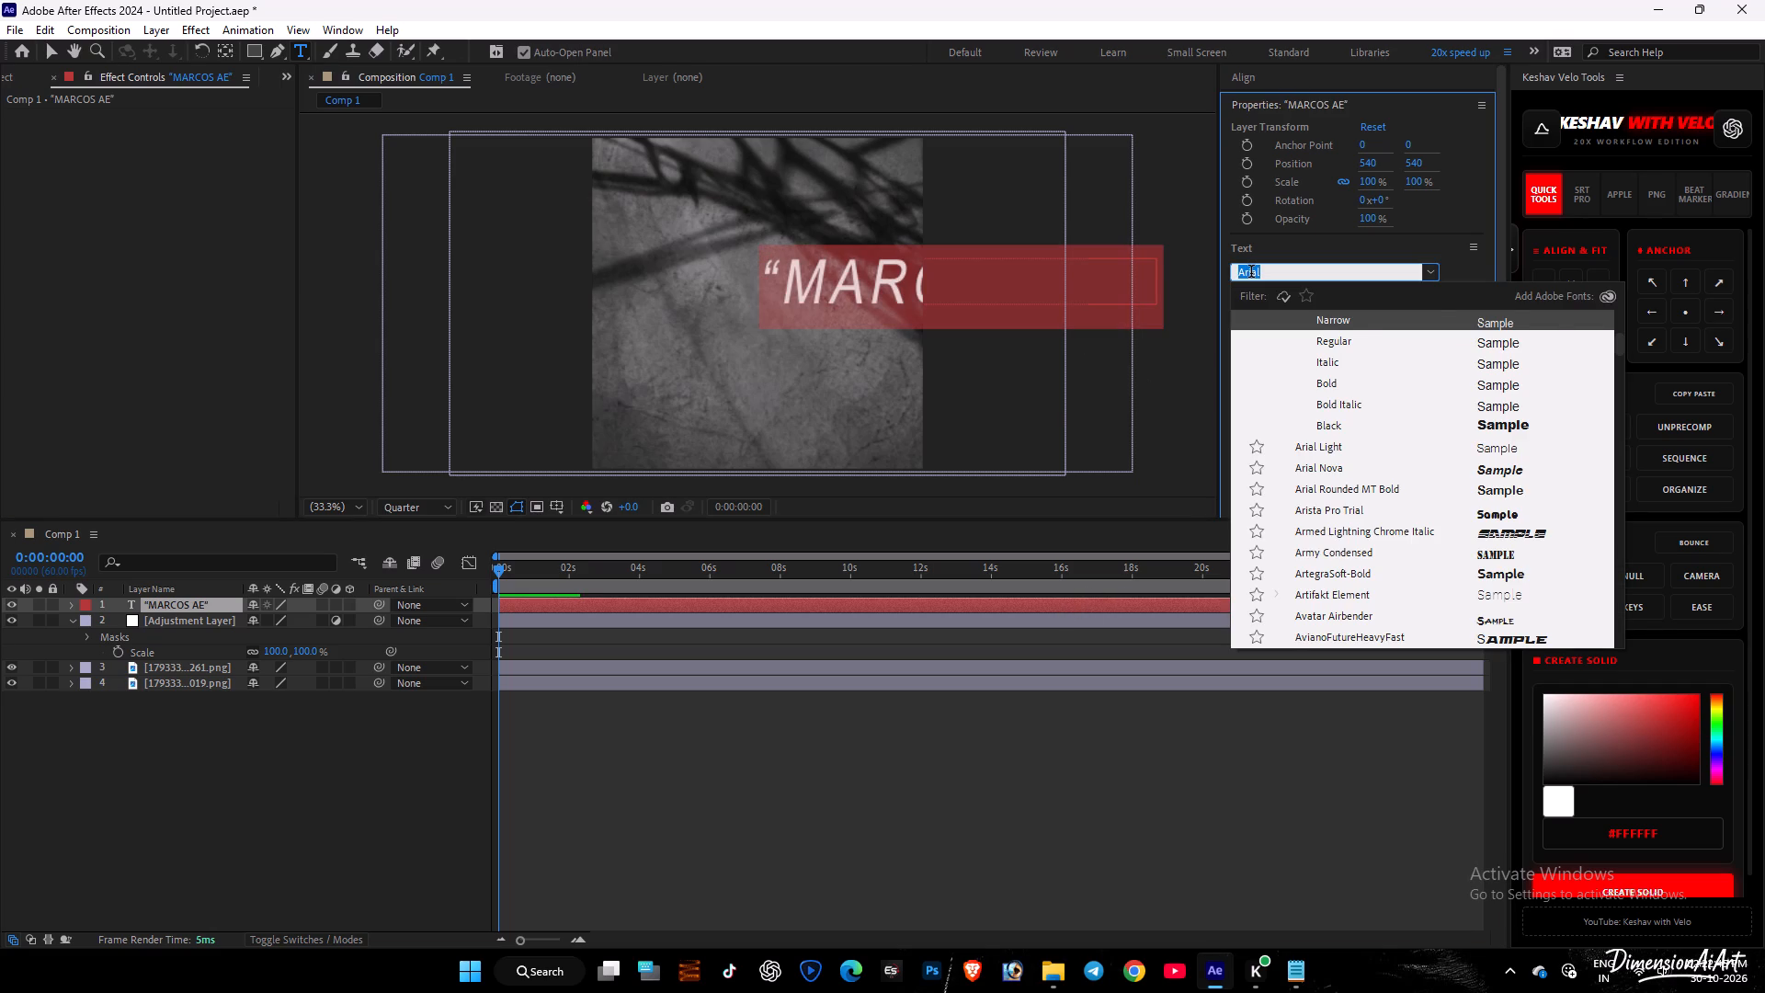
key("p")
type("ro")
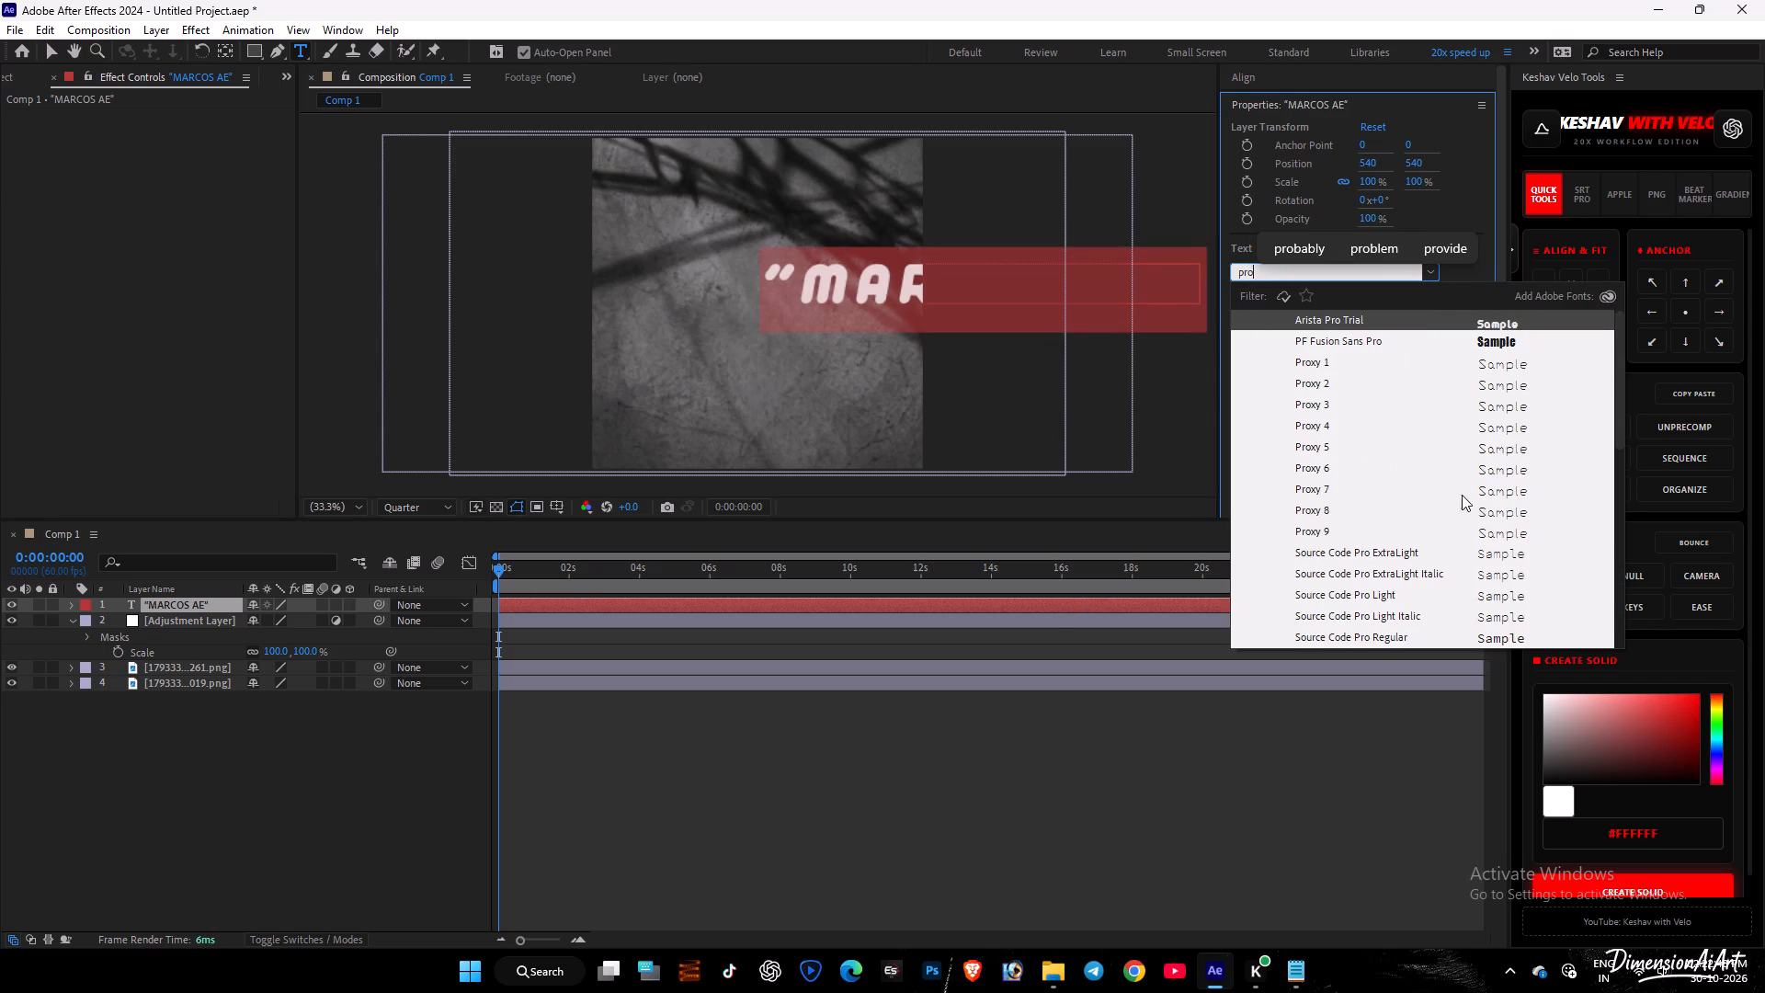
key("BackSpace")
key("BackSpace")
key("o")
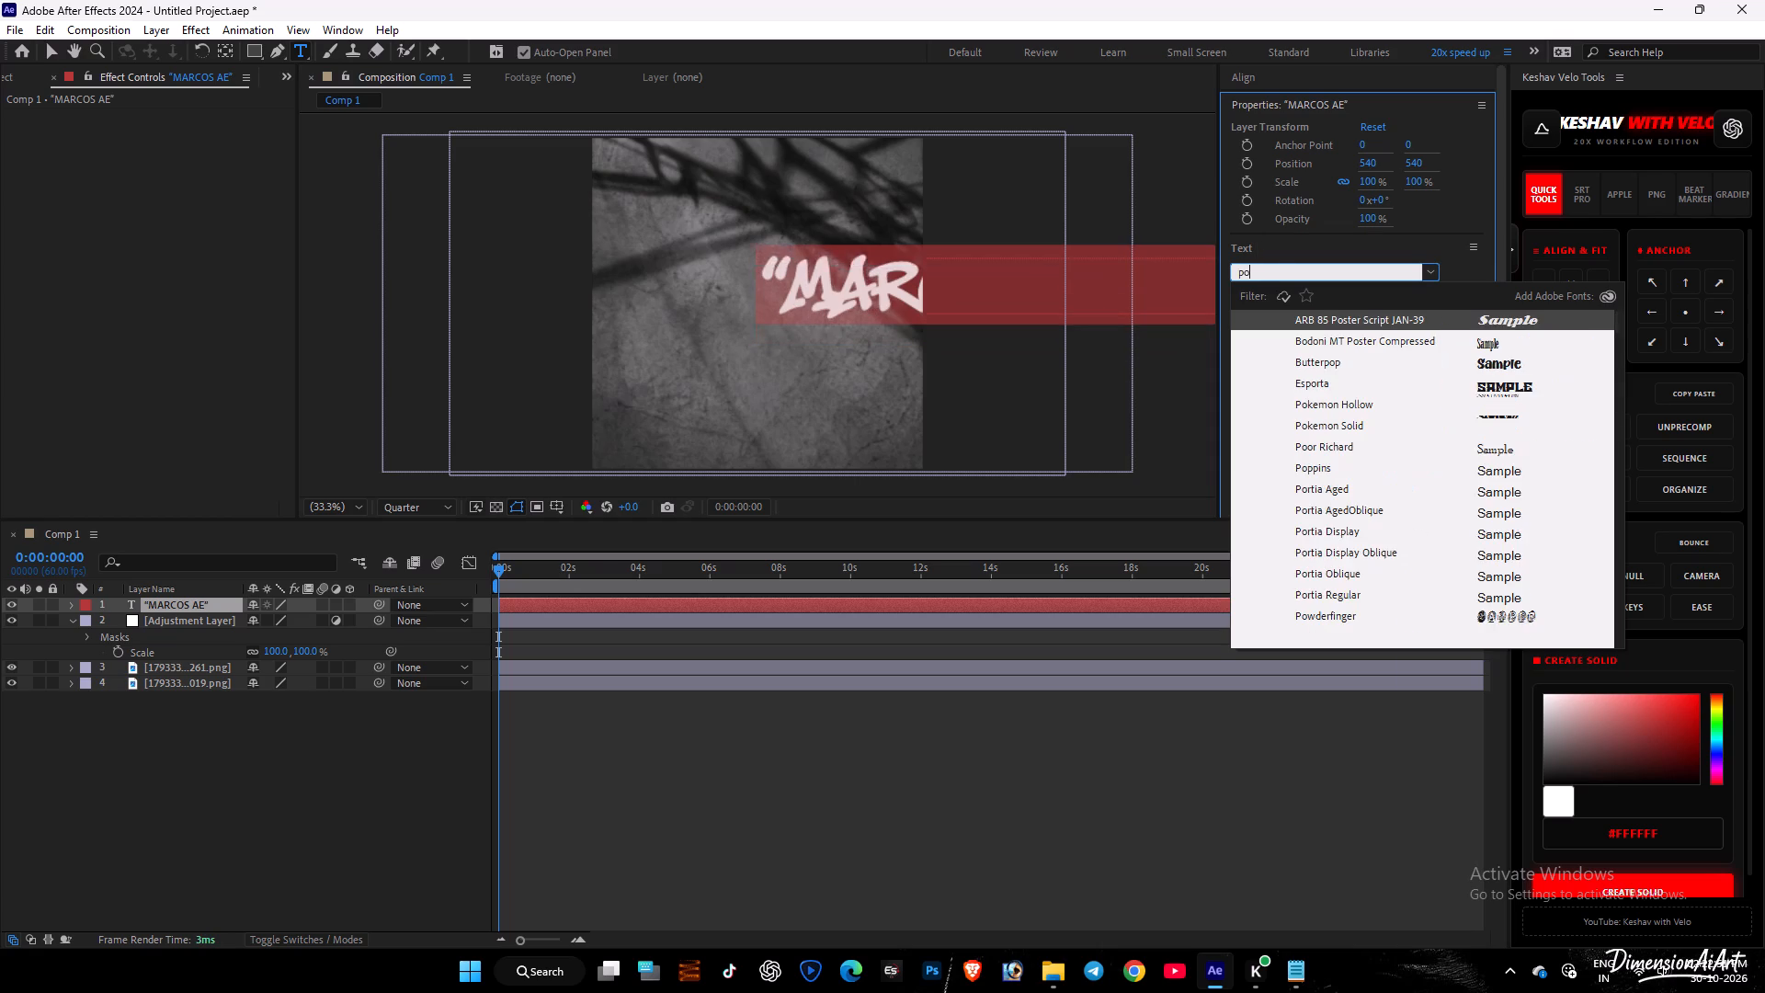
key("r")
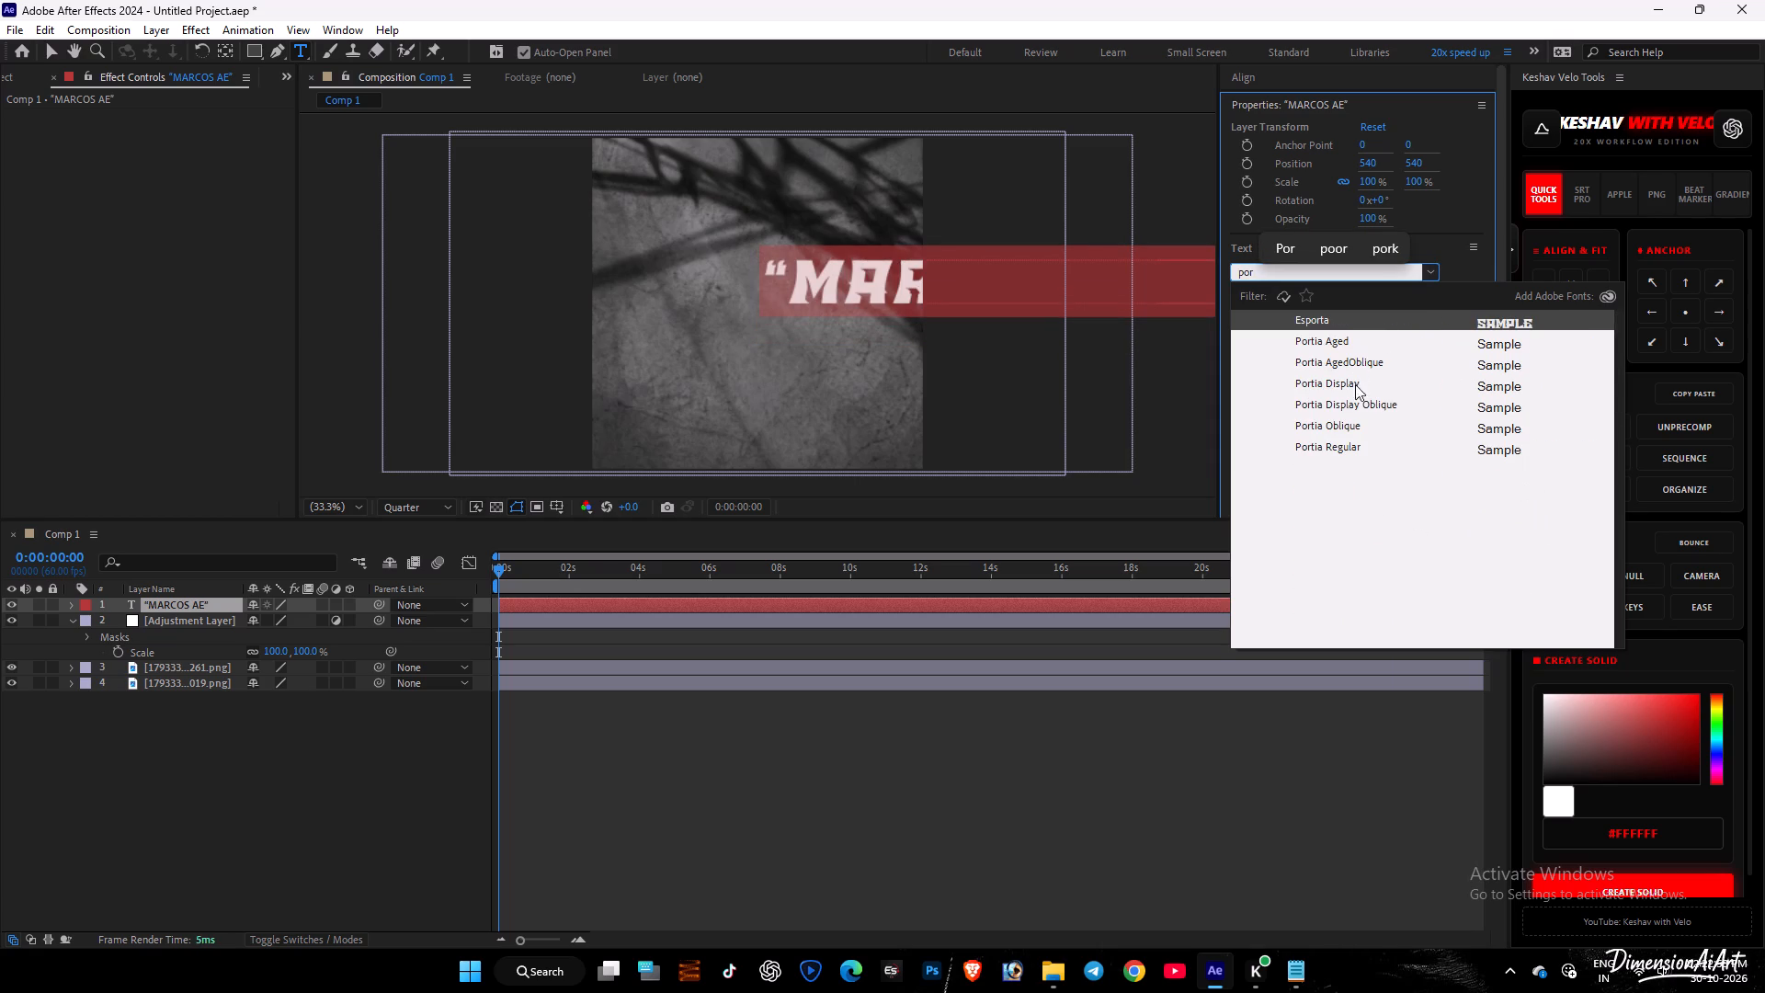
left_click(1327, 430)
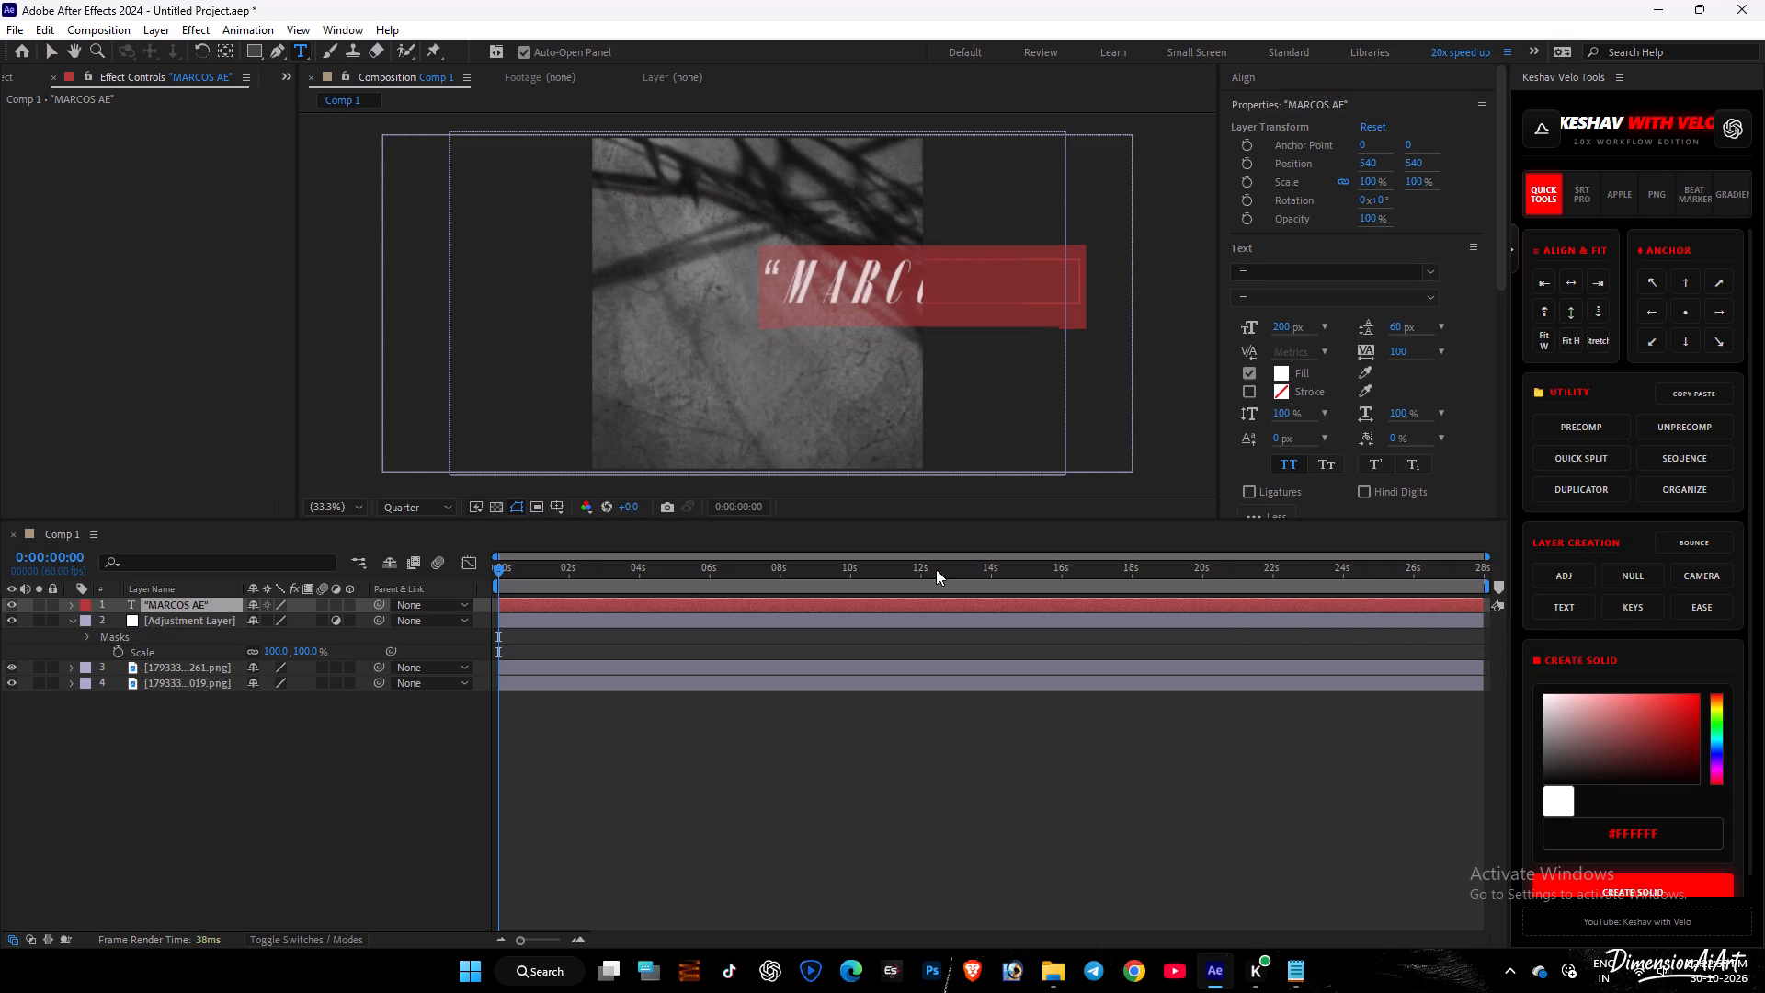
Center the MARCOS AE title horizontally and vertically in the composition.
left_click(1564, 283)
left_click(1564, 302)
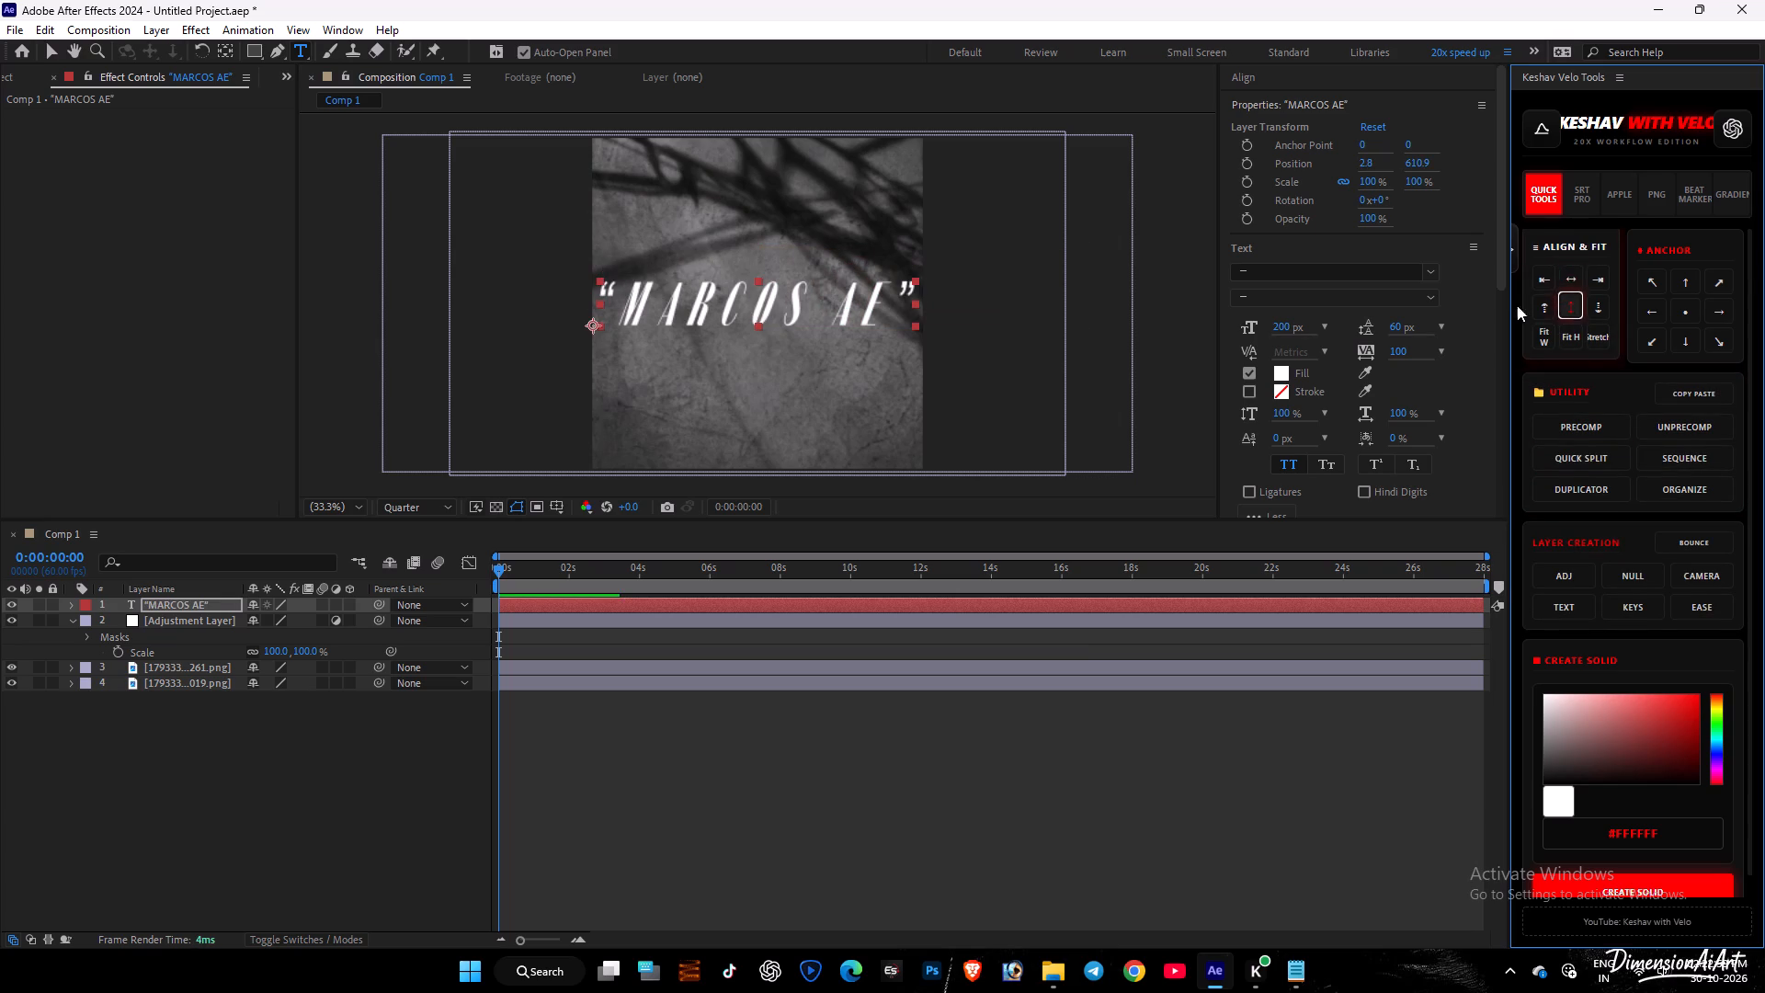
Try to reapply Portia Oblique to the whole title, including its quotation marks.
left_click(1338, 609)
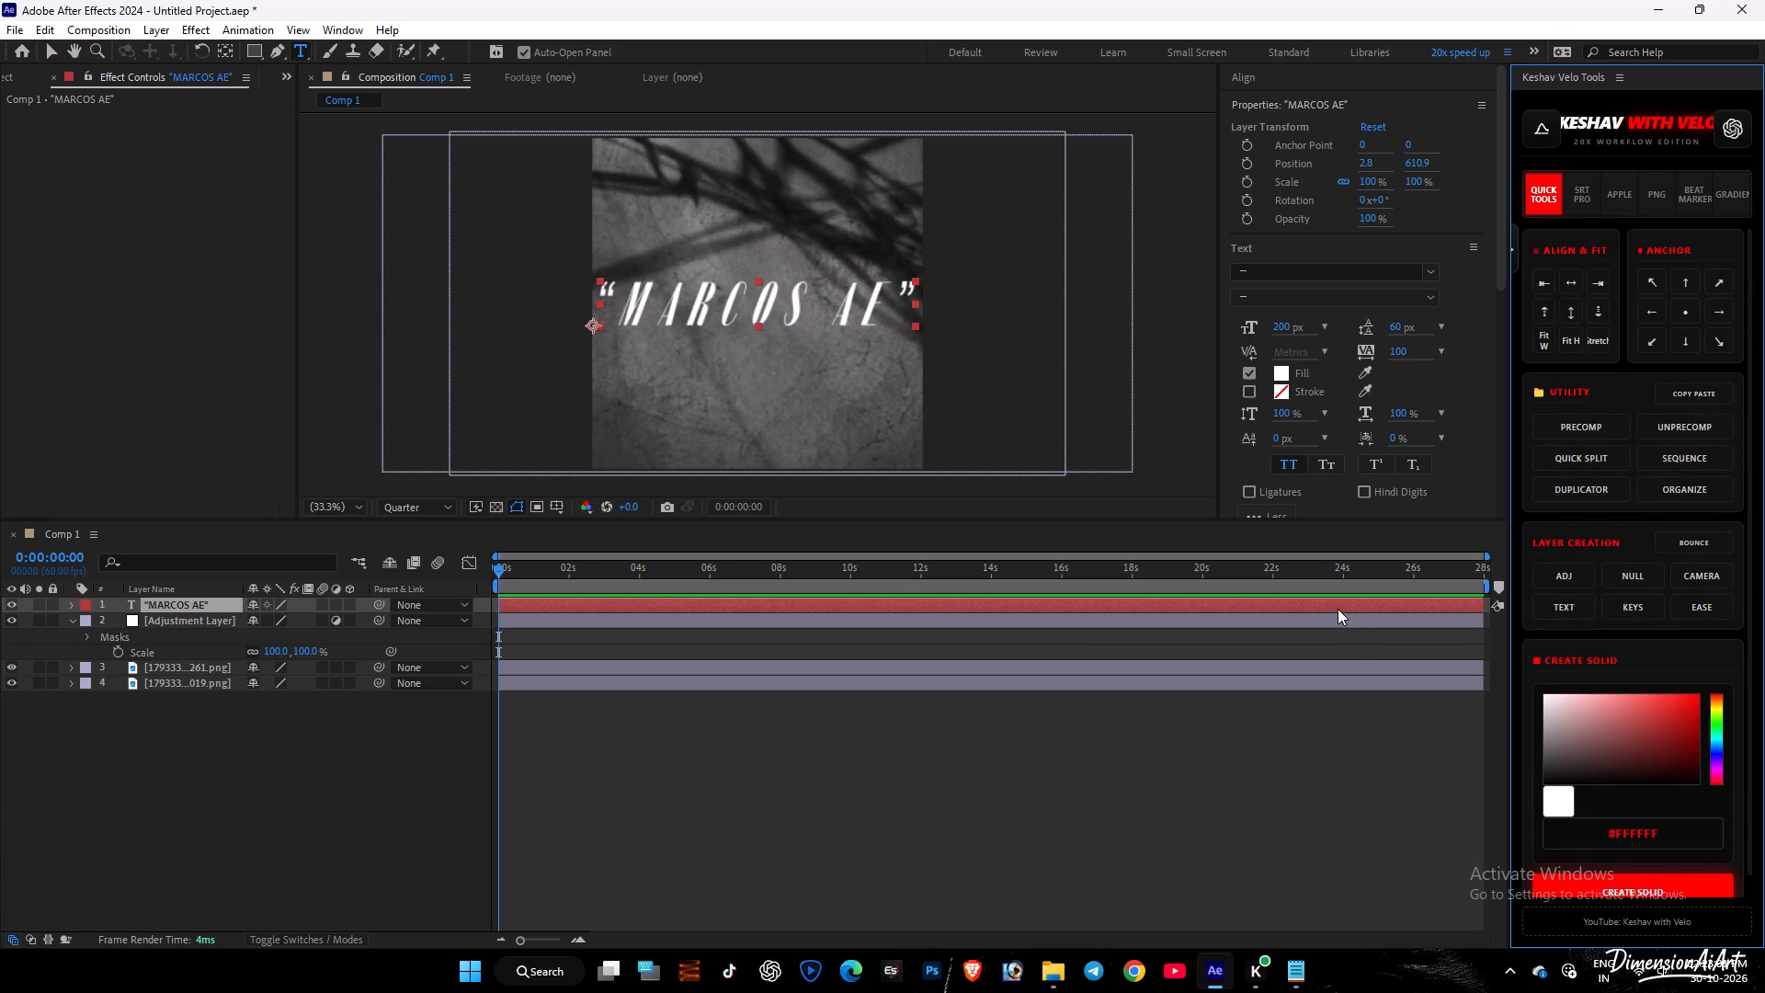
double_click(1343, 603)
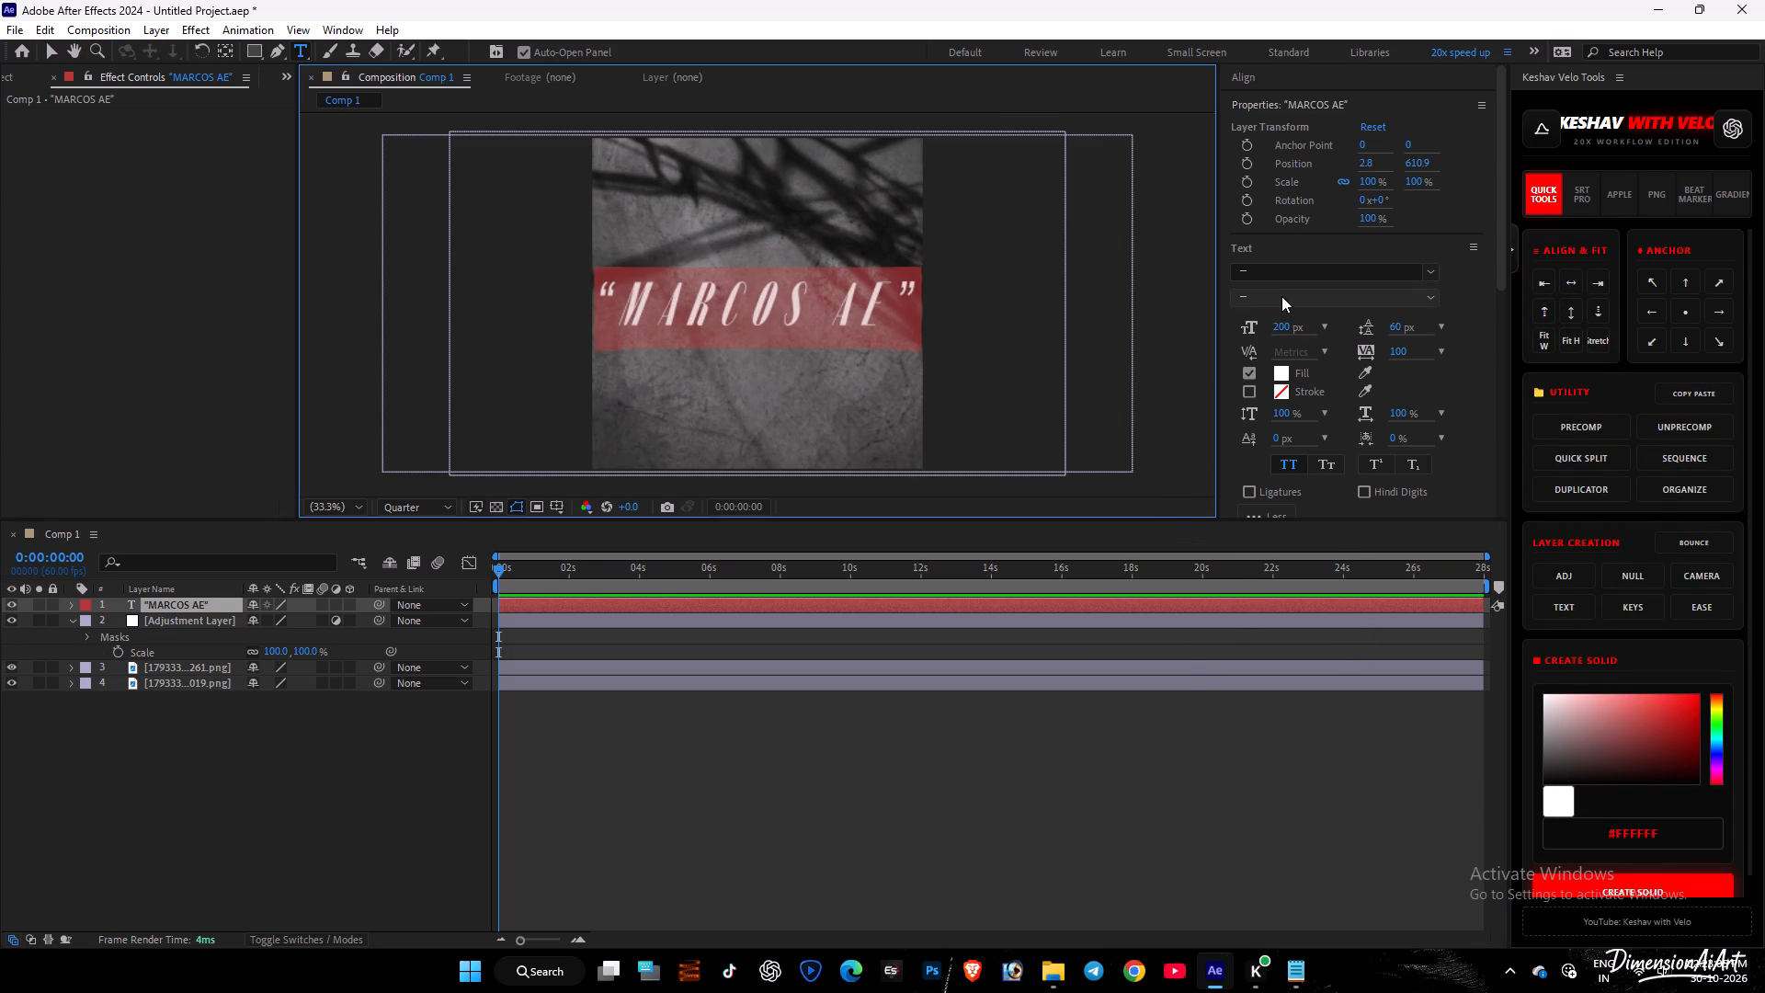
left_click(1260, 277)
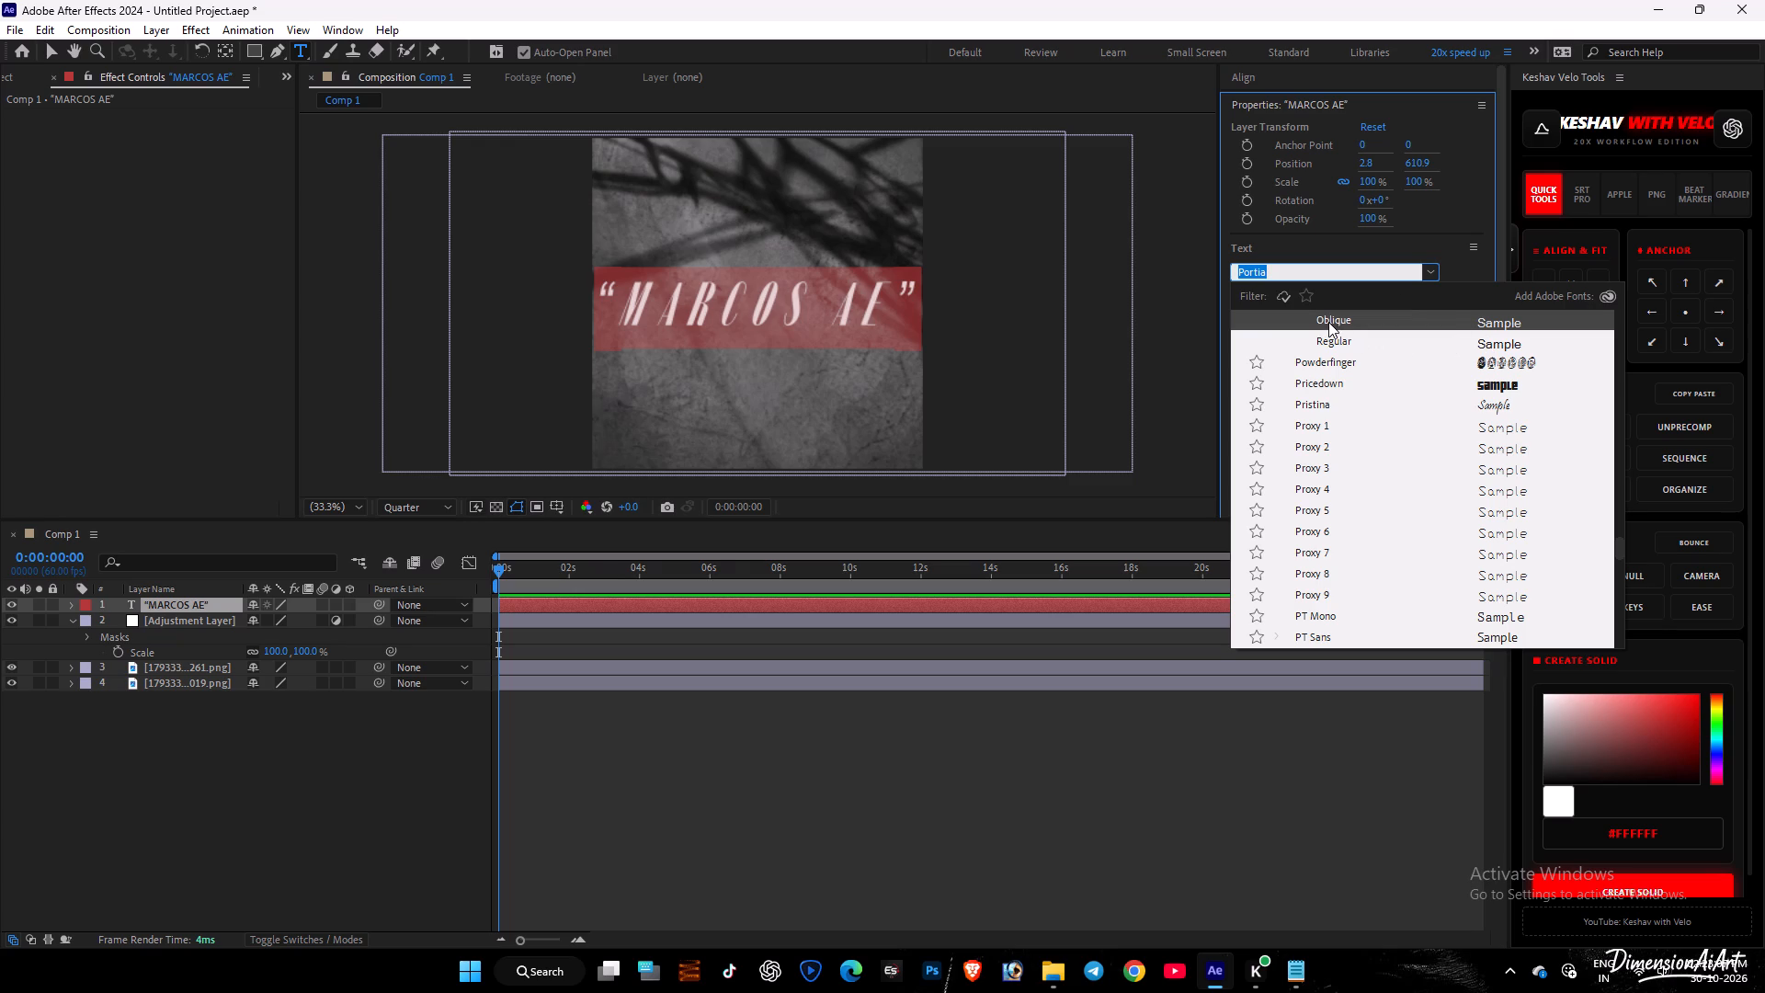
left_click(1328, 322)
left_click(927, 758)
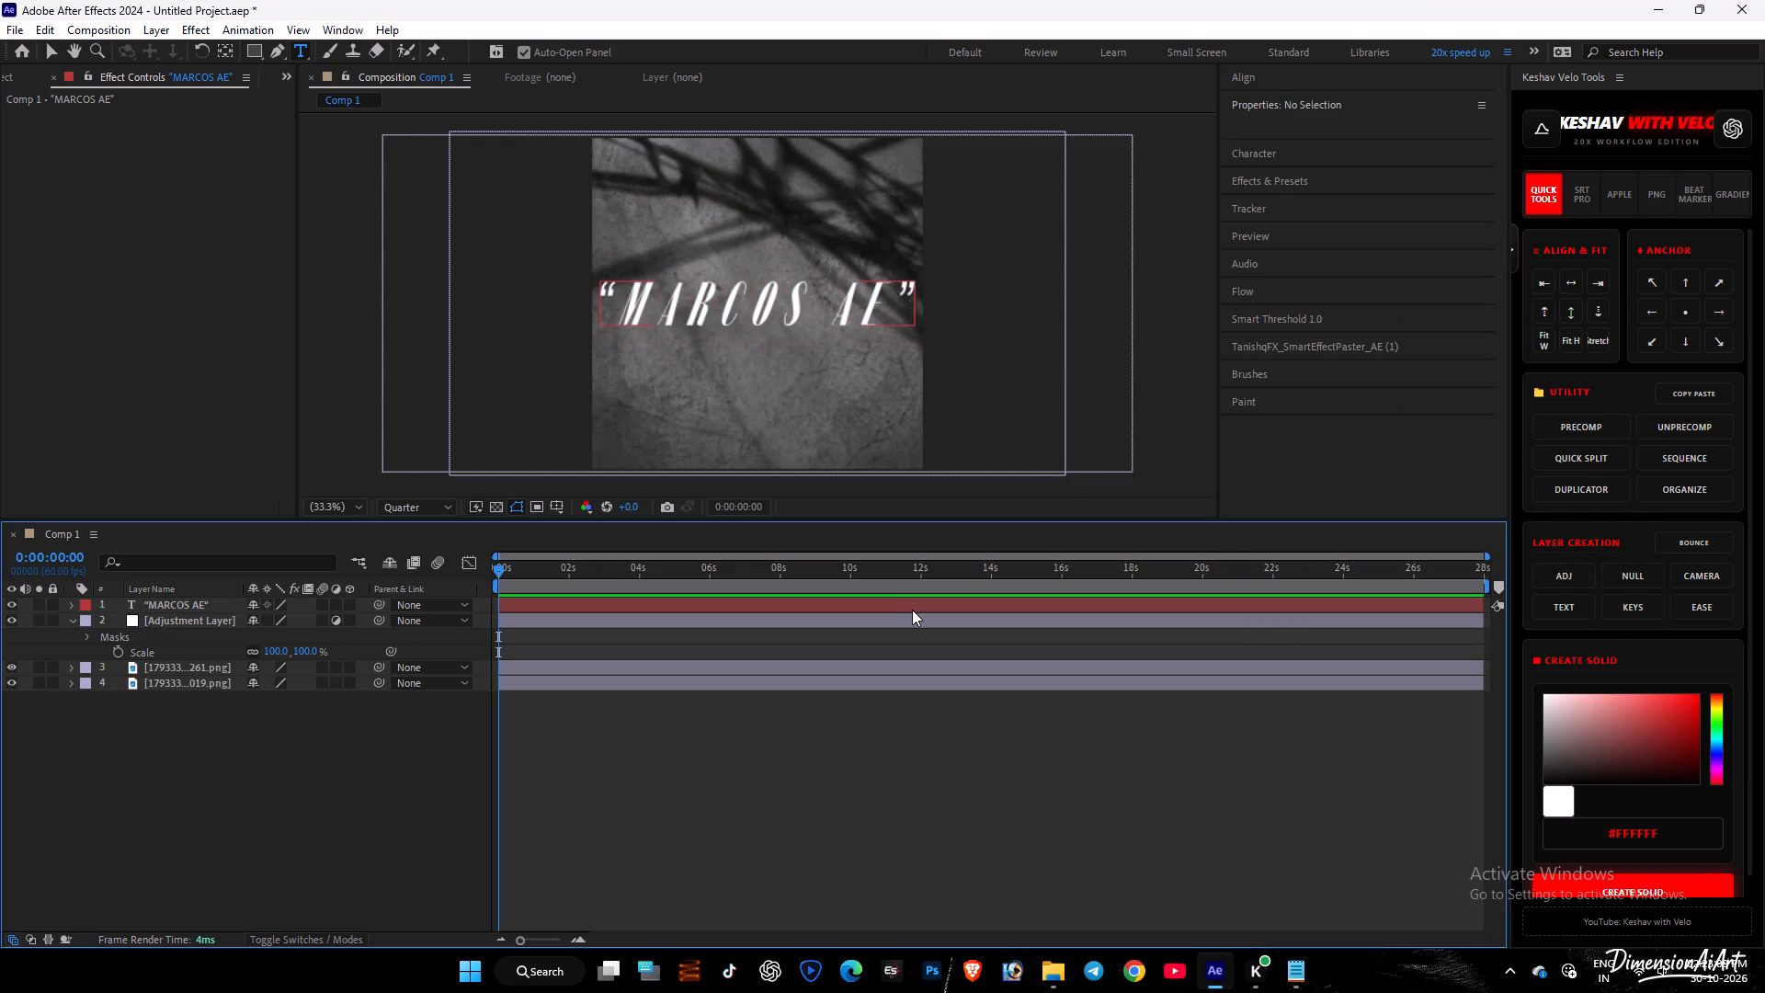
Set the Portia style of only the MARCOS AE letters, without the quotation marks, to Regular.
double_click(912, 610)
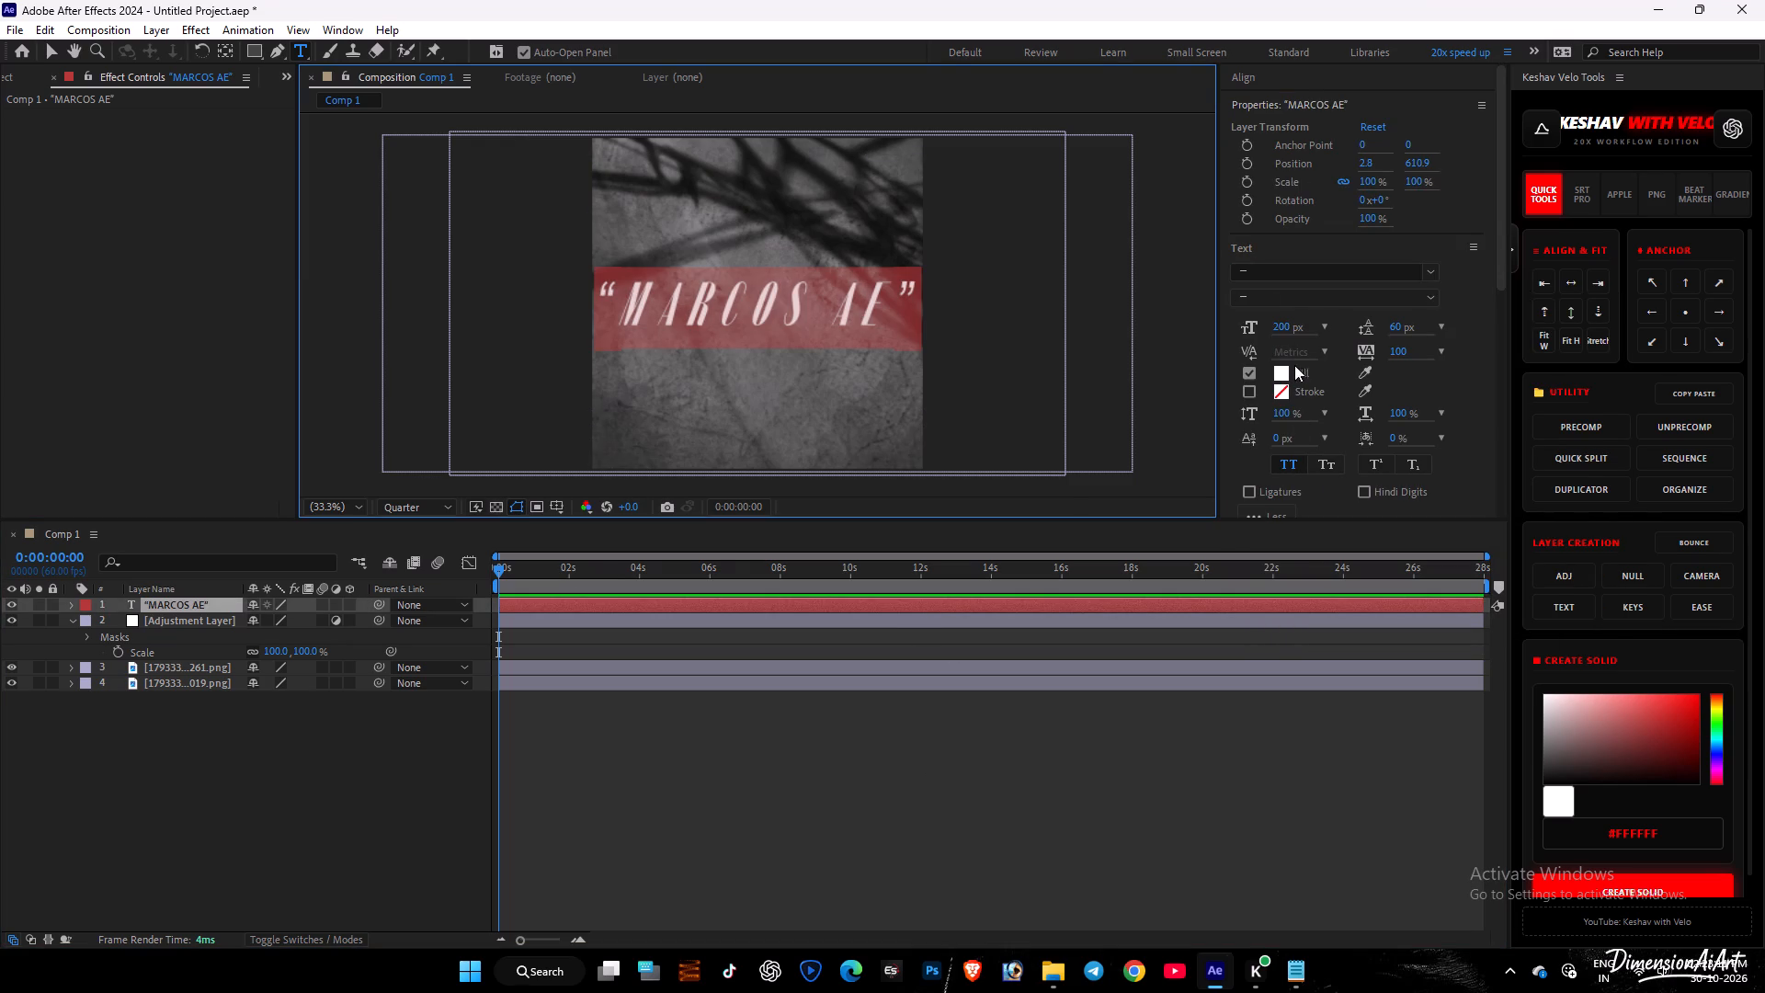
left_click_drag(892, 311, 630, 309)
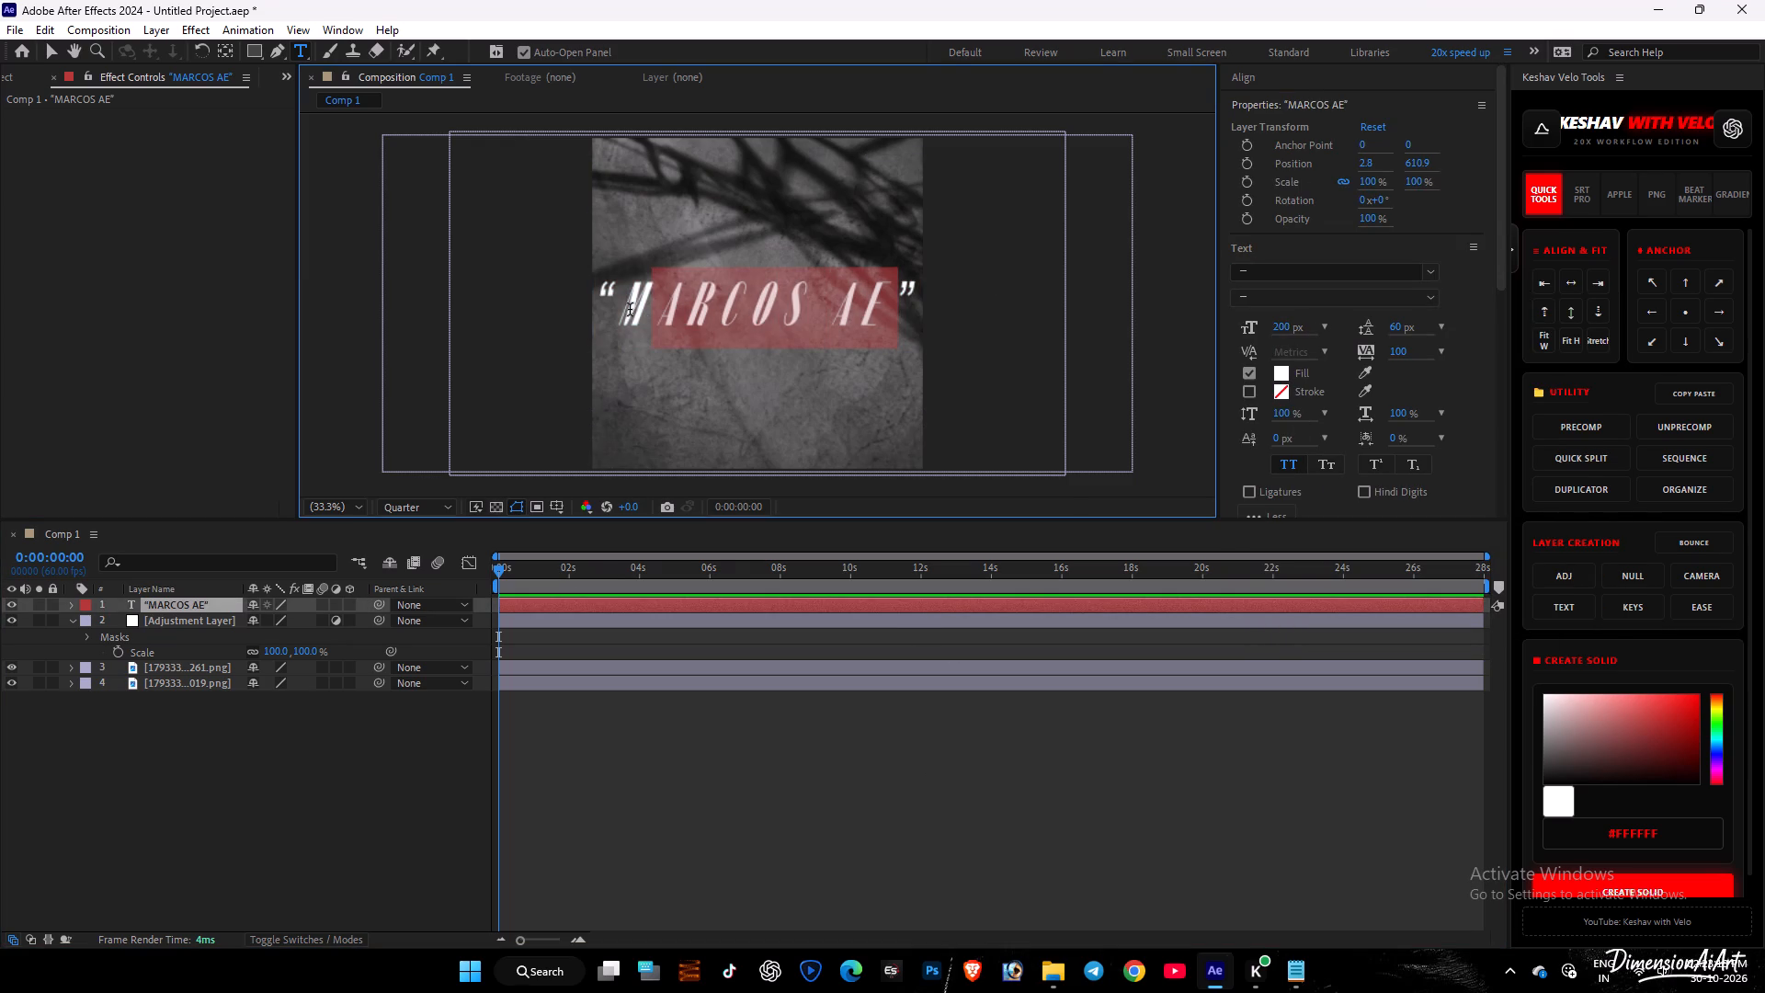
left_click_drag(630, 309, 622, 309)
left_click(1327, 308)
left_click(1312, 298)
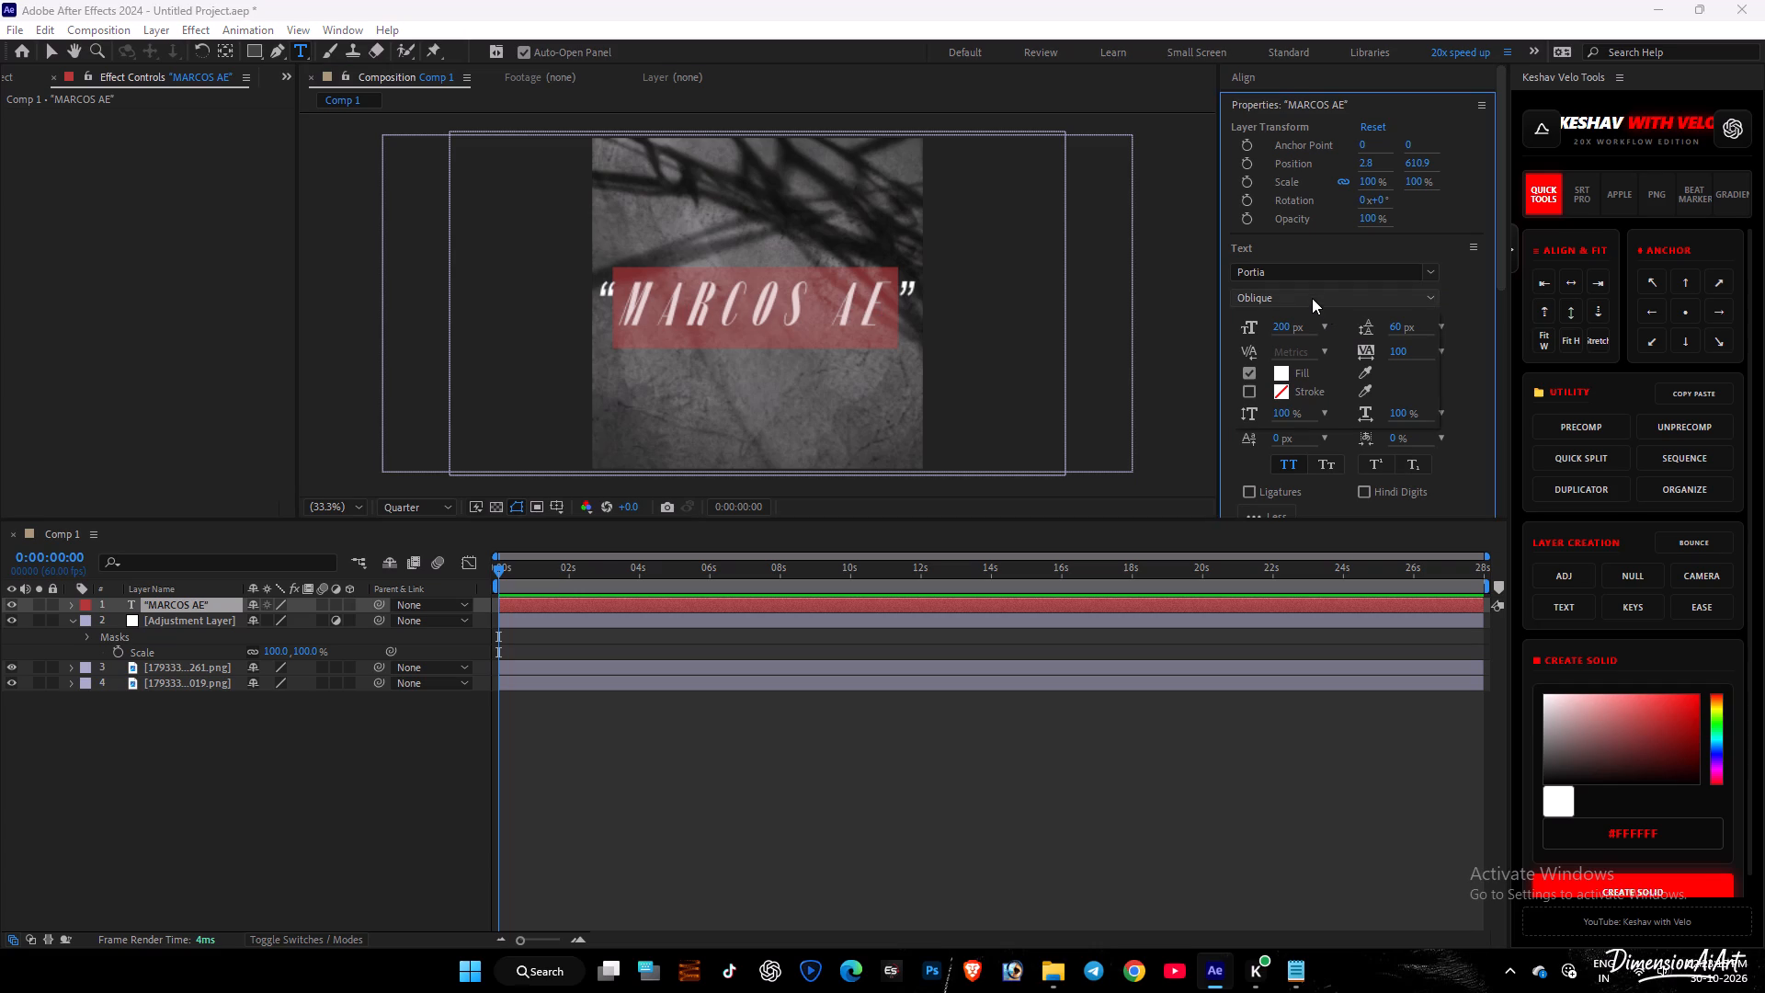
left_click(1294, 424)
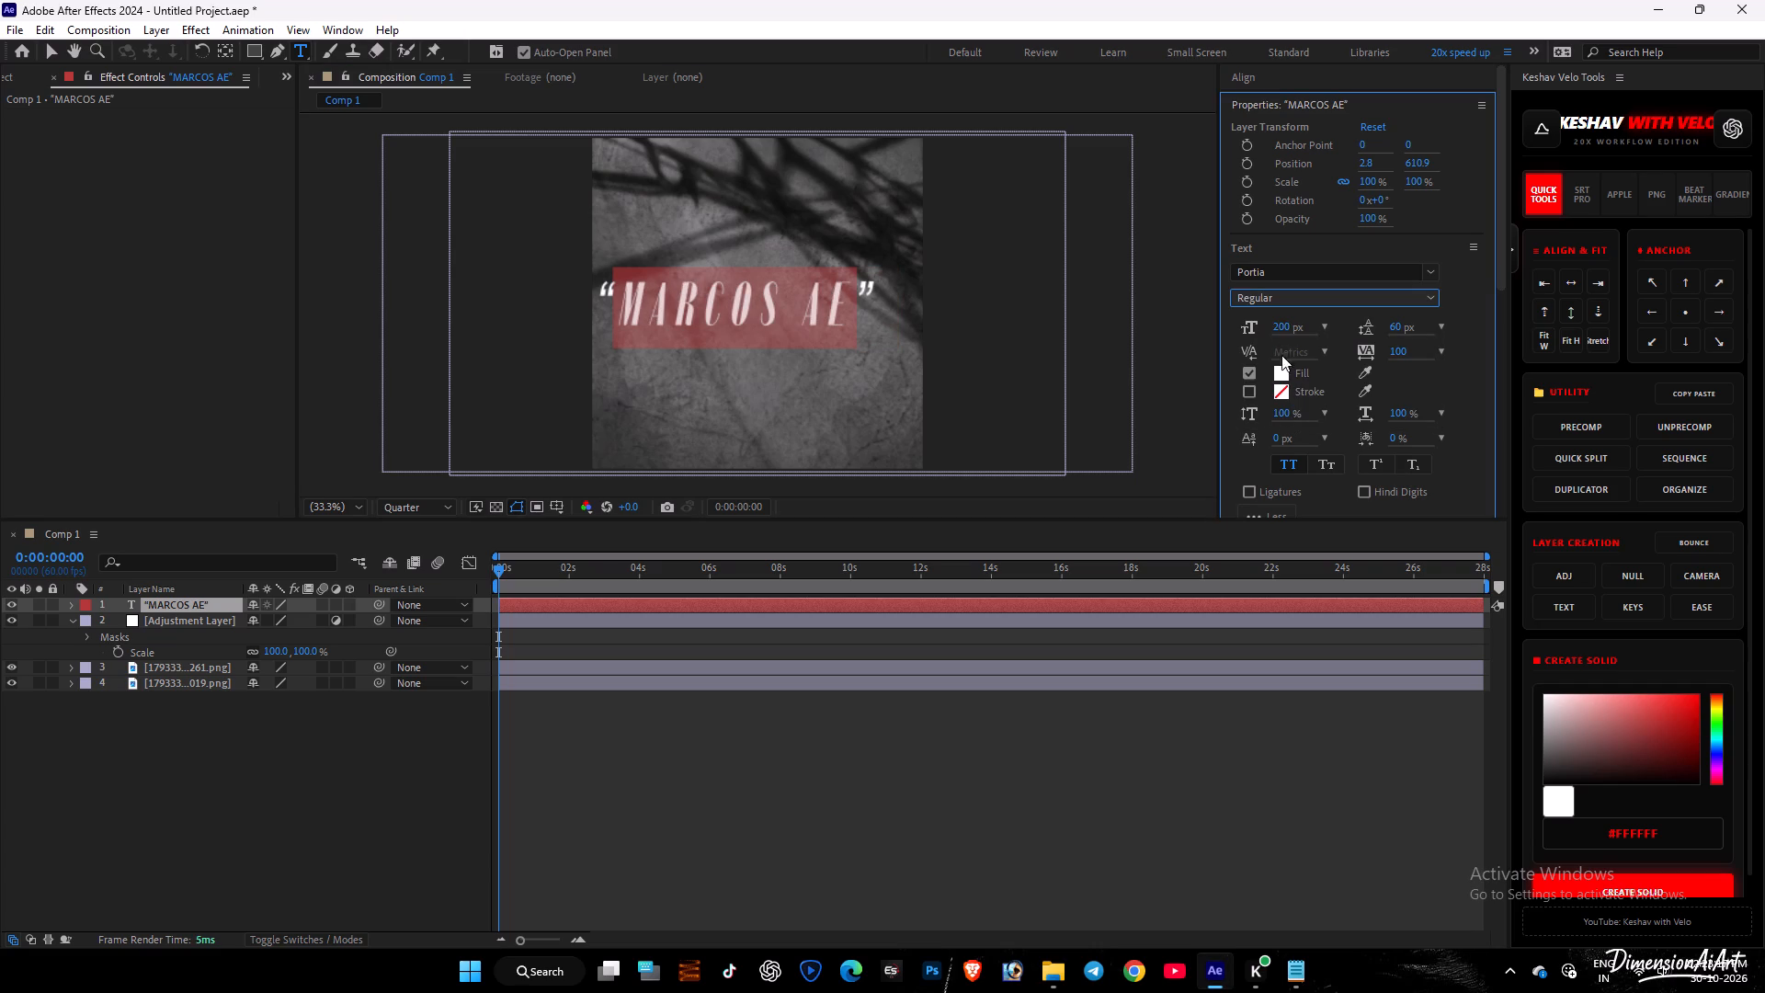
key("ctrl+z")
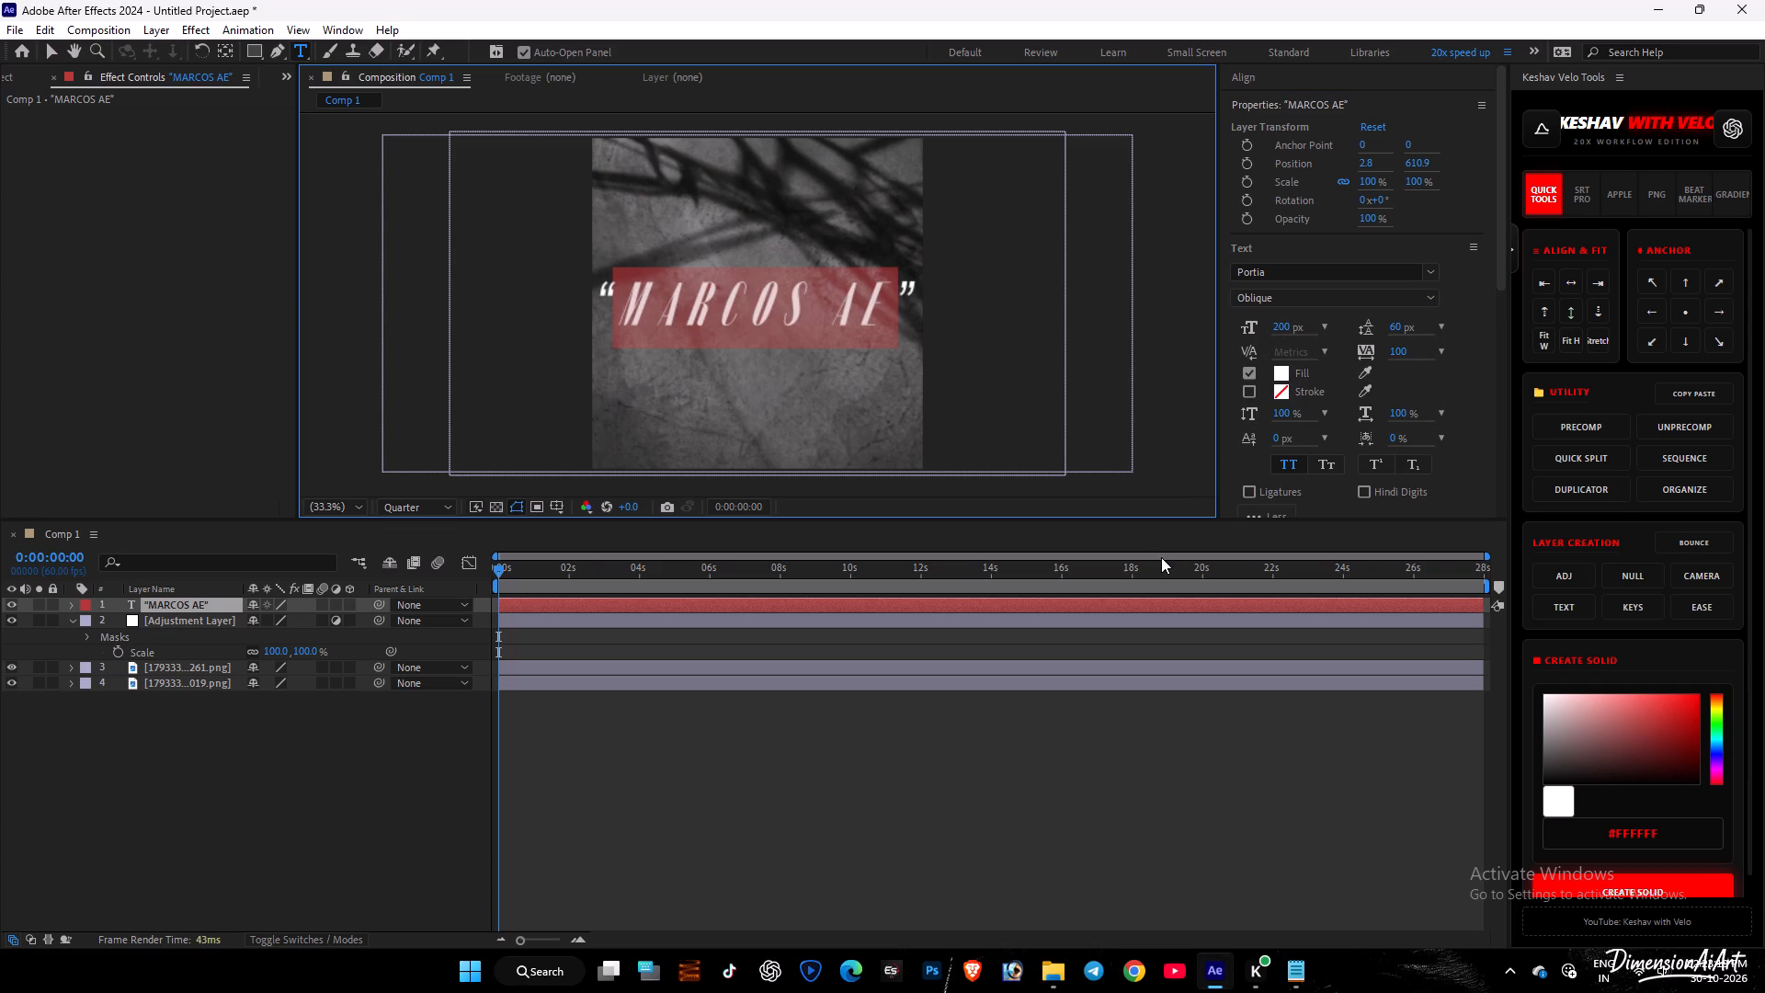
left_click(1292, 294)
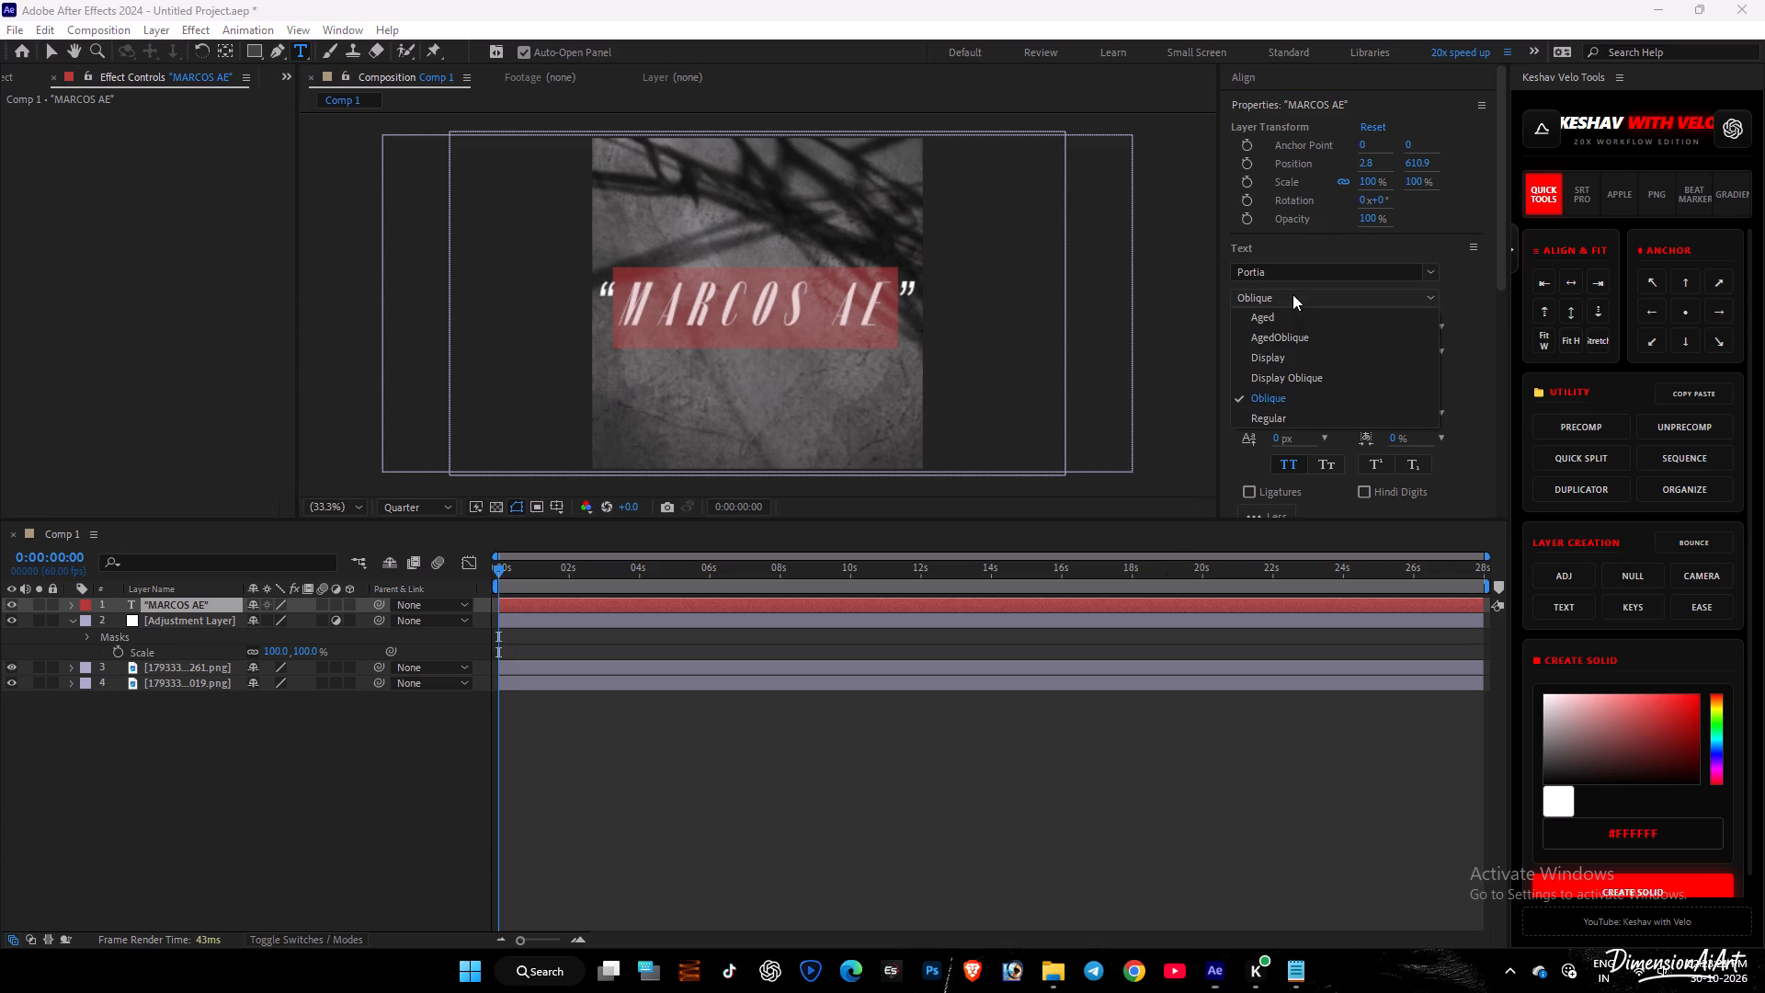
left_click(1301, 416)
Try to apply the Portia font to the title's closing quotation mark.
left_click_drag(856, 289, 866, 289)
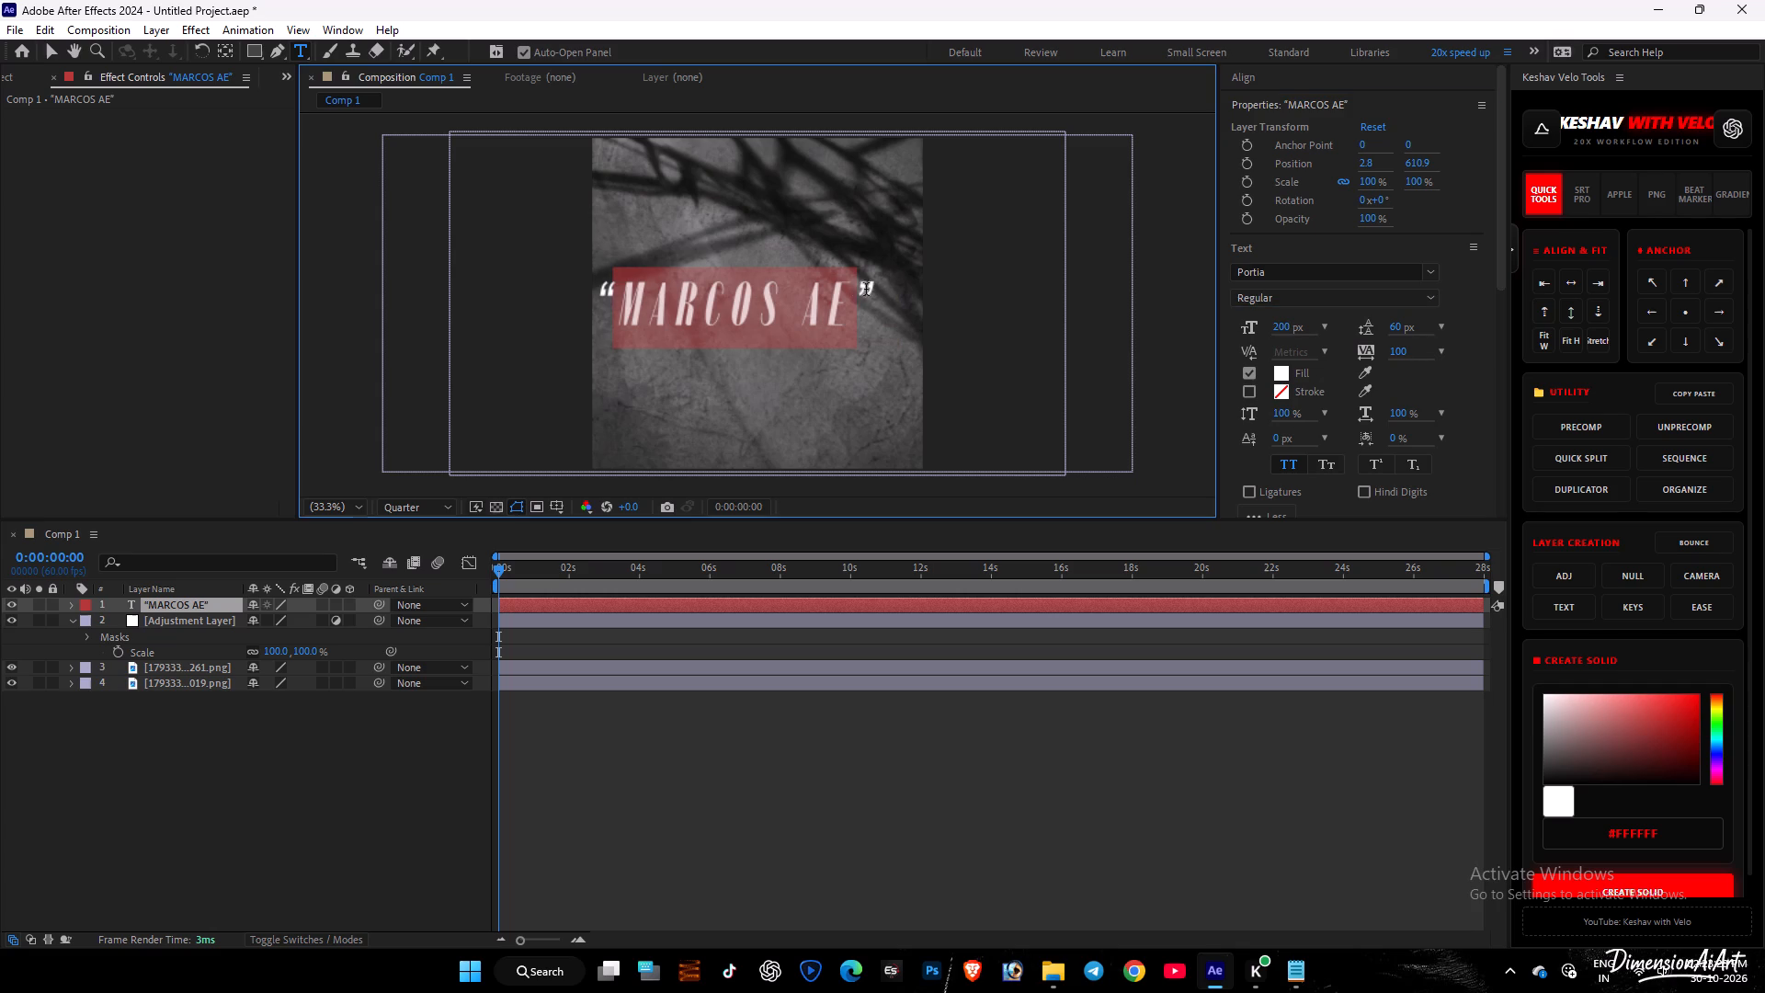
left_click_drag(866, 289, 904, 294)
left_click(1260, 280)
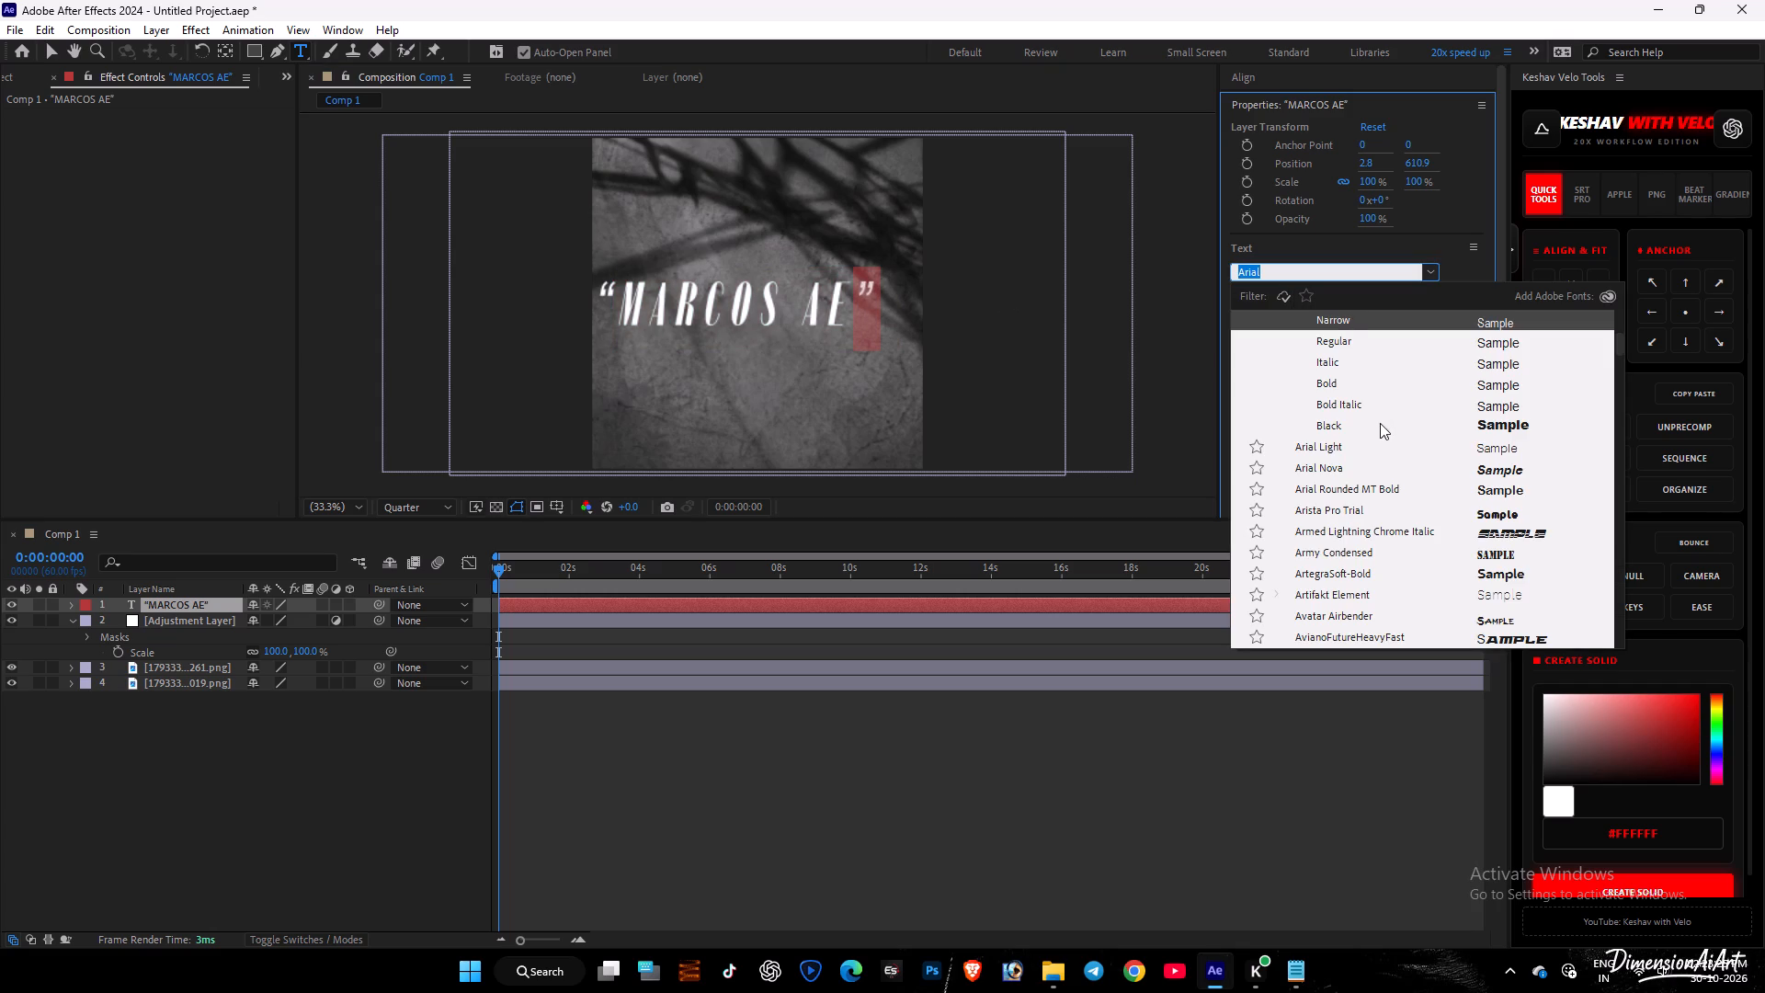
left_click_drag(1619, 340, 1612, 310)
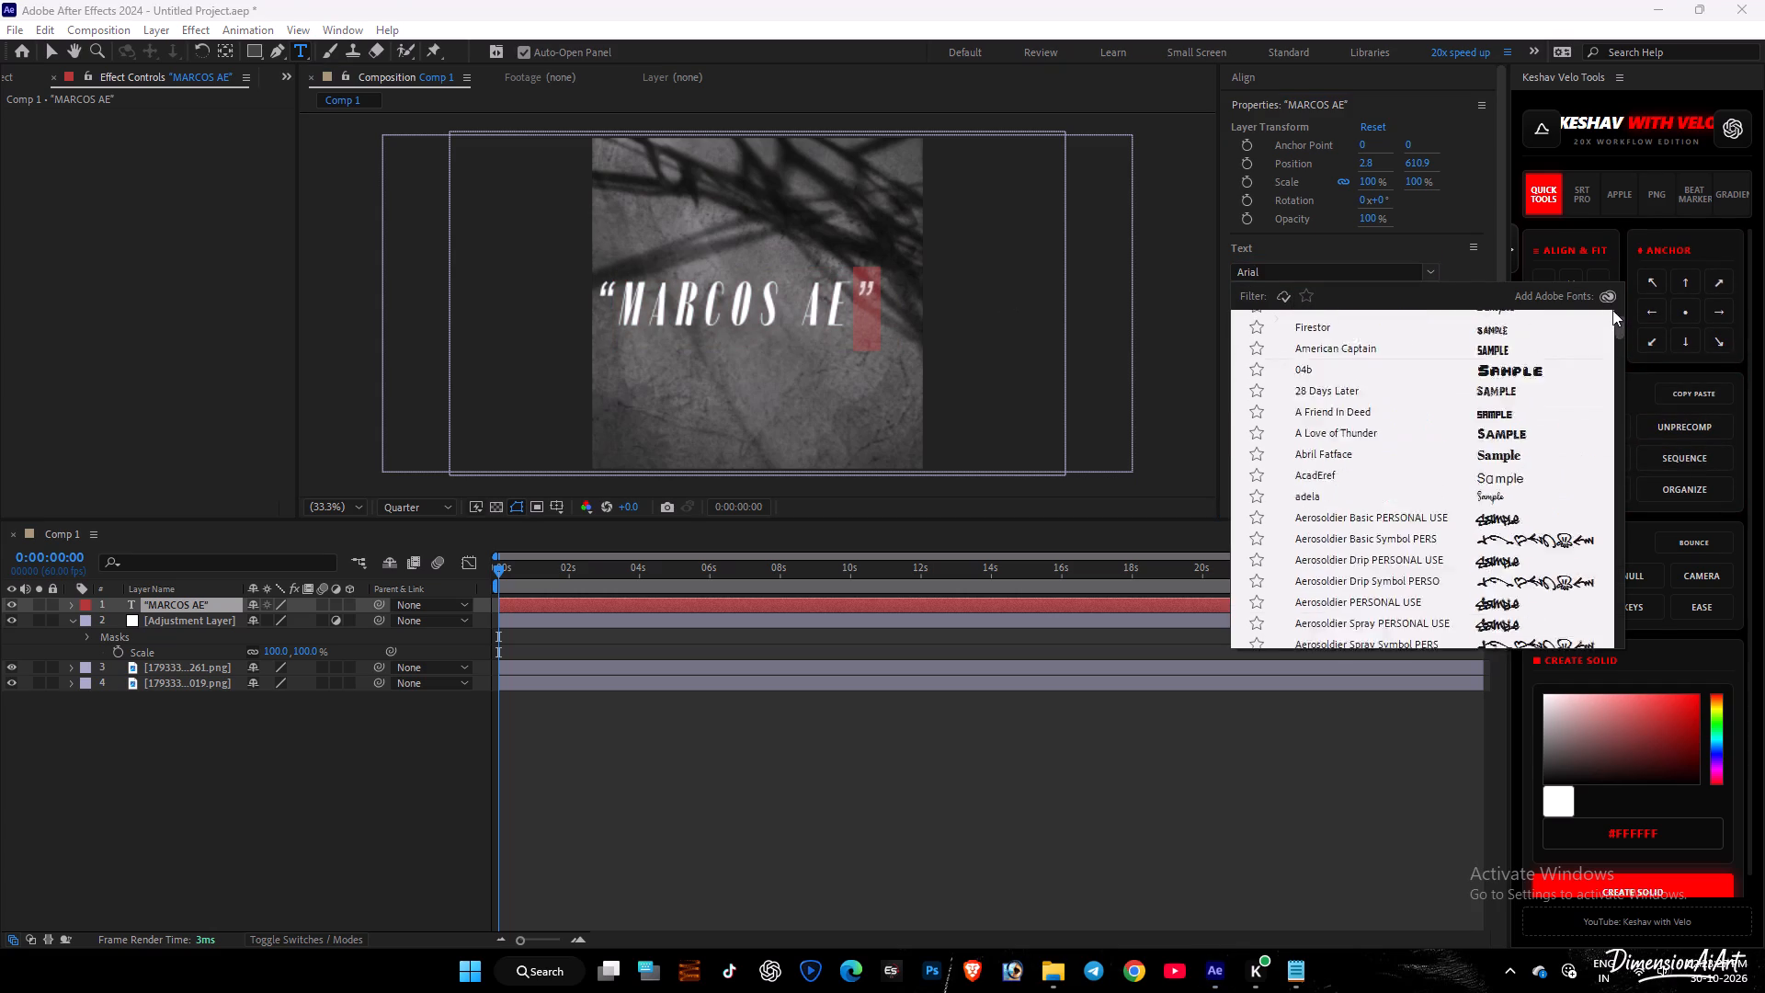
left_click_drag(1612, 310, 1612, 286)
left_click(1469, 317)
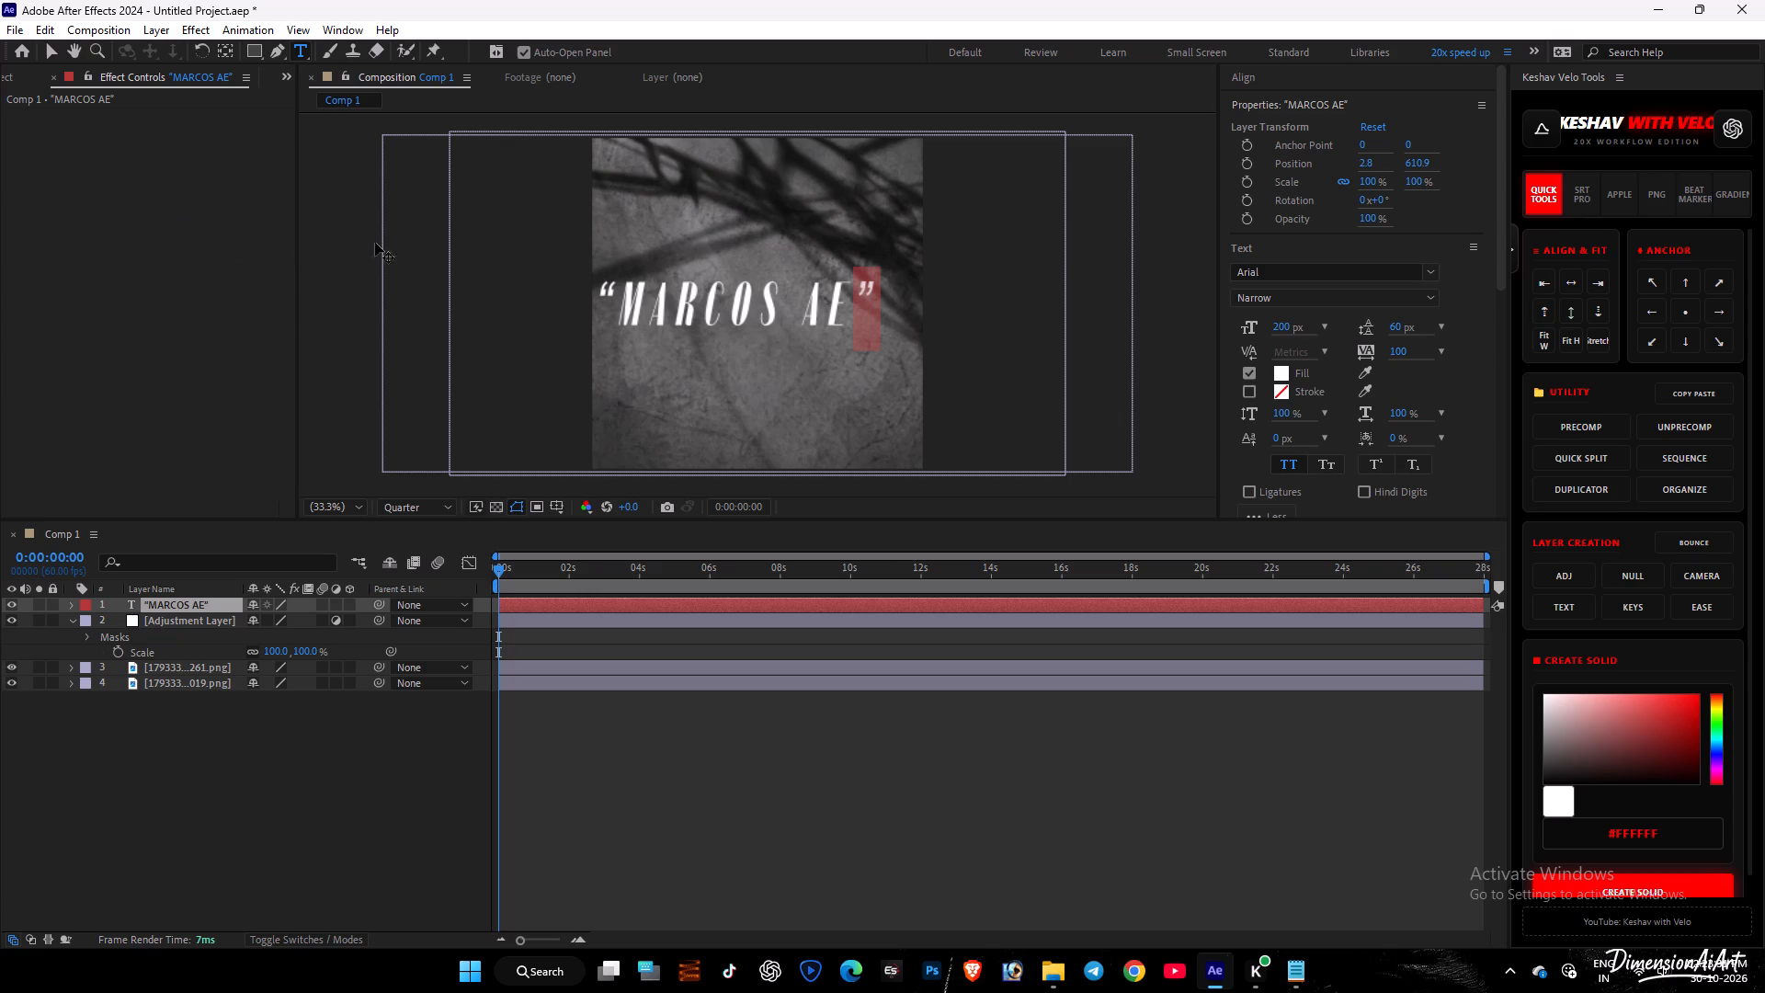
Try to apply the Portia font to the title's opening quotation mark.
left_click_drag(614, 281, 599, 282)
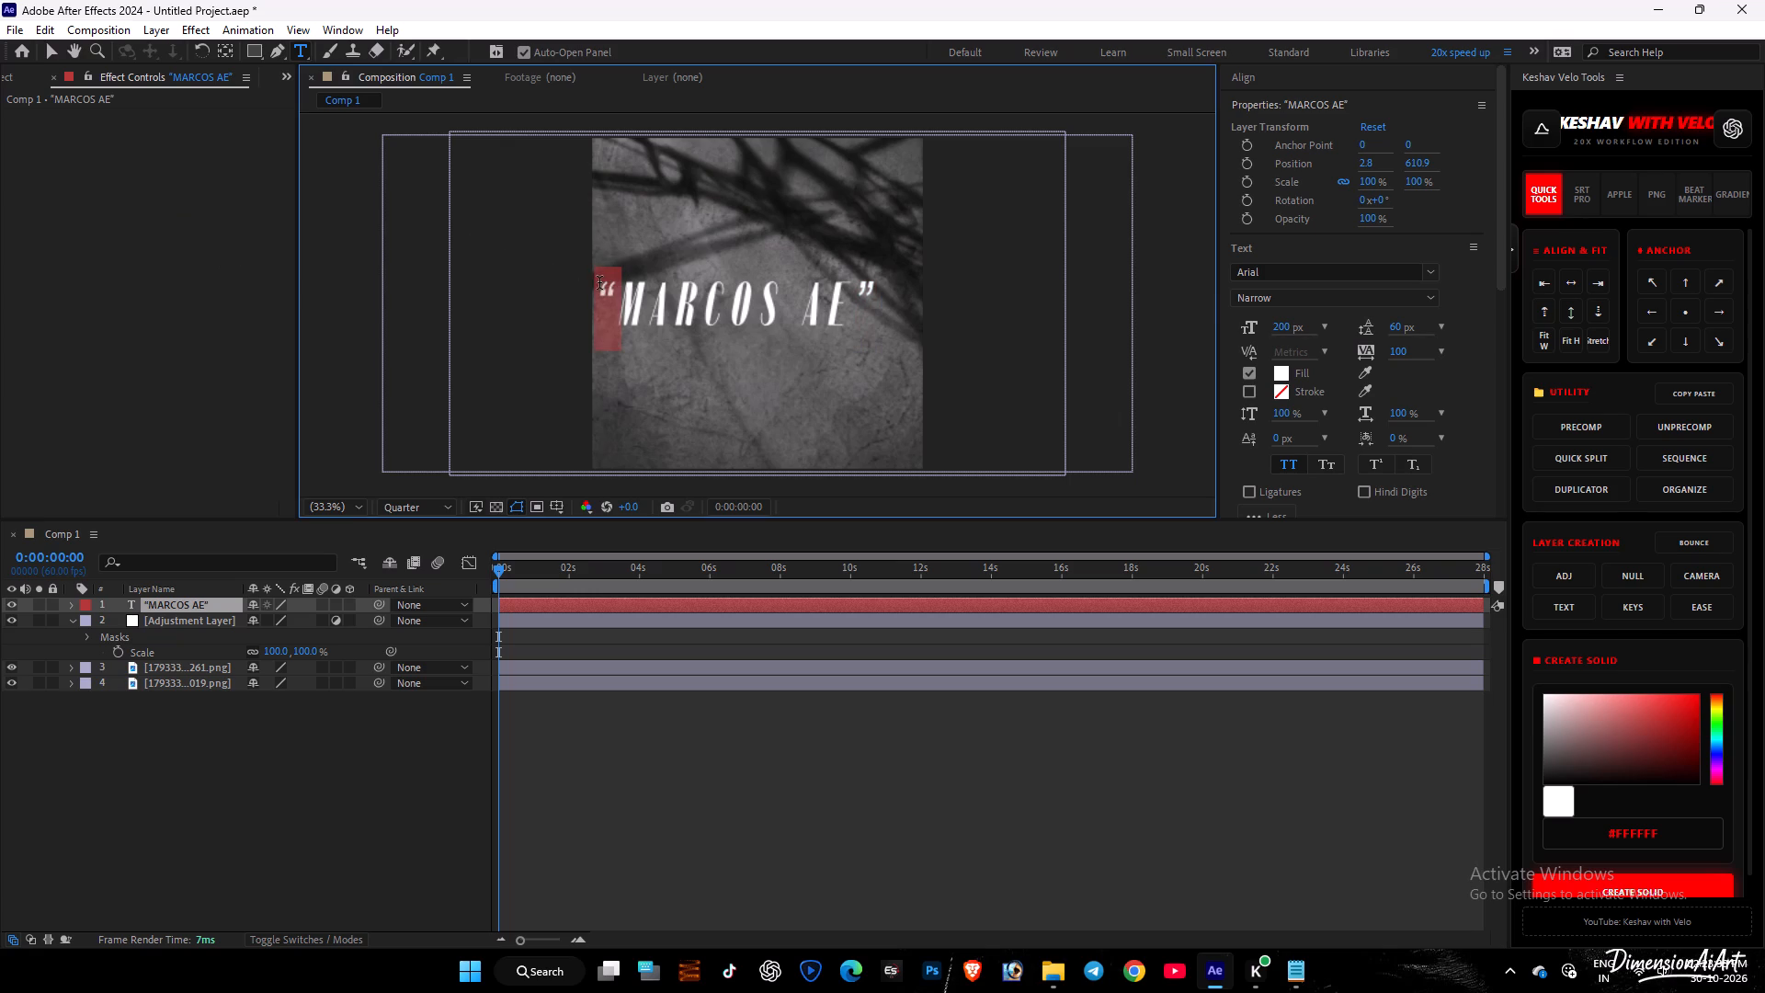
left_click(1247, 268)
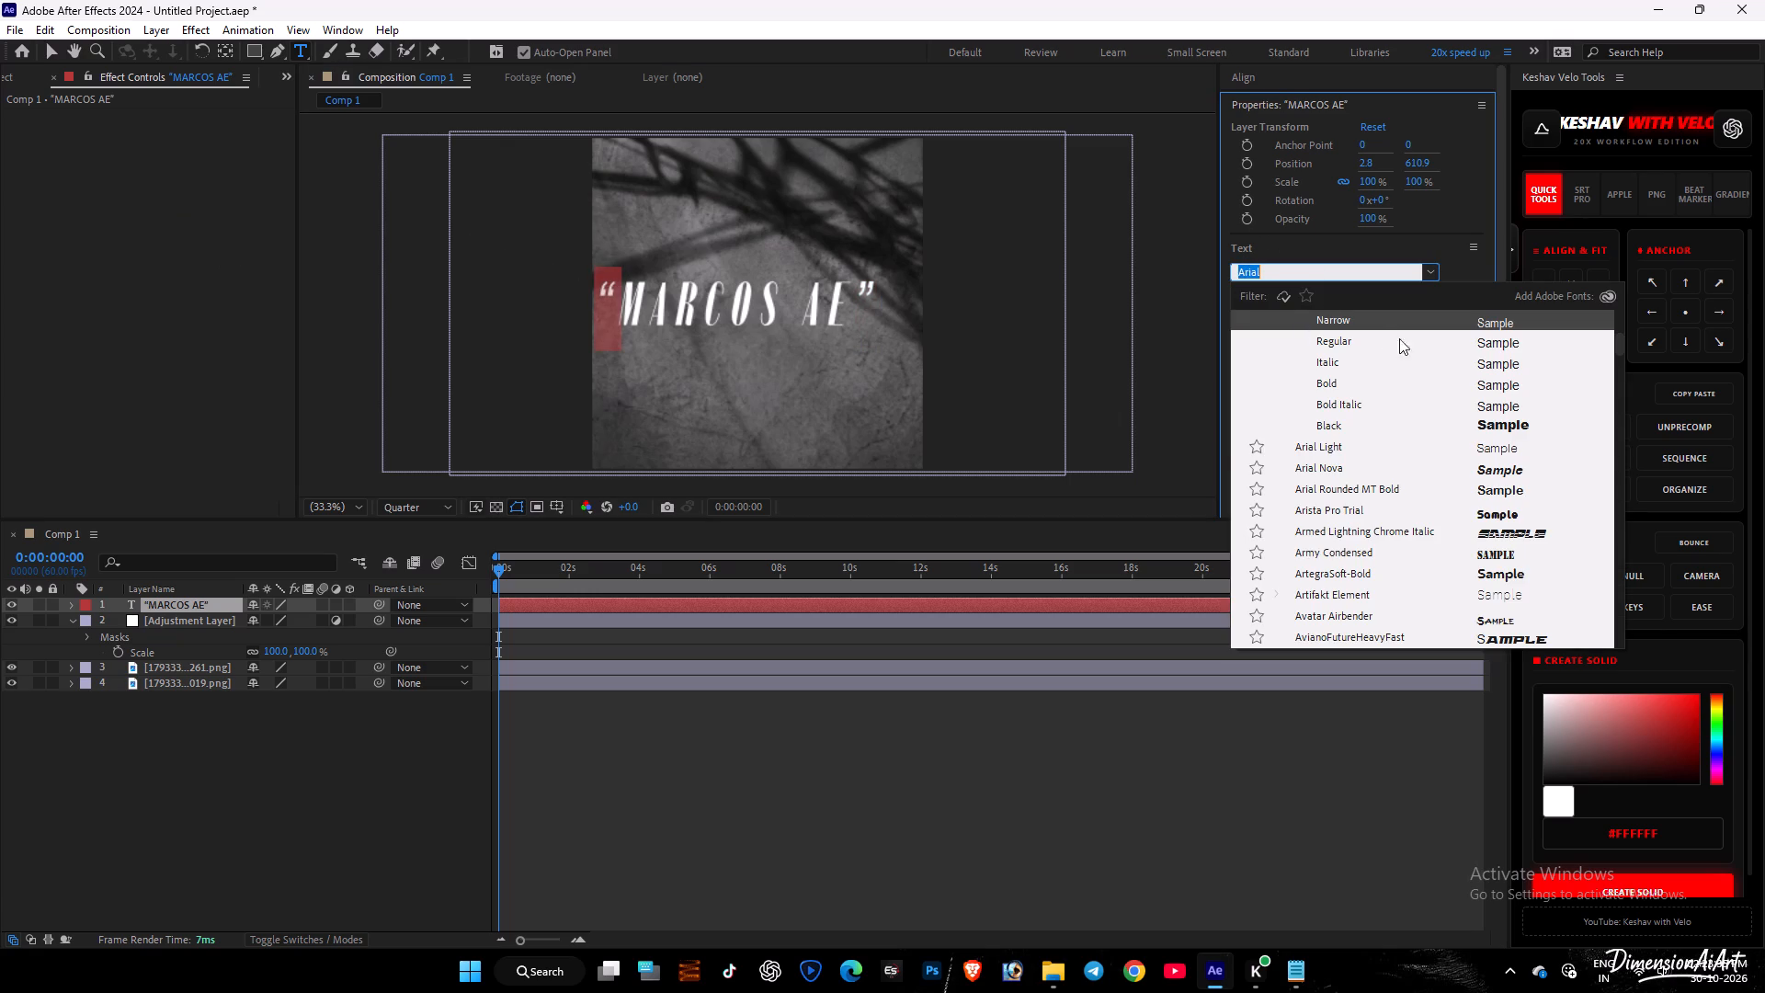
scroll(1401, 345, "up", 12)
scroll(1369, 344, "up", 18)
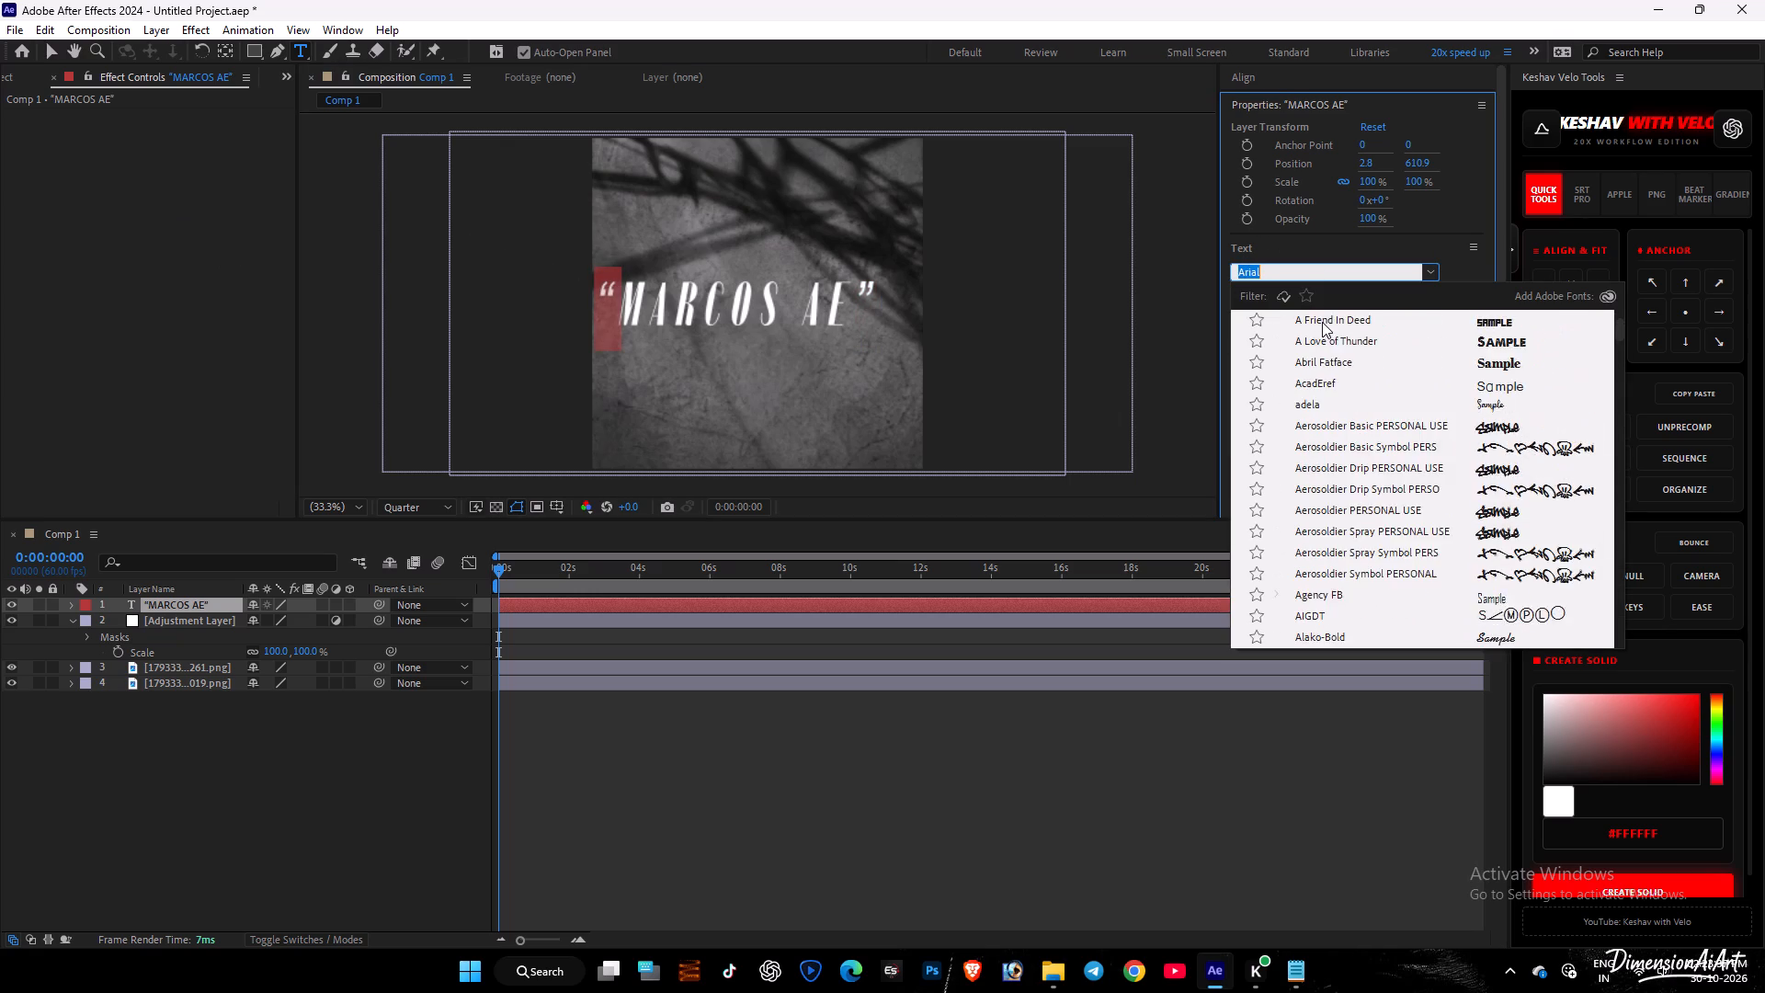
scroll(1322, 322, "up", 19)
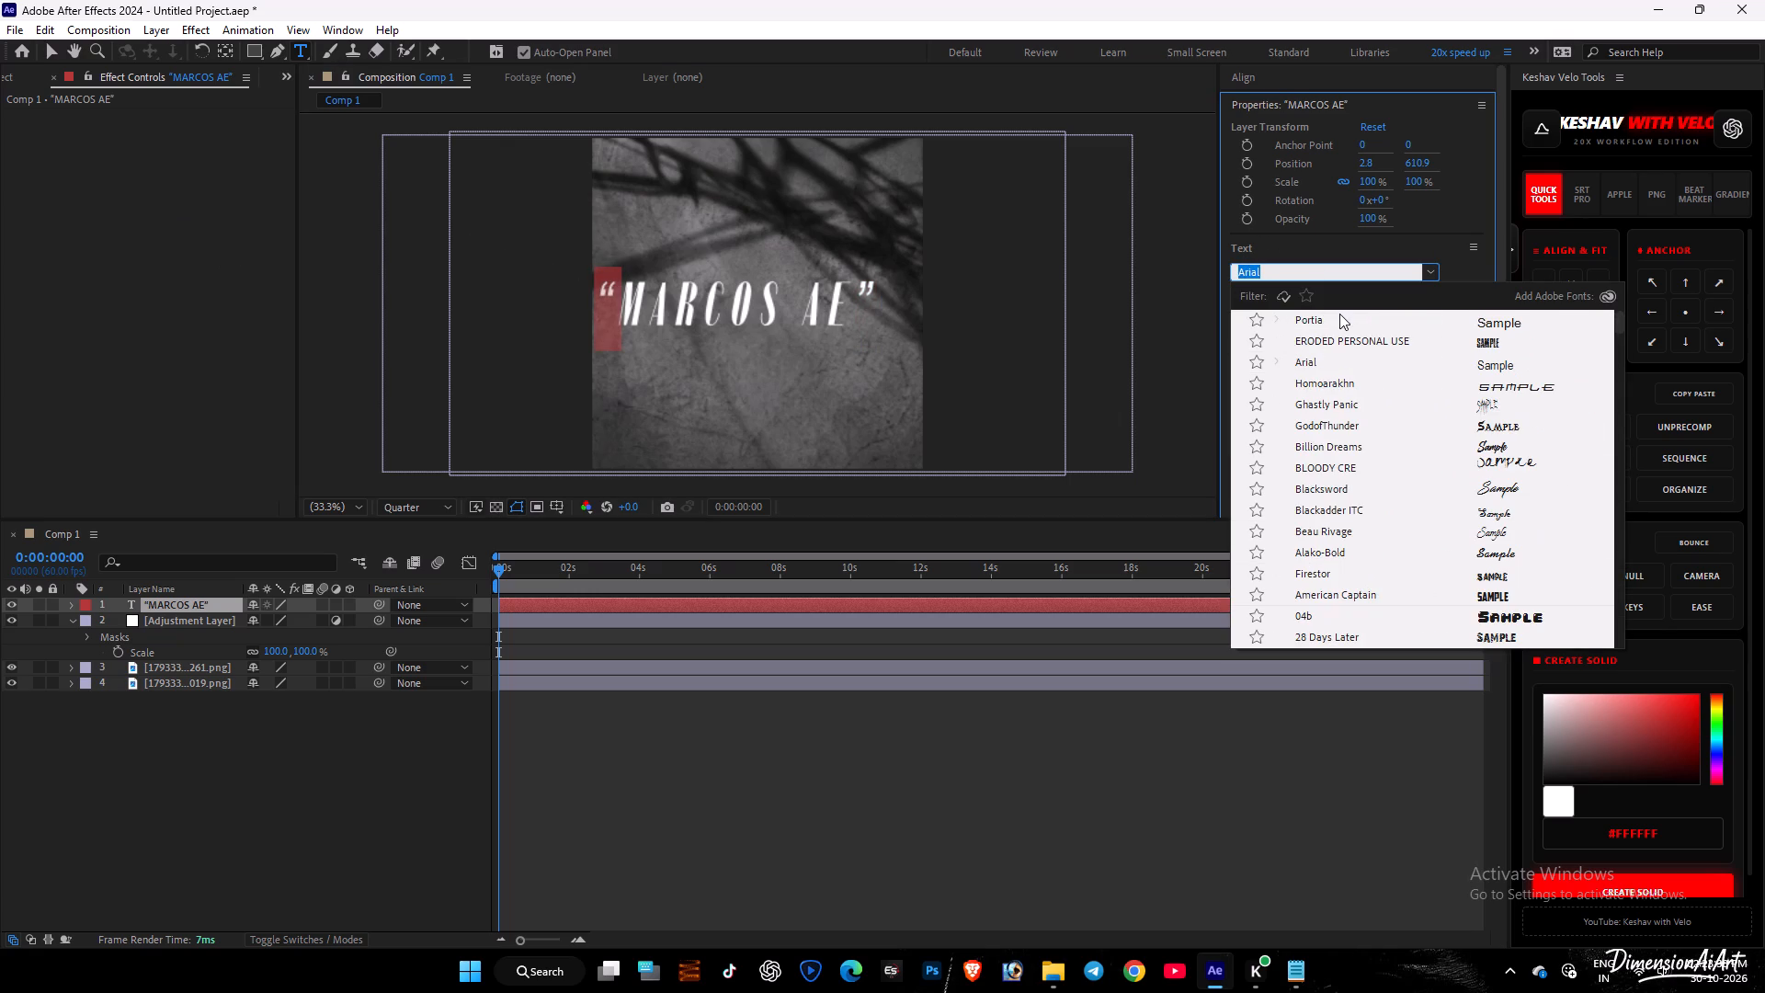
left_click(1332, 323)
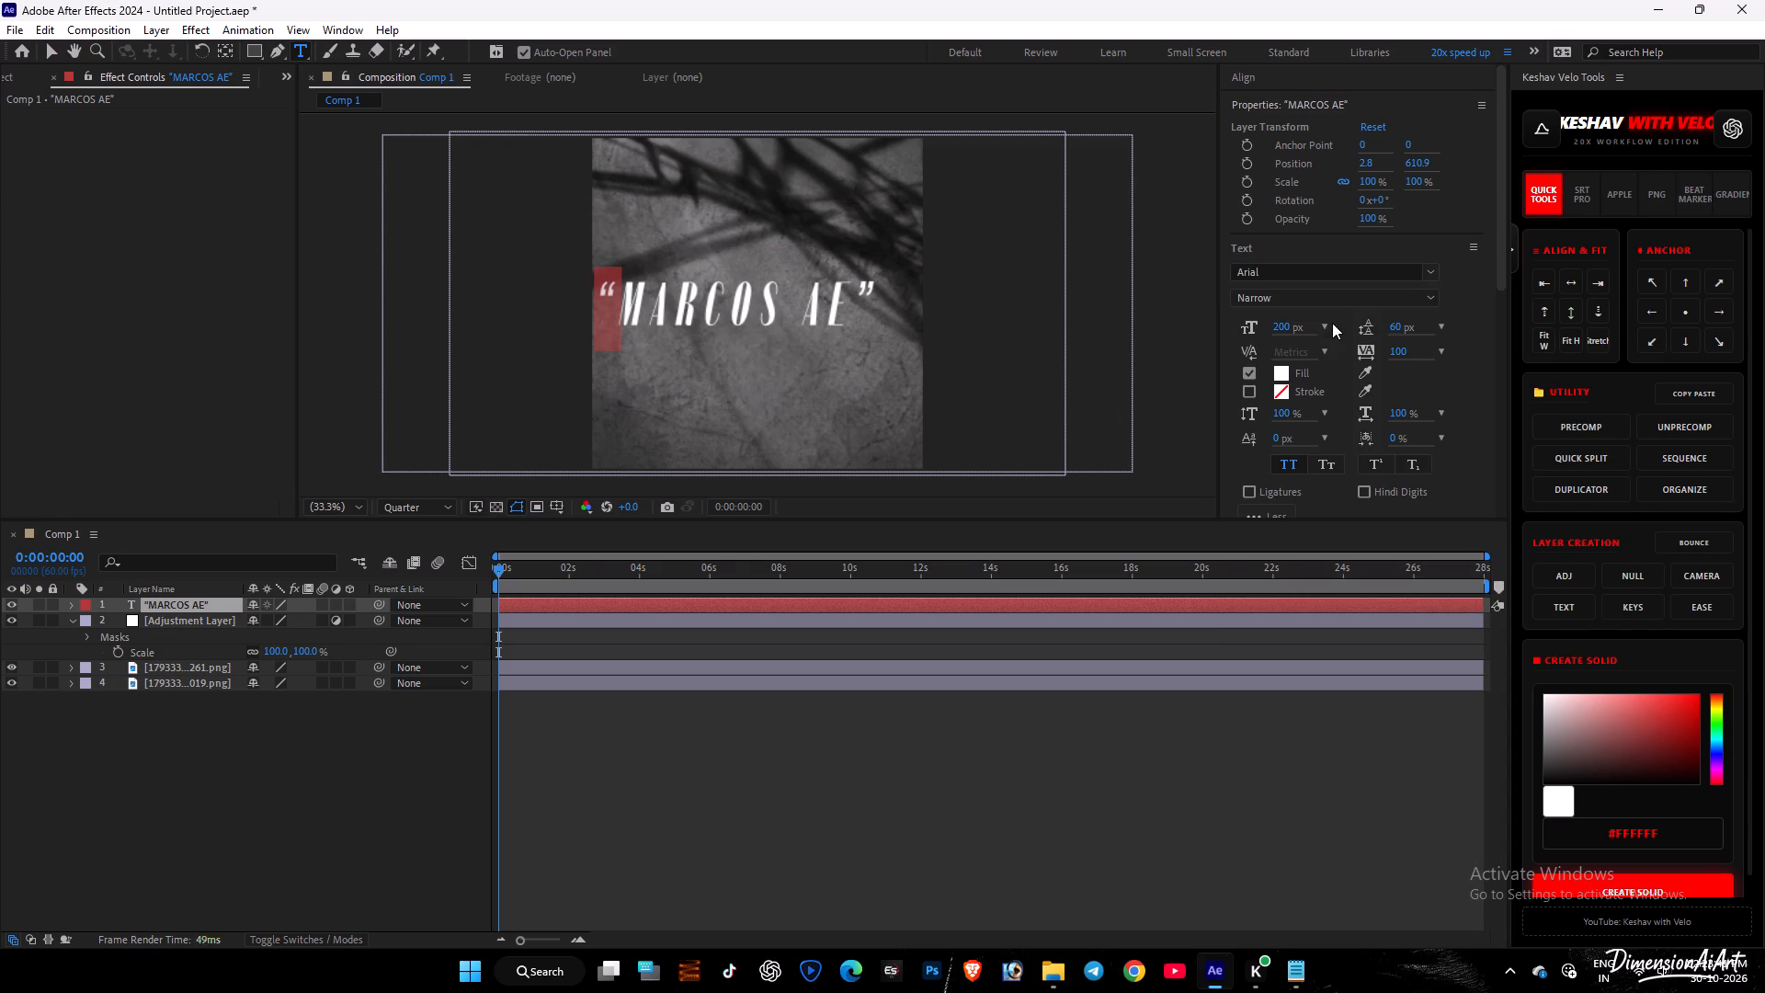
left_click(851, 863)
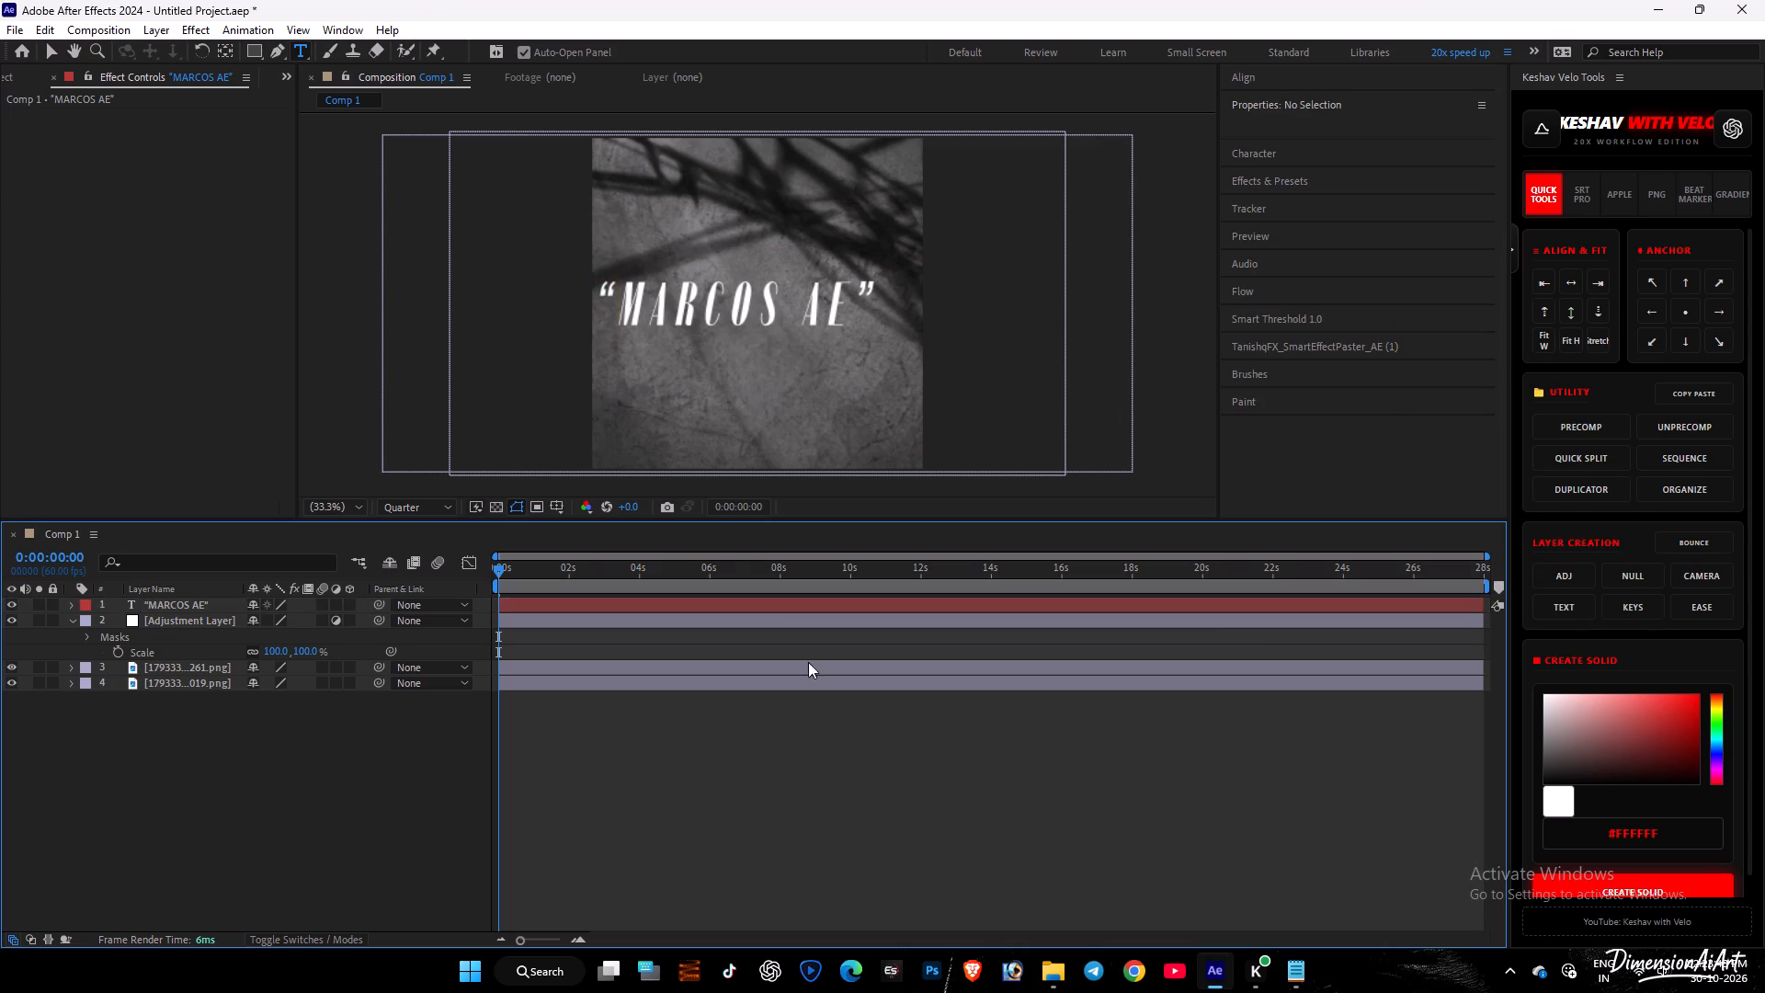
Try to apply the Portia font to the whole title, including both quotation marks.
double_click(678, 601)
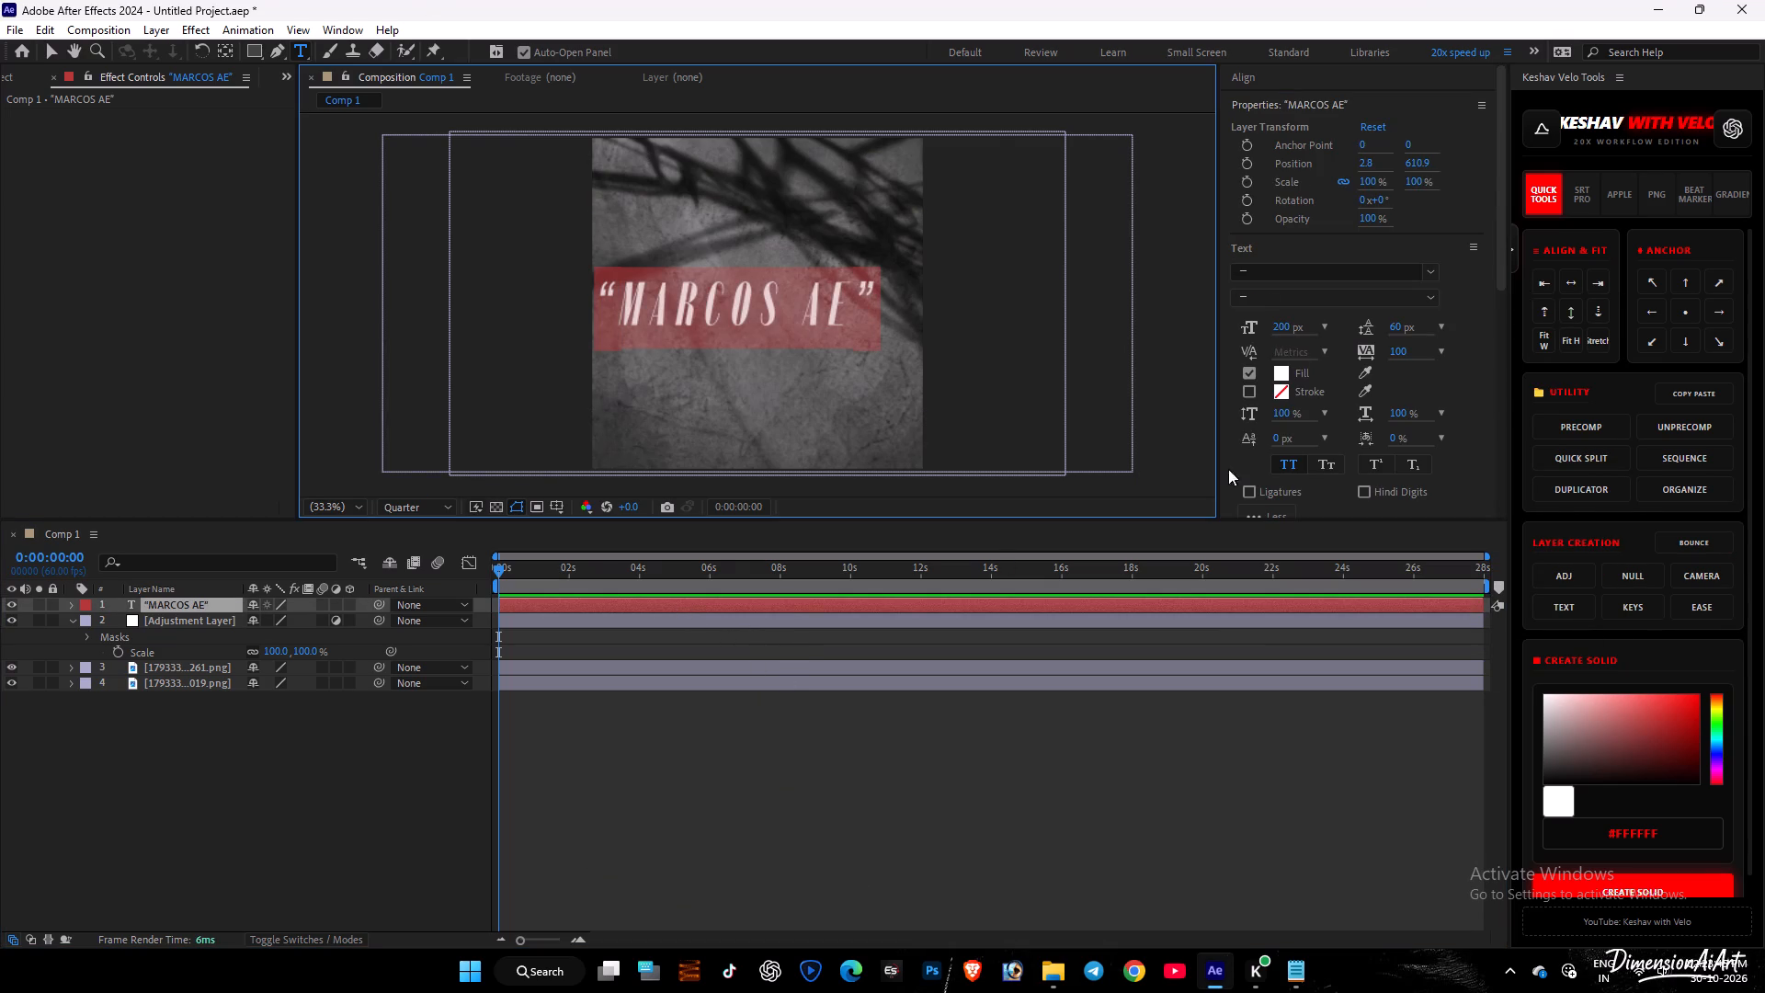
left_click(1269, 279)
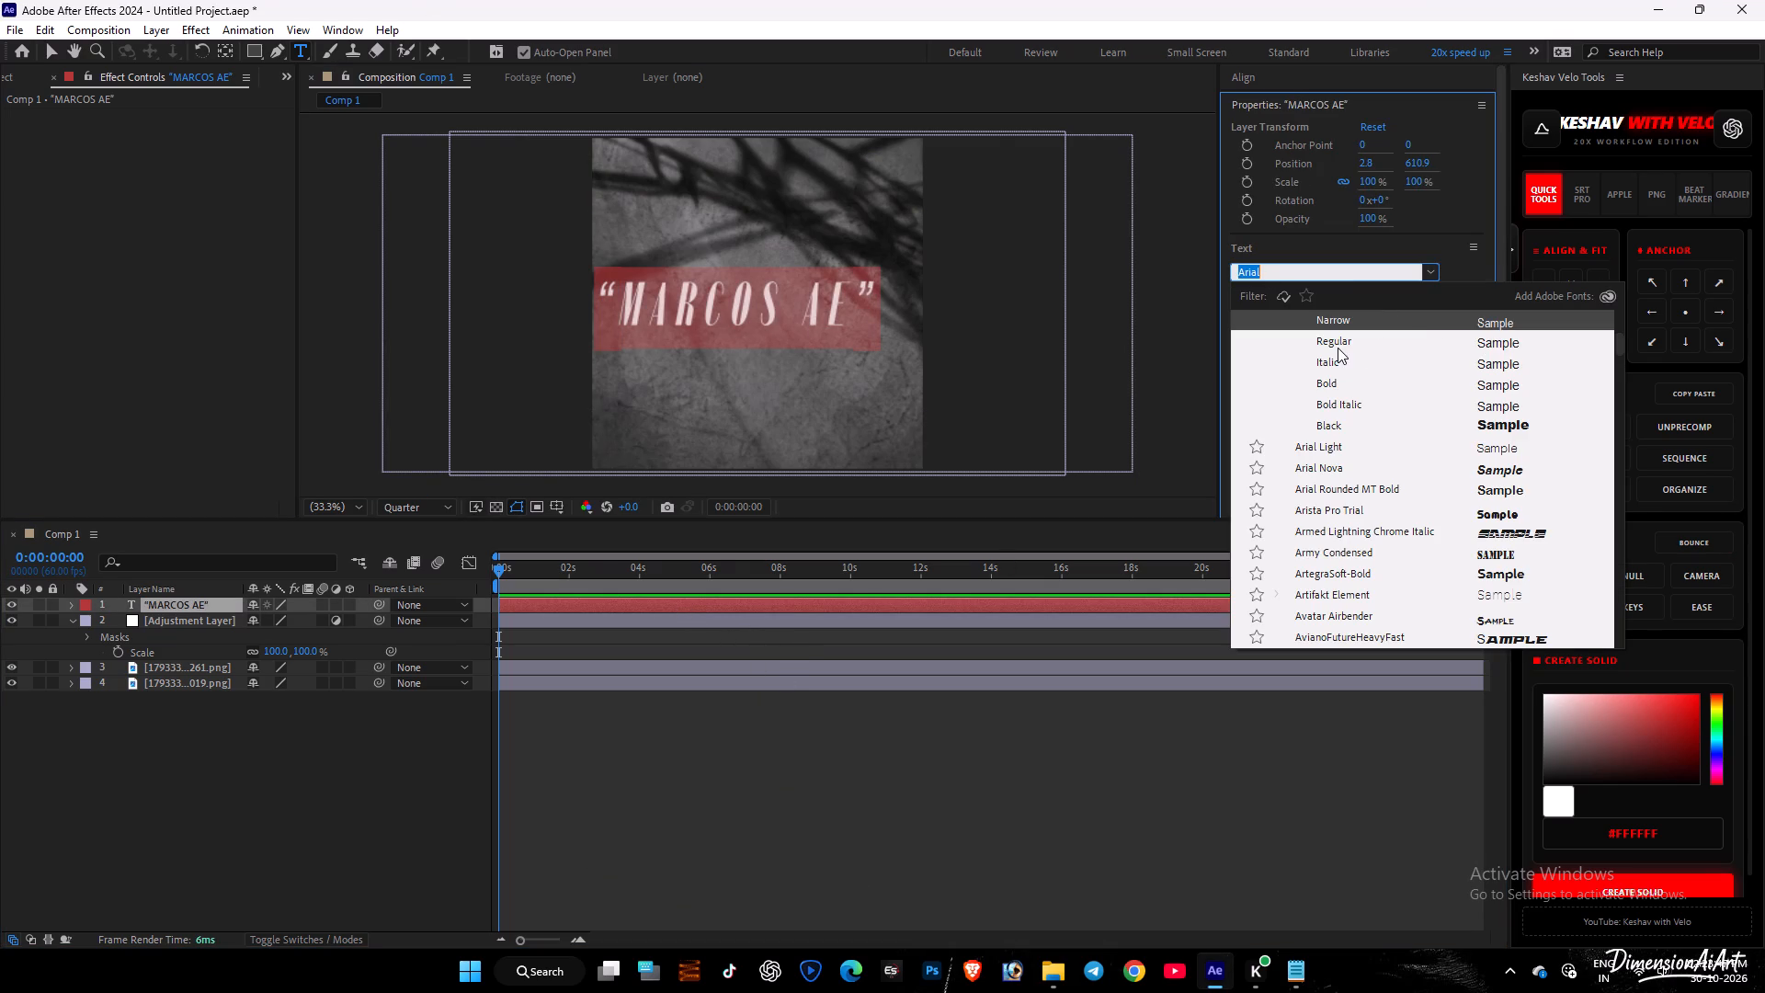
left_click_drag(1622, 339, 1611, 272)
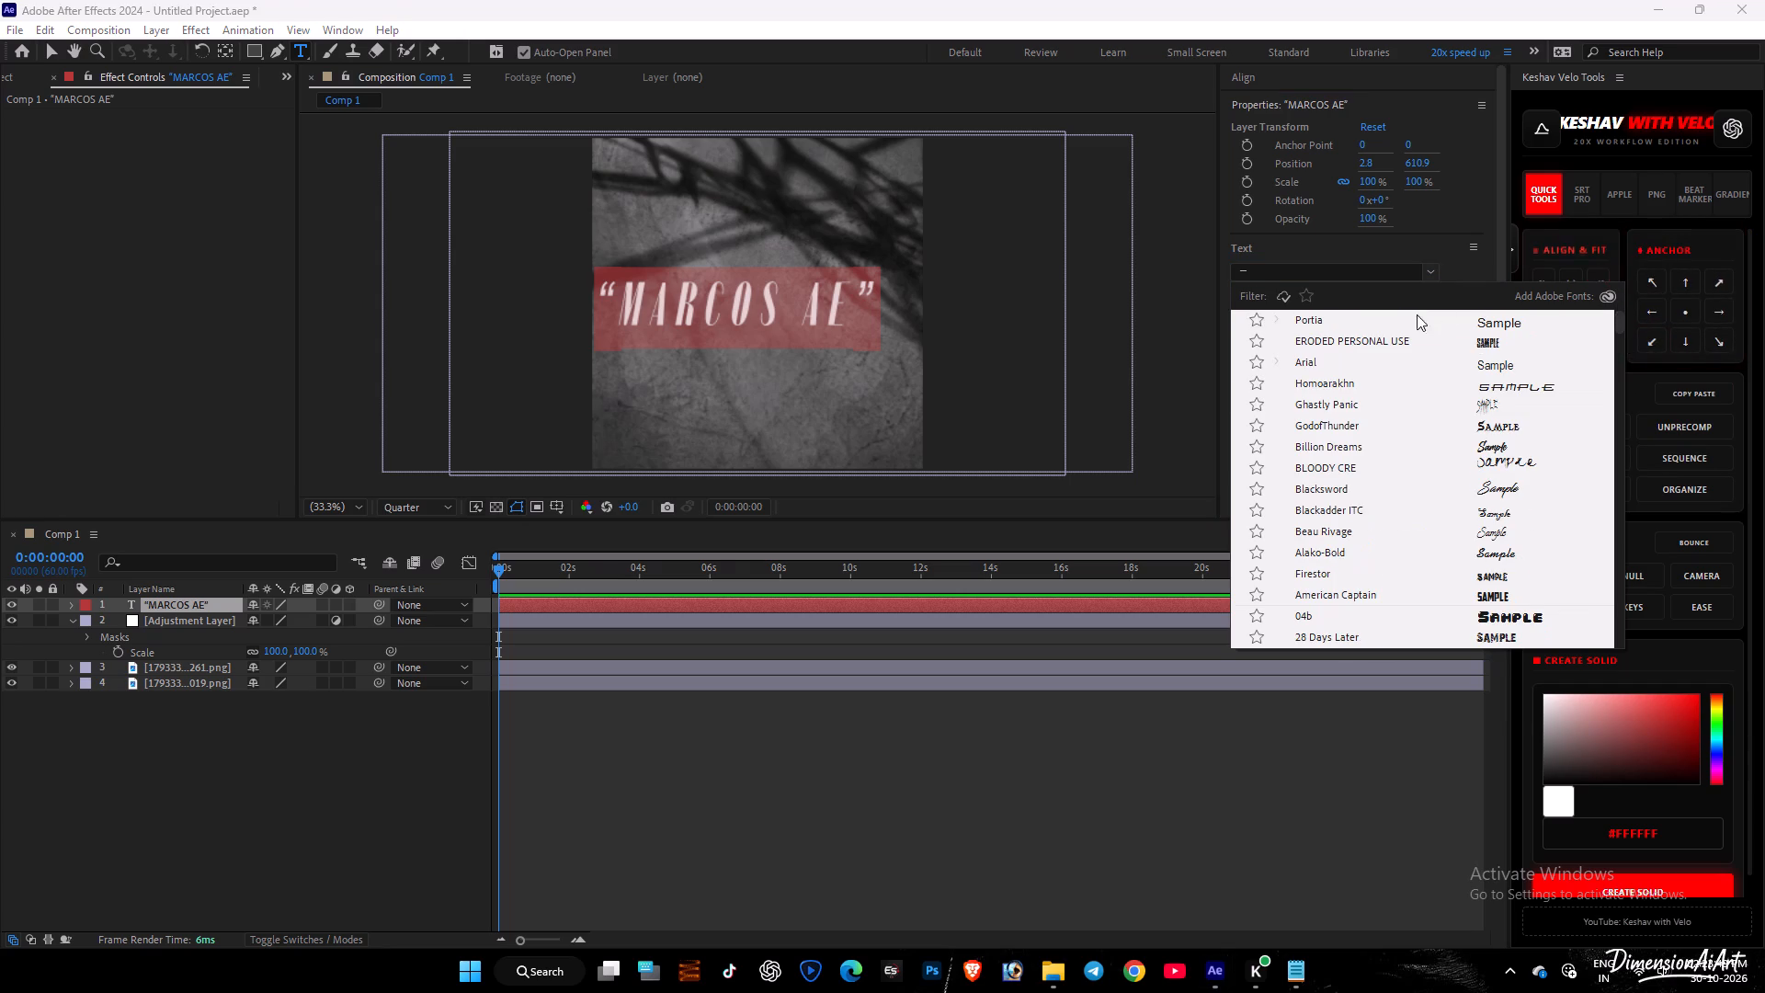
left_click(1373, 322)
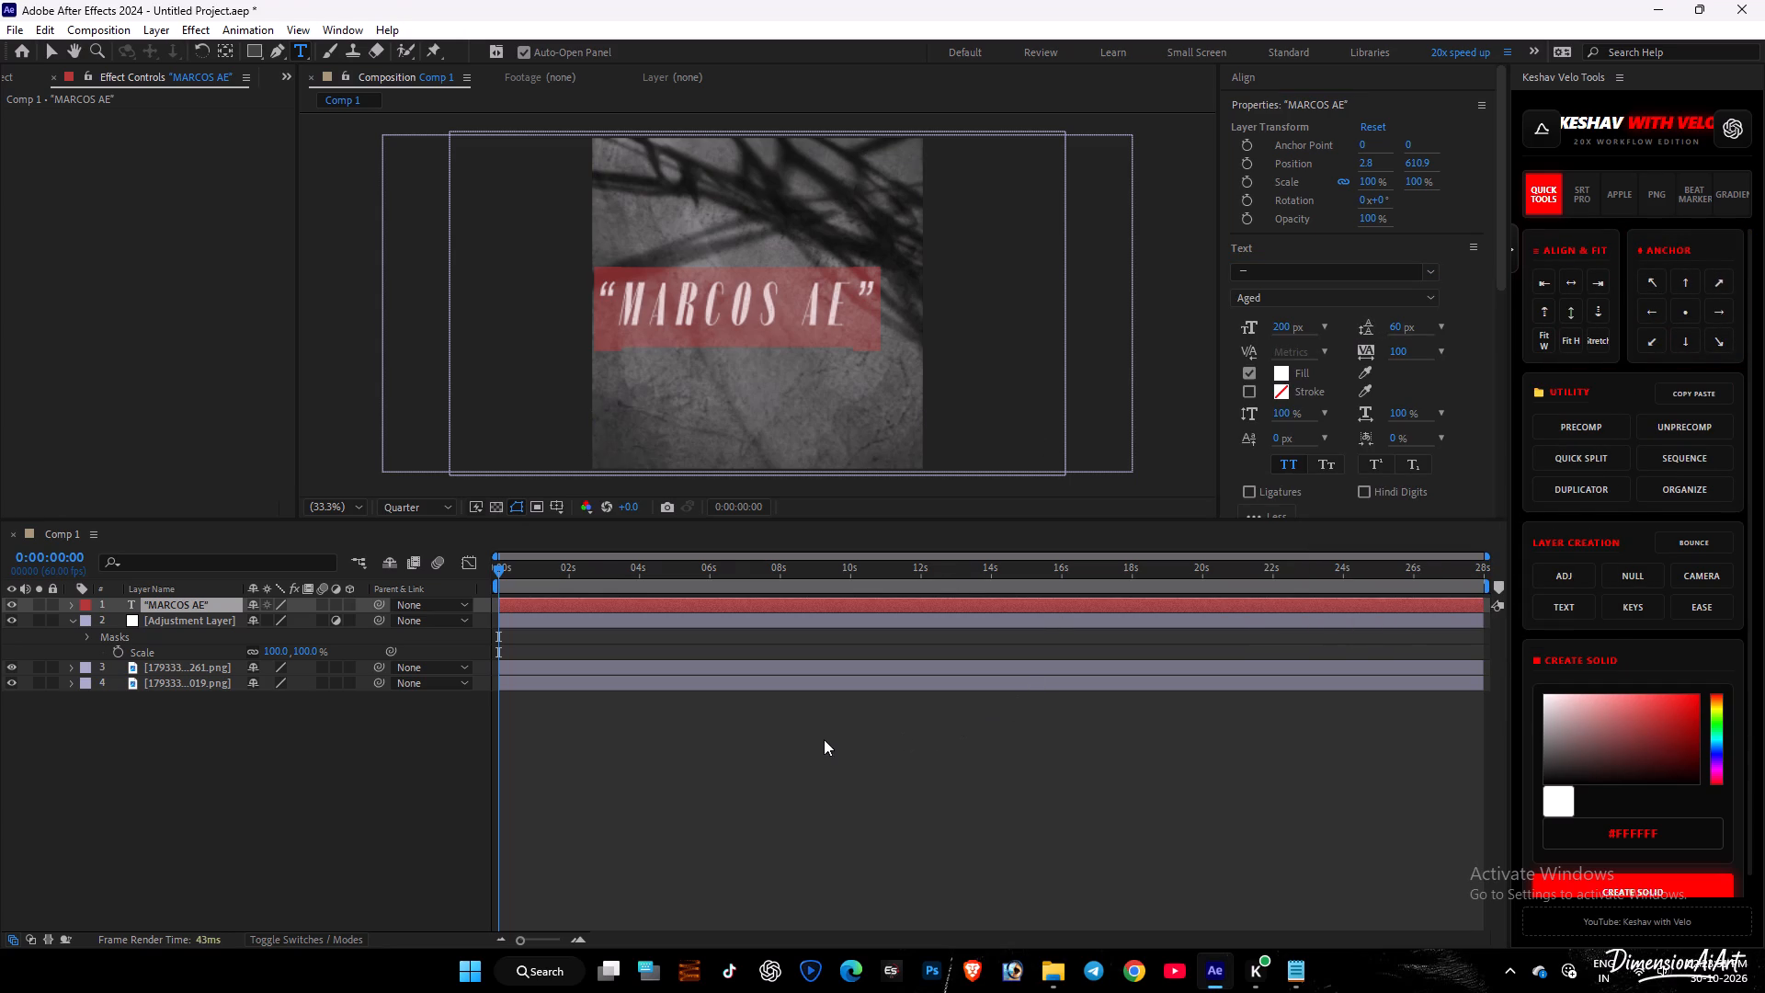
left_click(815, 739)
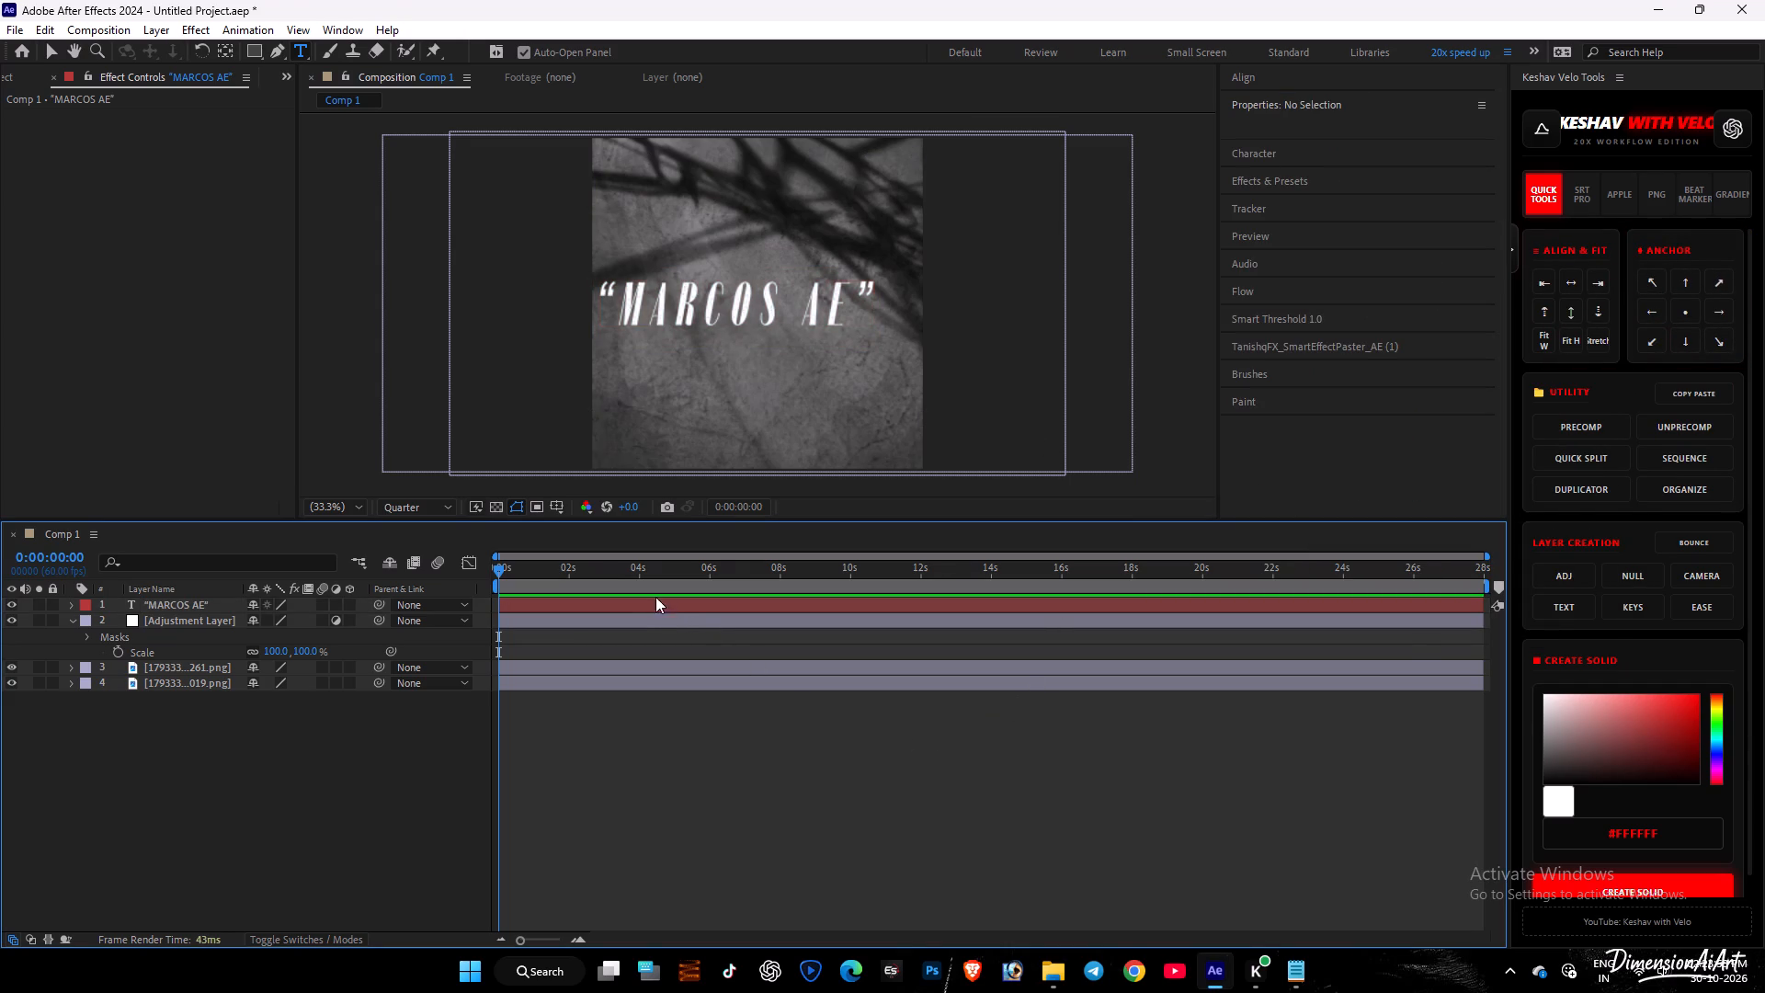
double_click(641, 609)
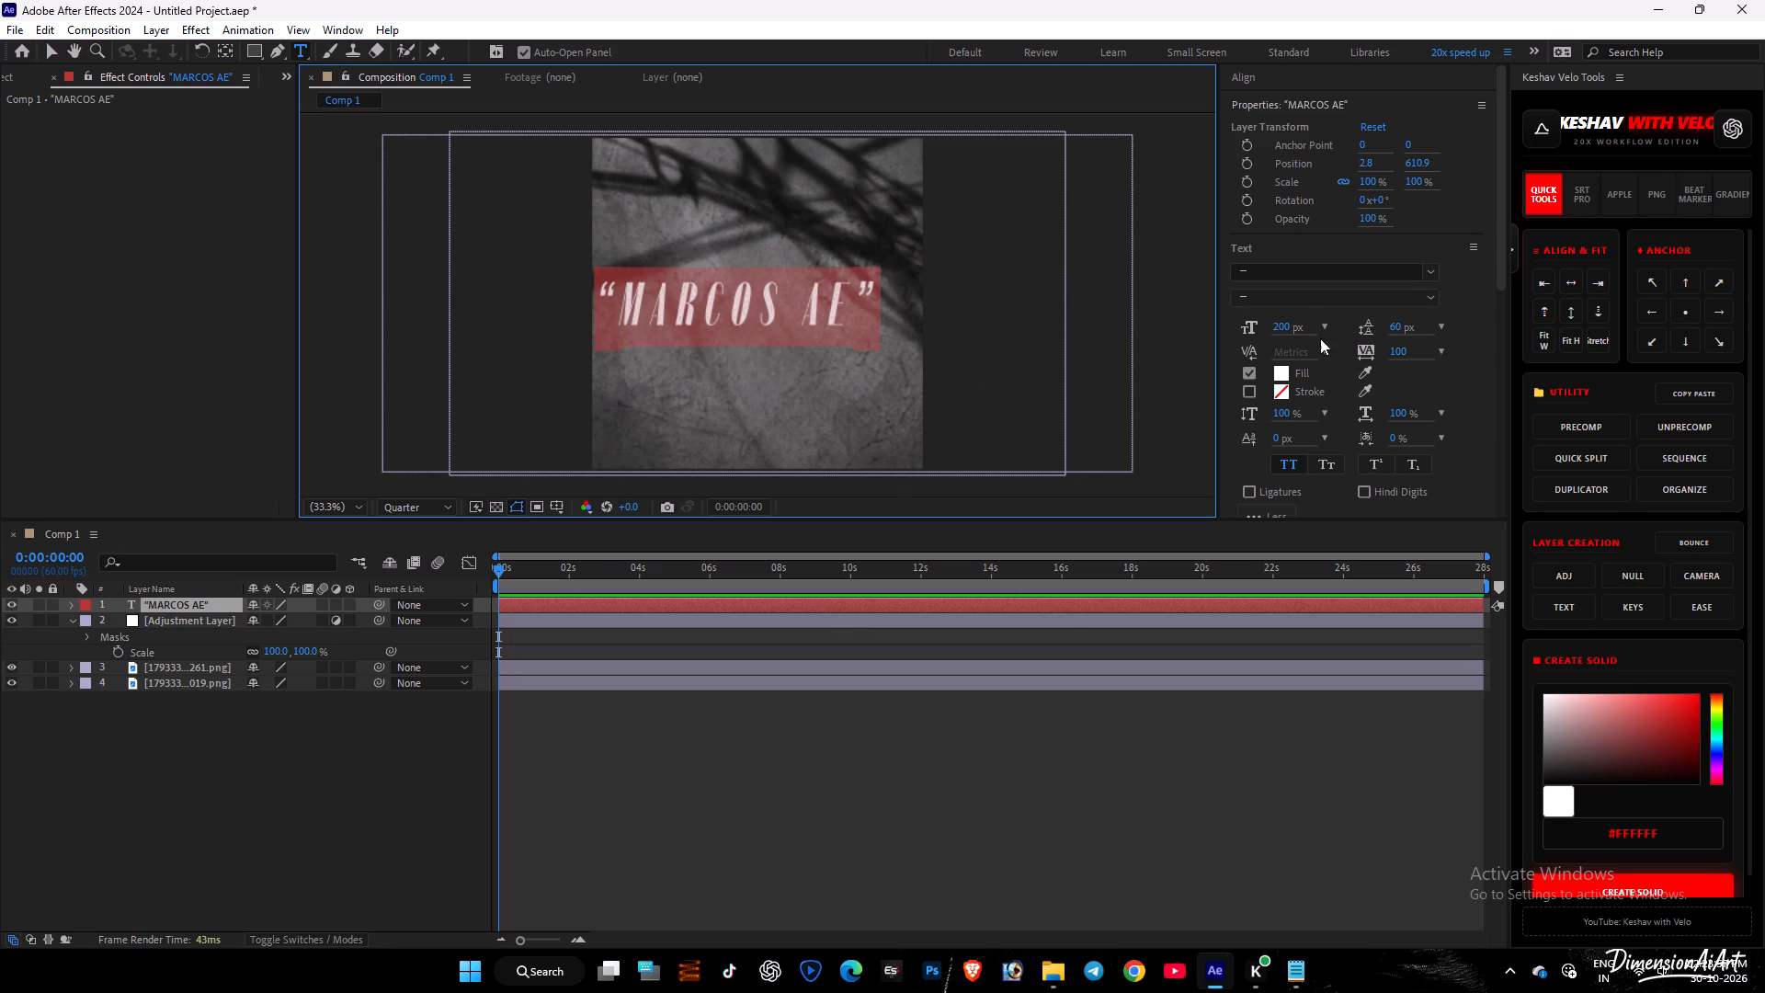
left_click(233, 743)
Center the title layer's anchor point on the text and rotate the title to -10°.
left_click(159, 607)
key("r")
left_click_drag(277, 619, 283, 618)
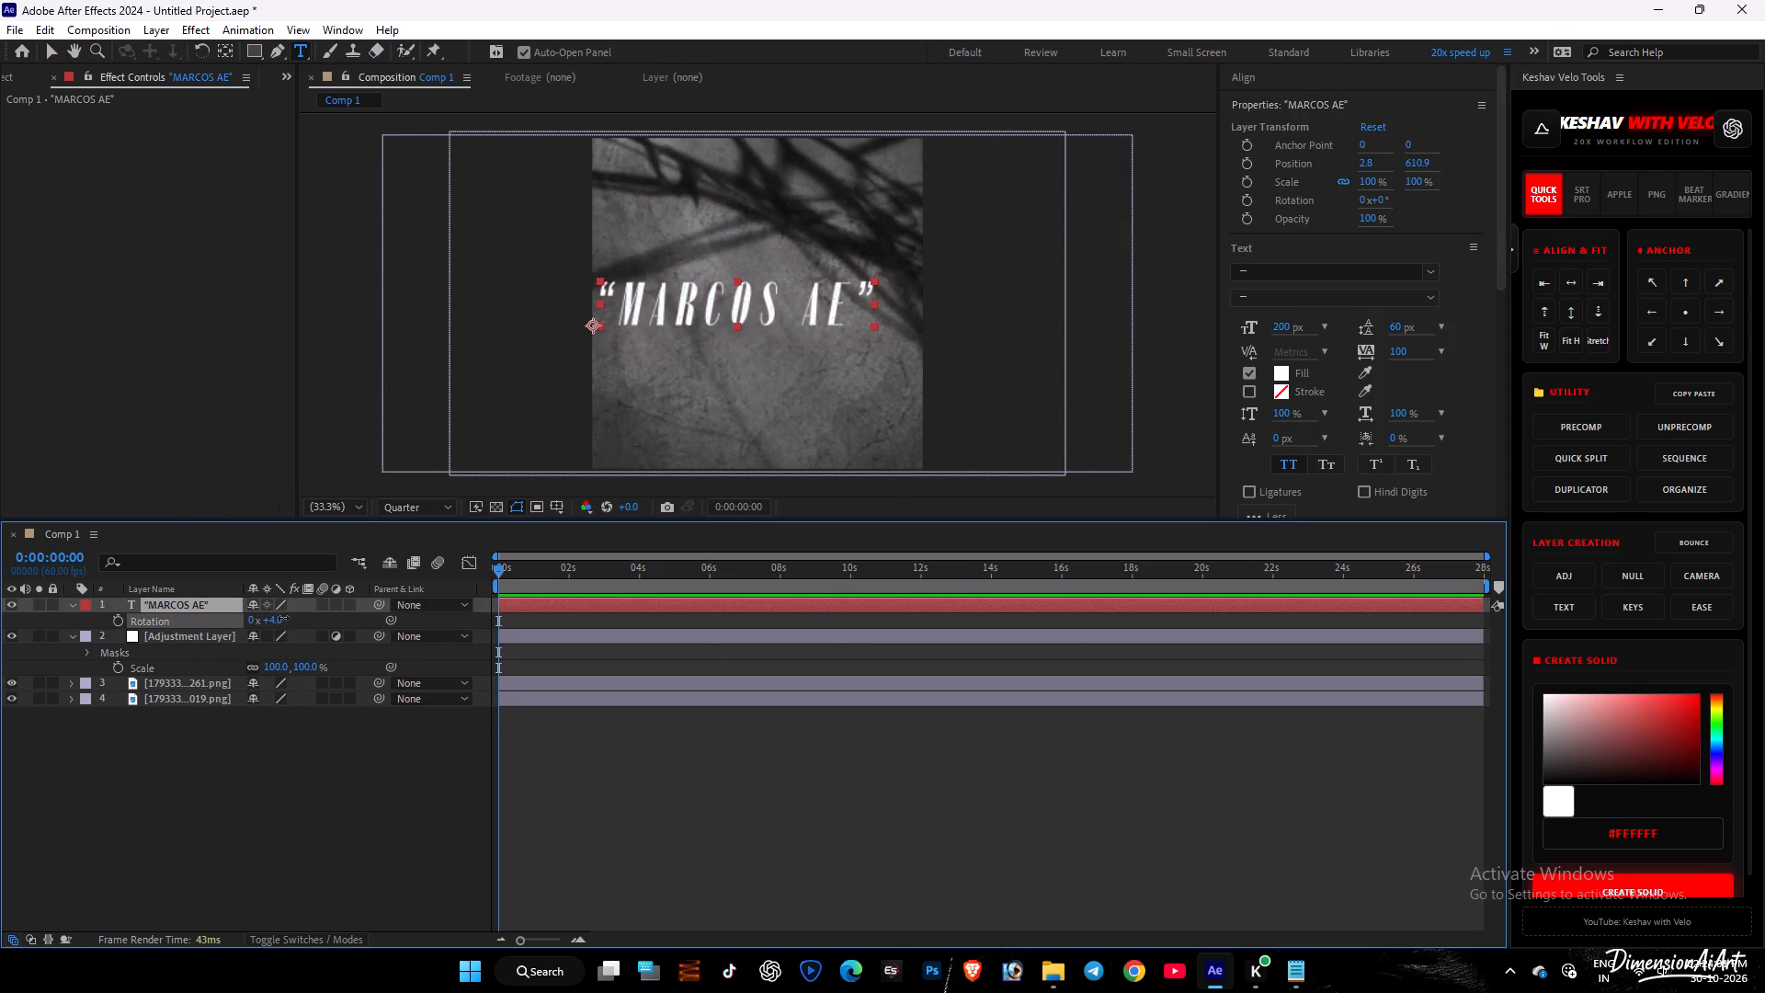
left_click_drag(283, 618, 258, 612)
left_click(1685, 310)
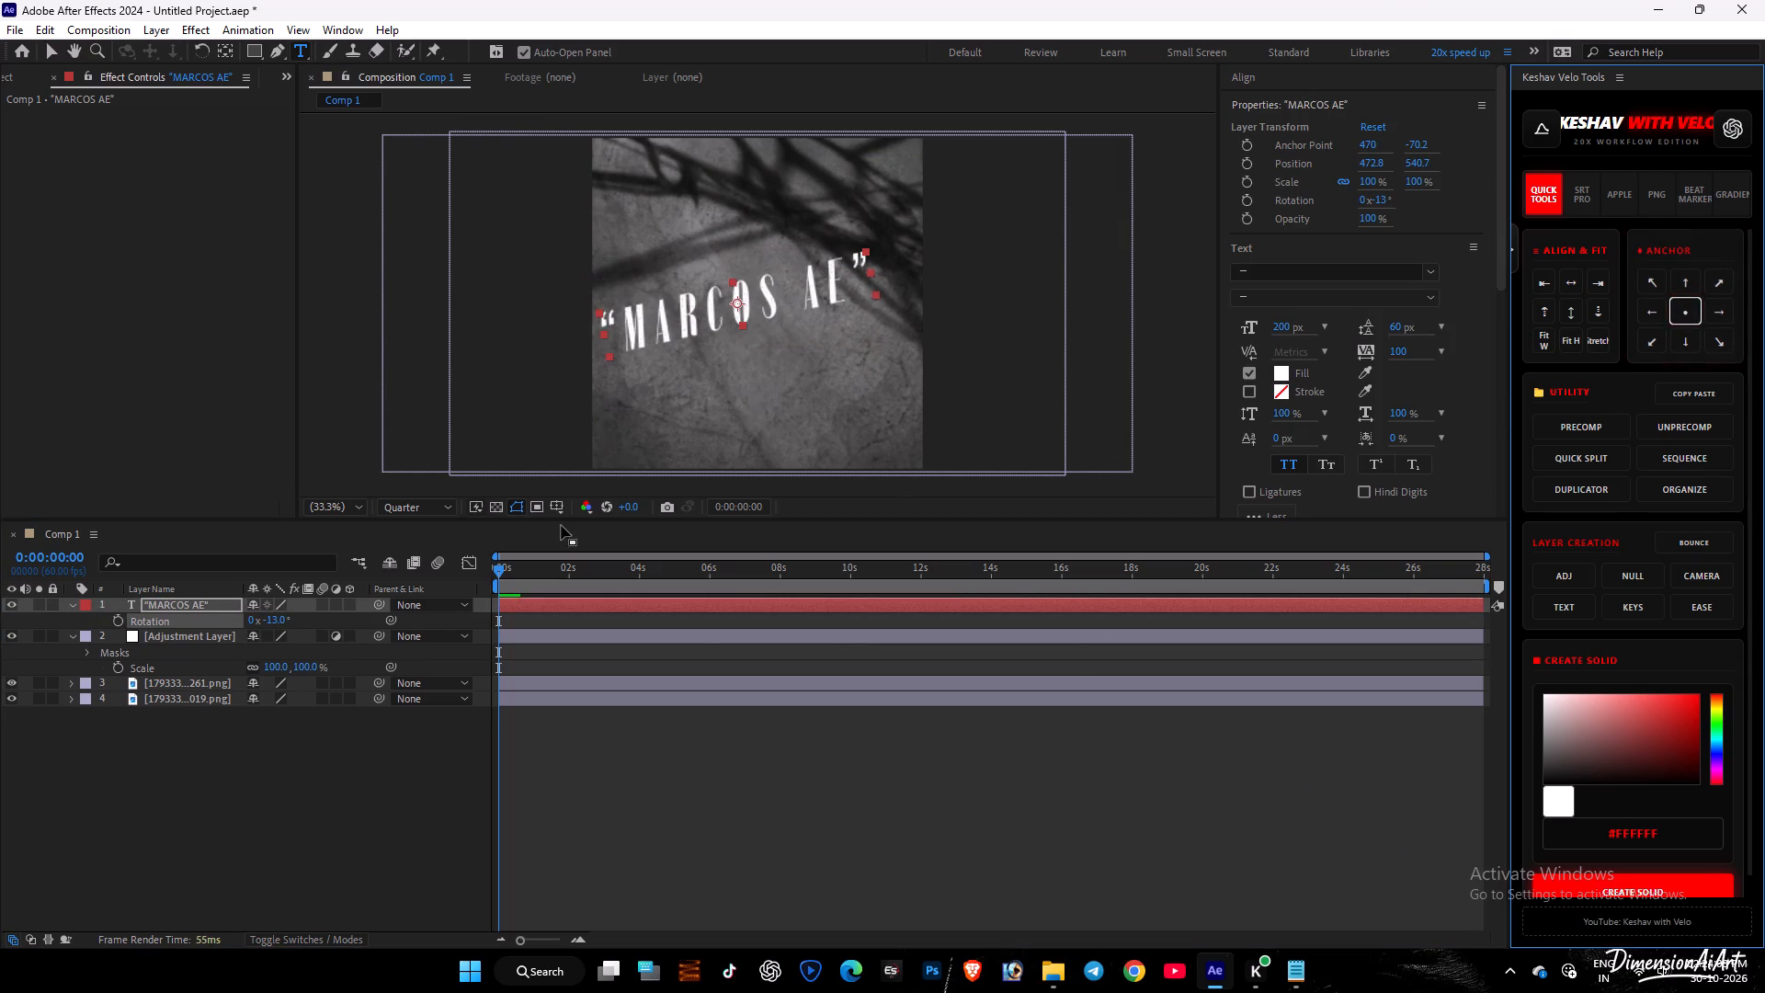
left_click_drag(278, 620, 260, 613)
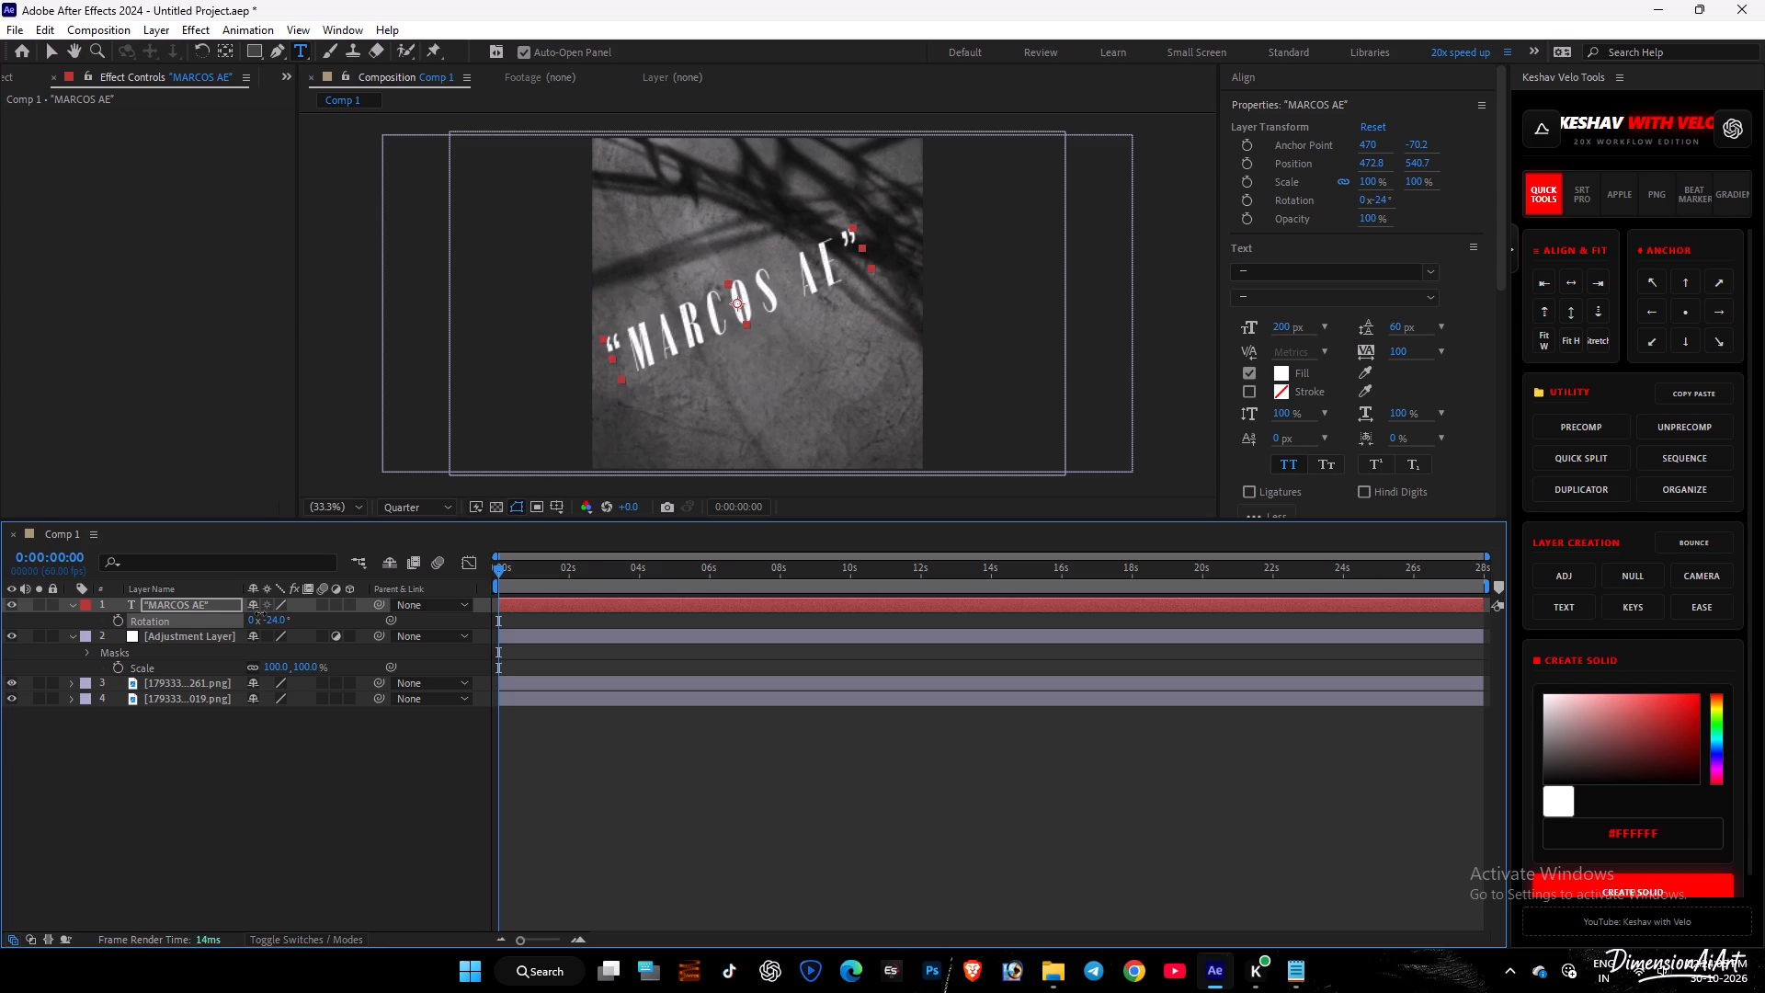
left_click_drag(260, 613, 268, 607)
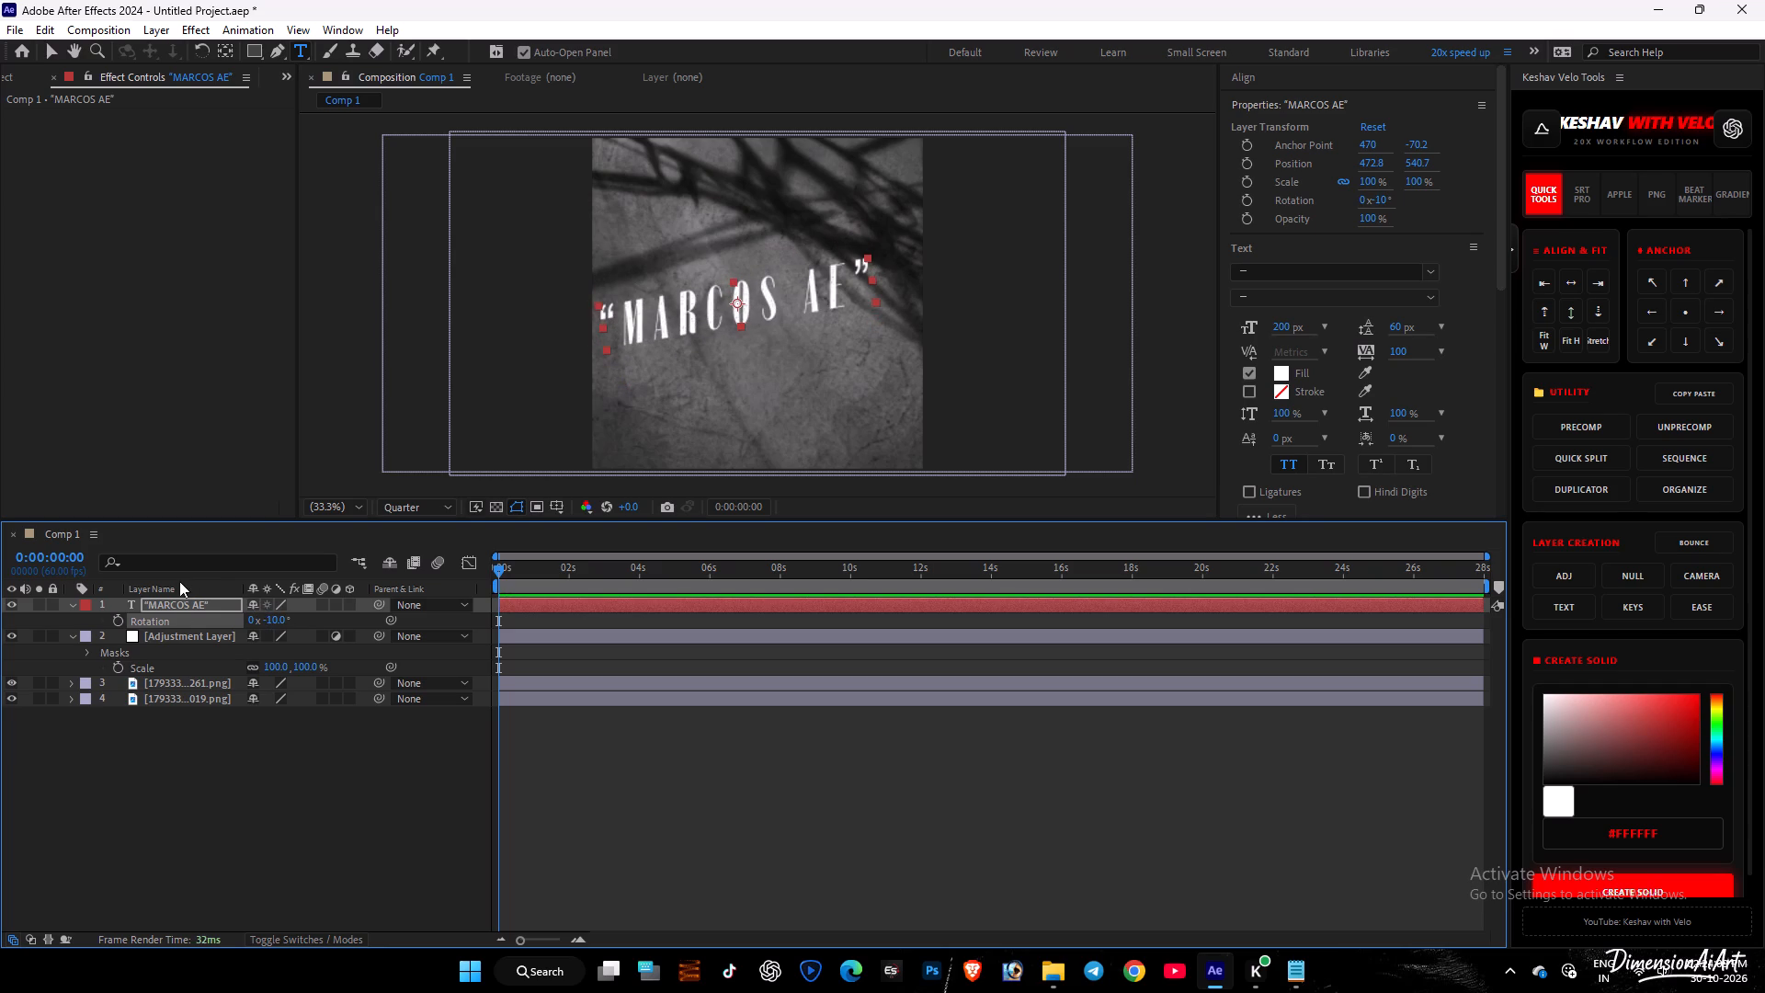
Scale the title to 107% and center it horizontally in the composition.
left_click(169, 606)
key("s")
left_click(271, 618)
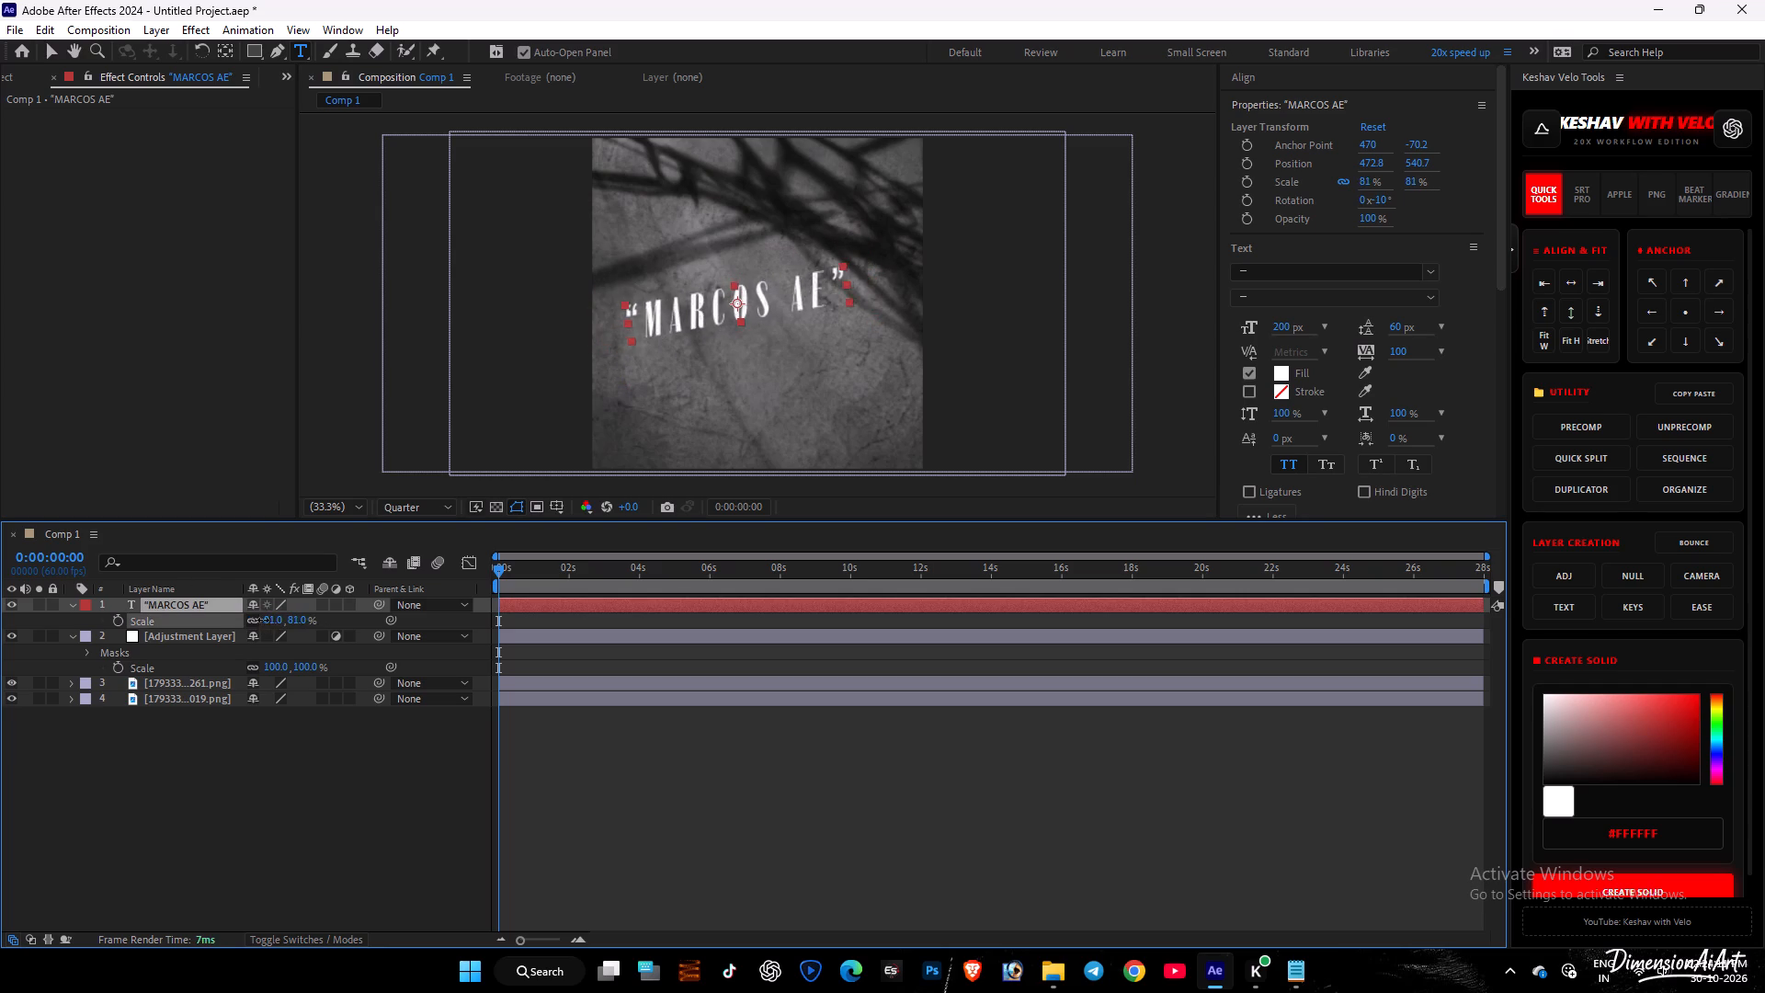
left_click(1577, 278)
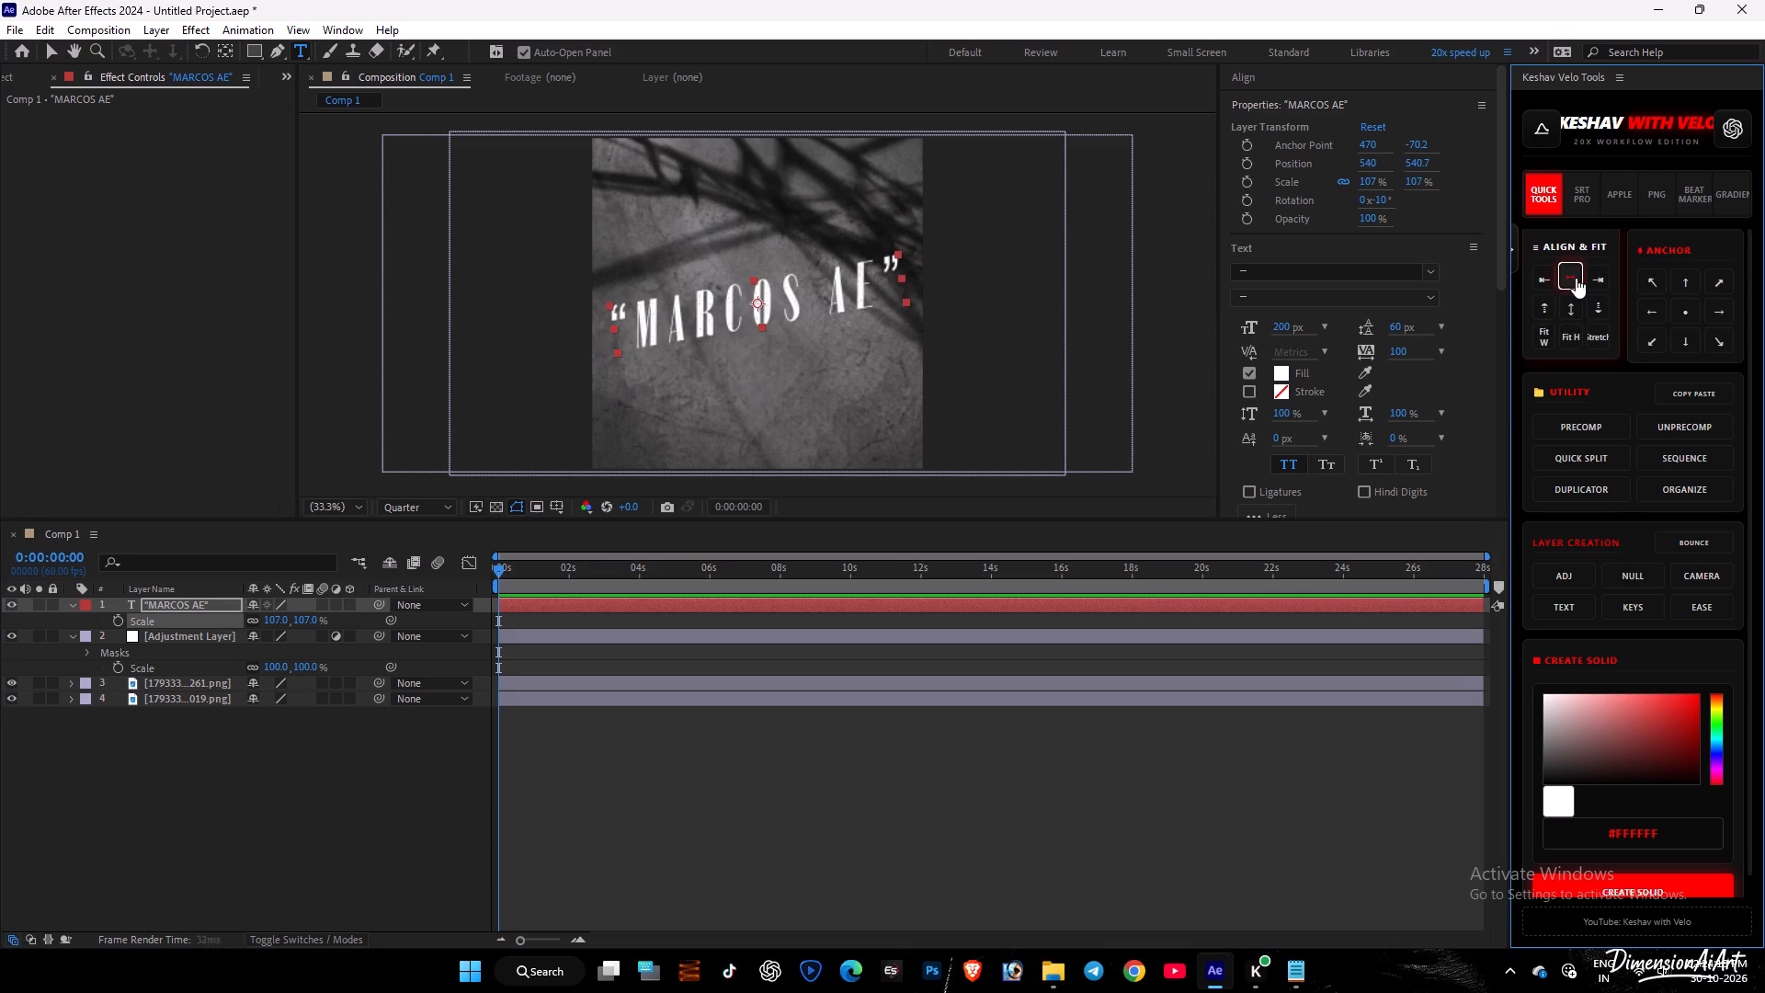
left_click(913, 732)
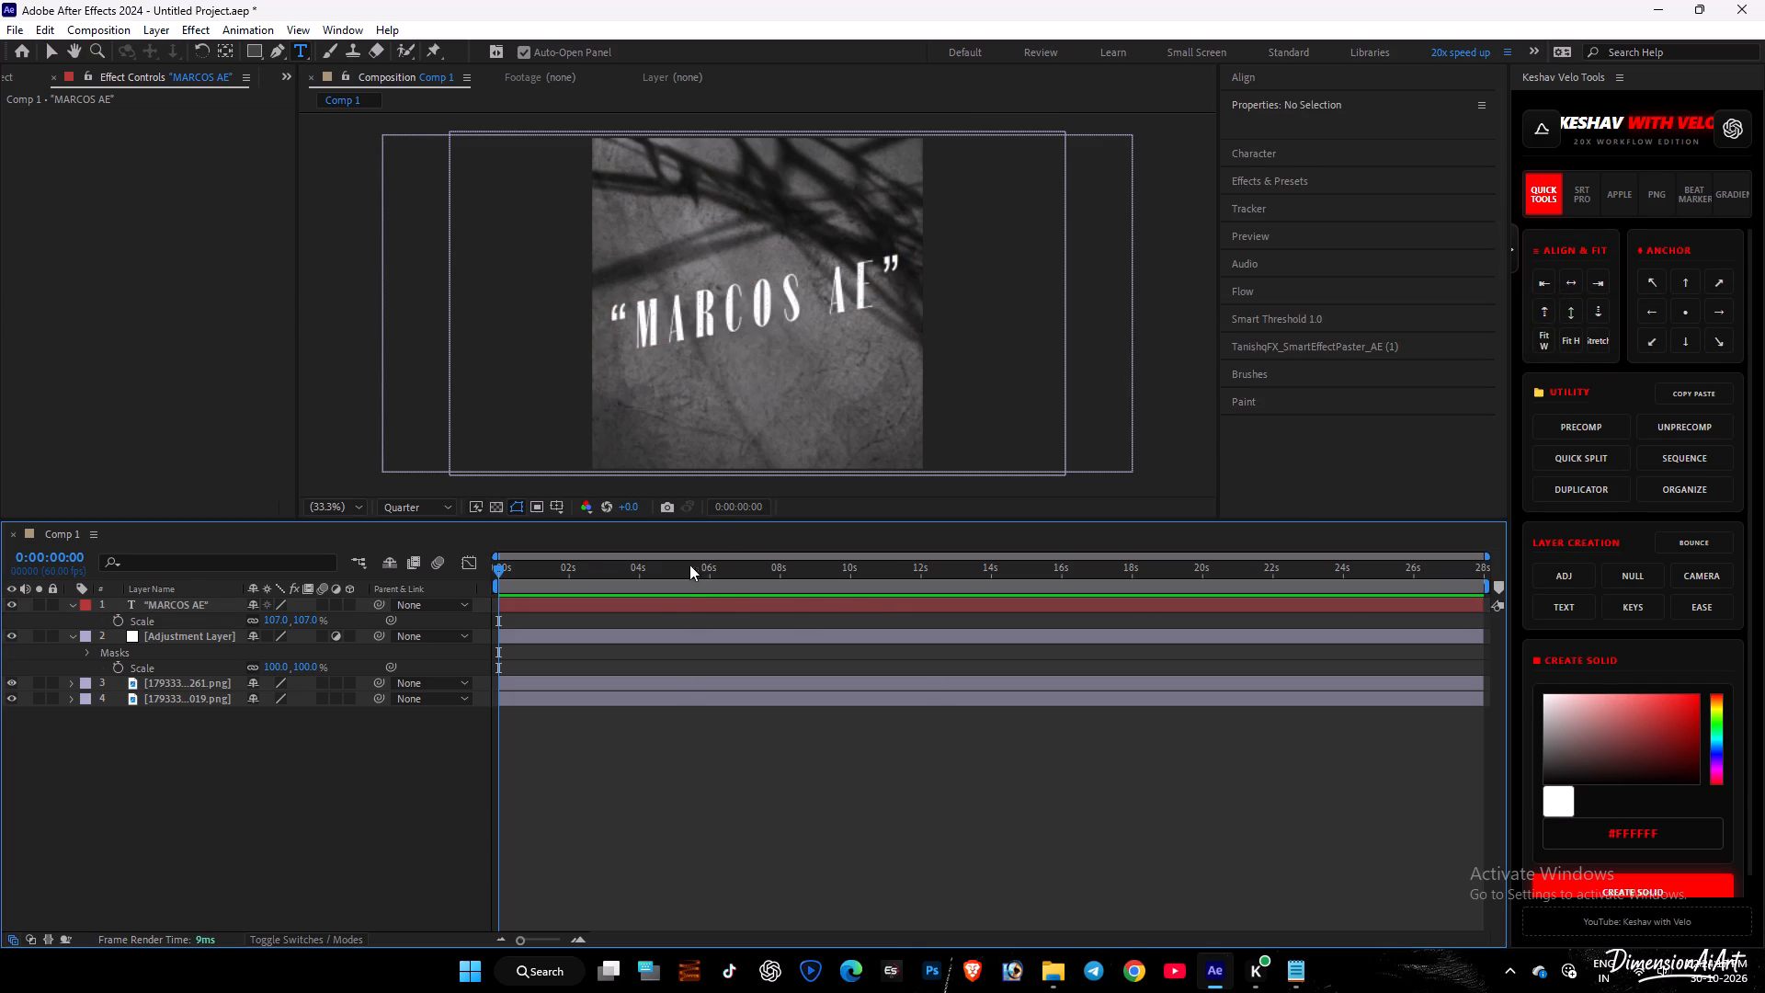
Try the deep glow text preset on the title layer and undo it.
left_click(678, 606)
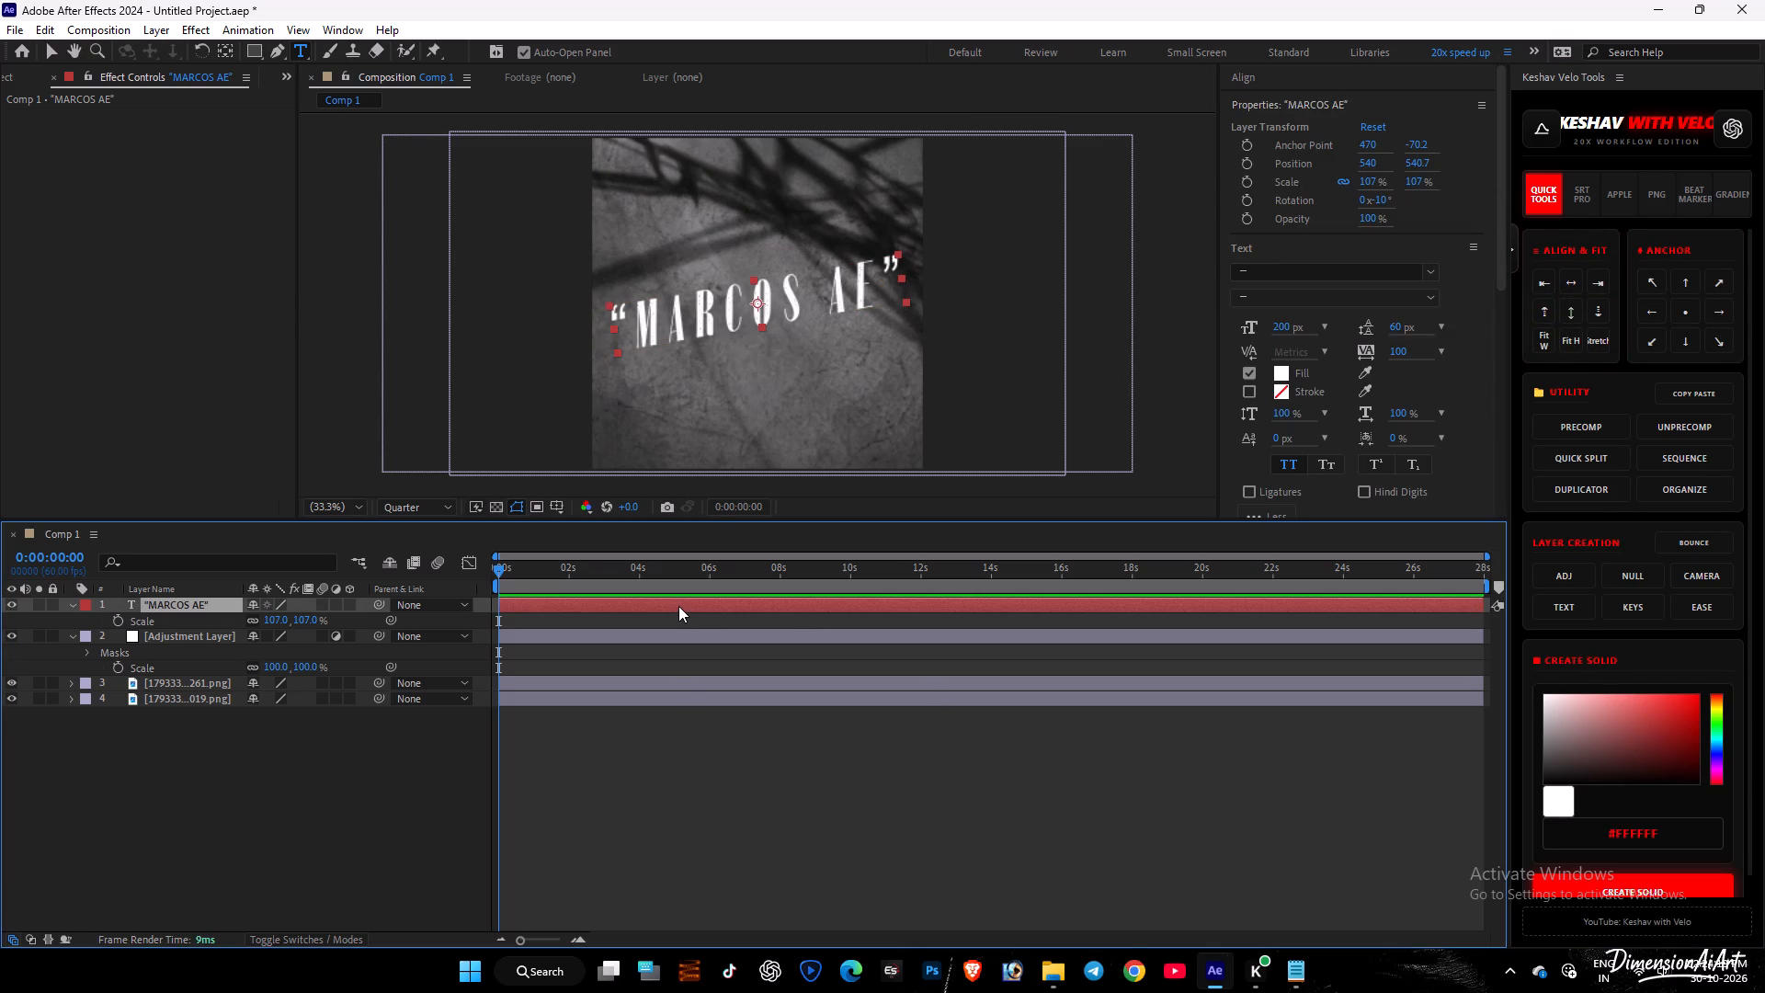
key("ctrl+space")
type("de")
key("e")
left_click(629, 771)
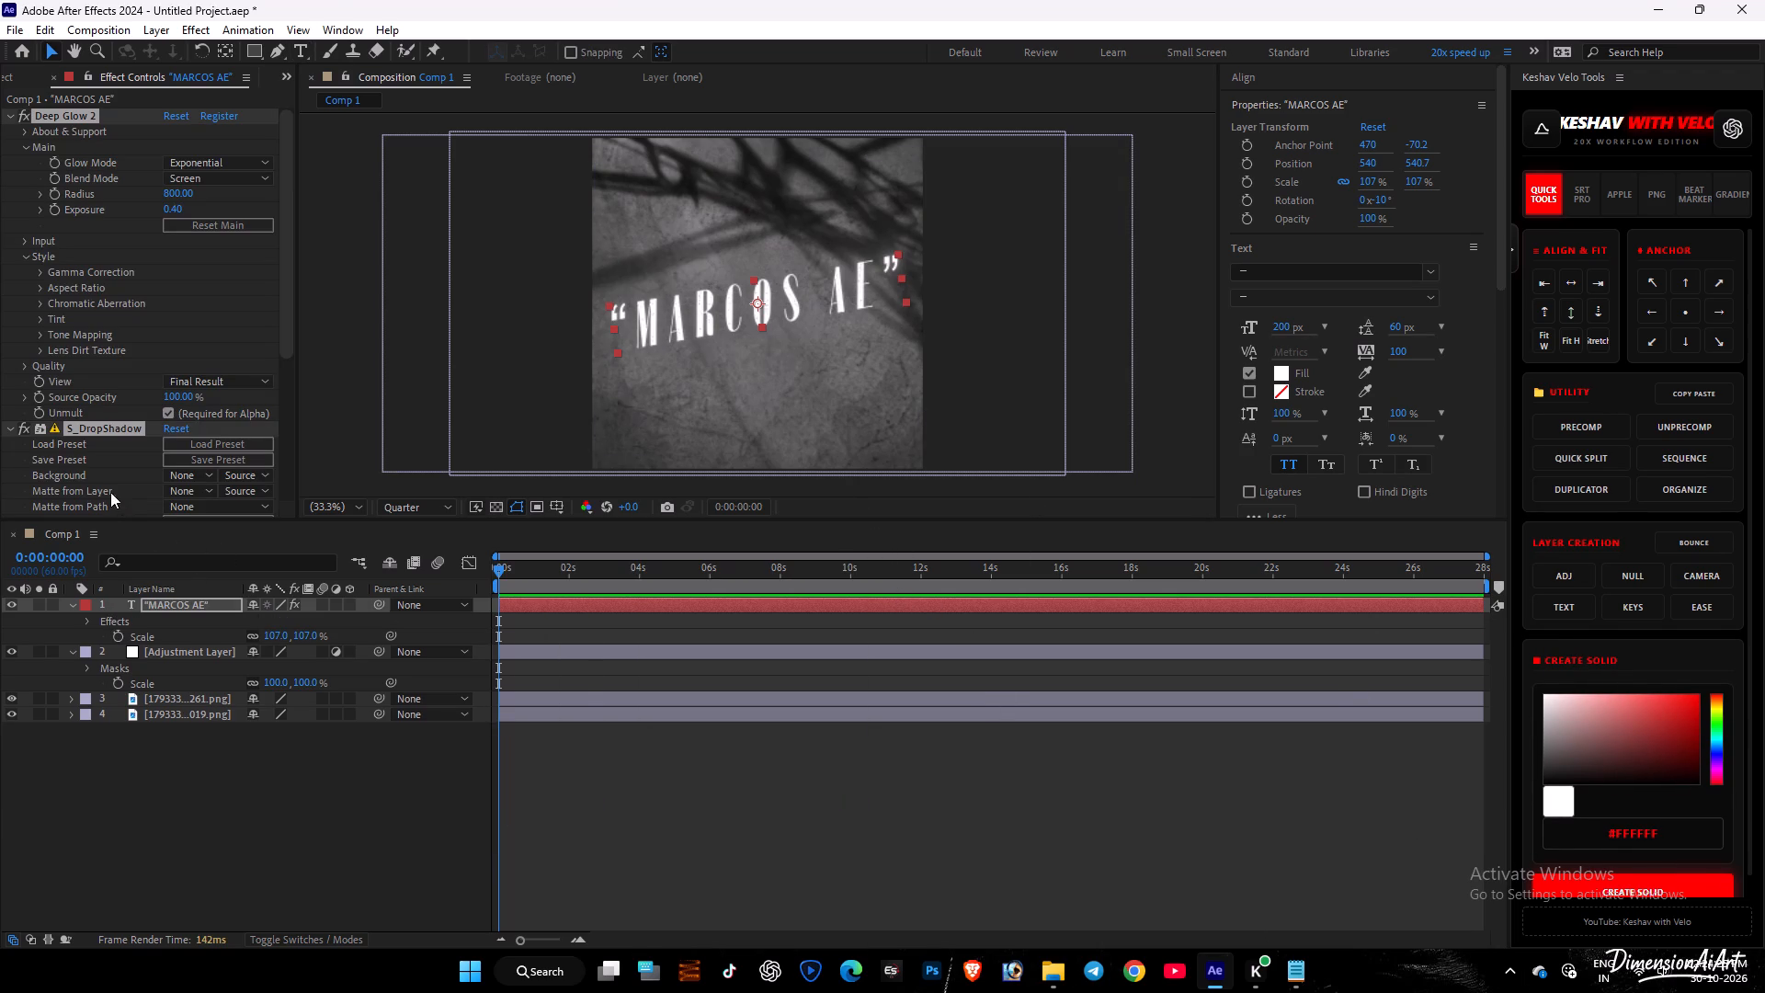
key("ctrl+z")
Apply the Deep Glow effect, not version 2, to the title layer and enable its Unmult option.
key("ctrl+space")
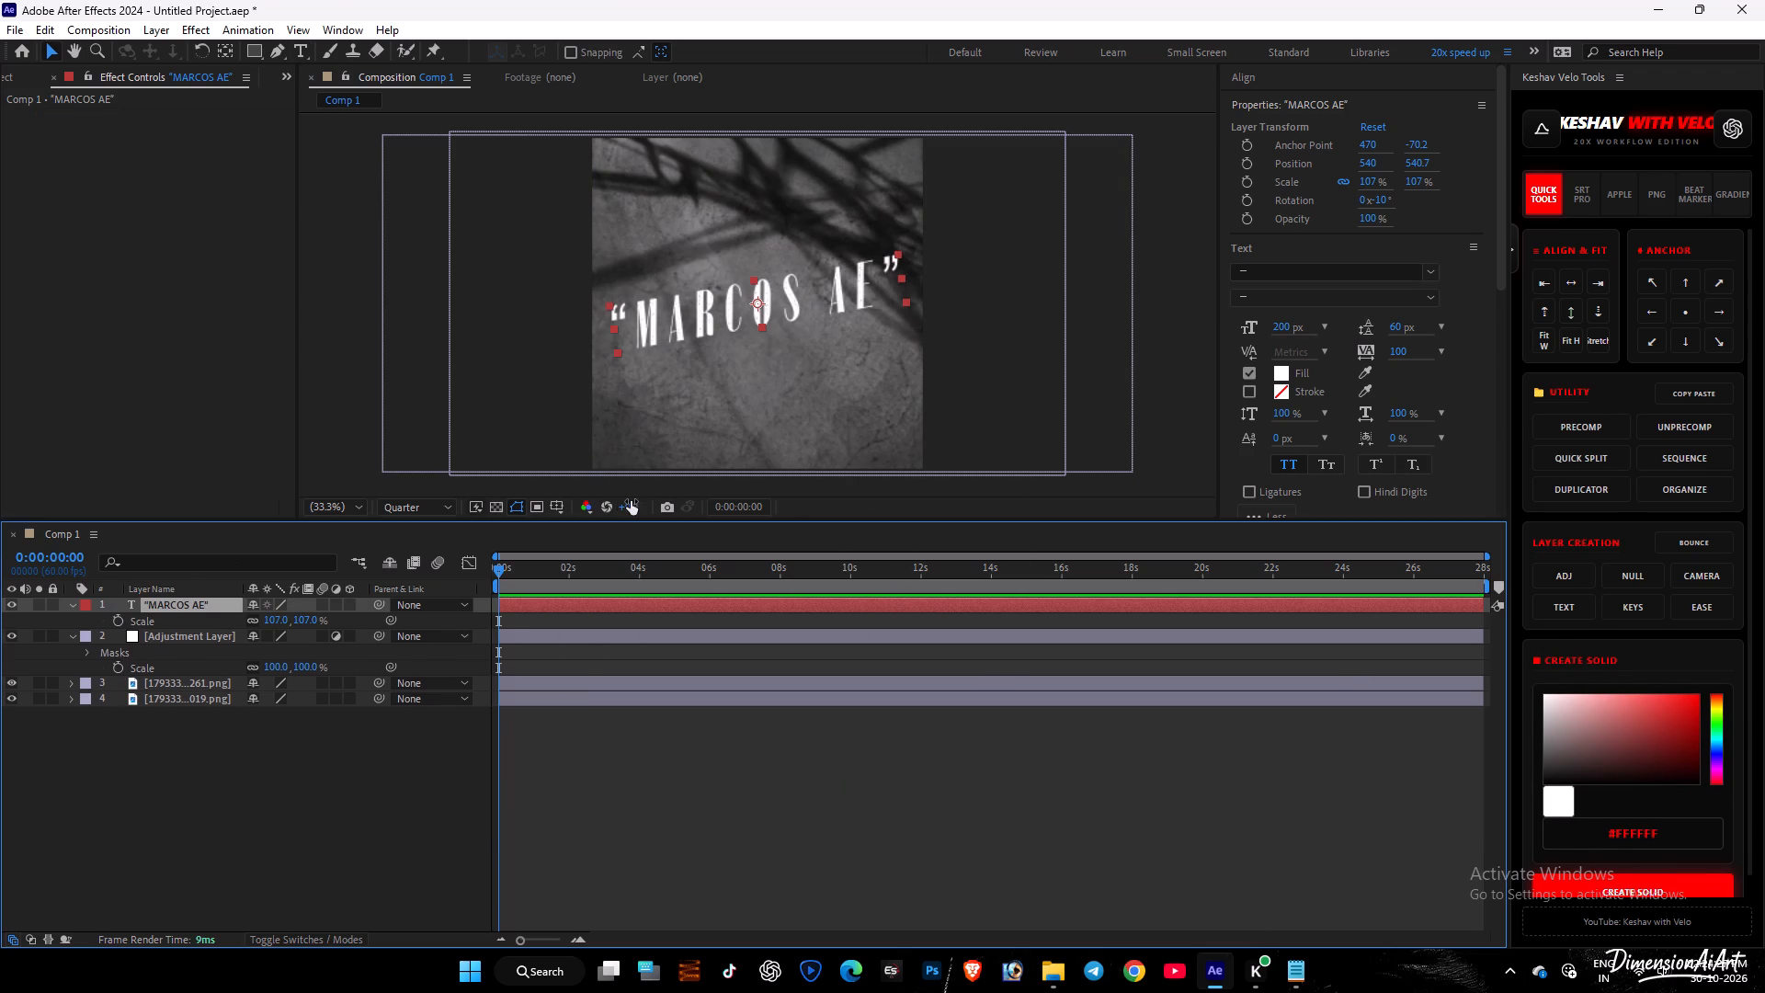
left_click(625, 602)
key("ctrl+space")
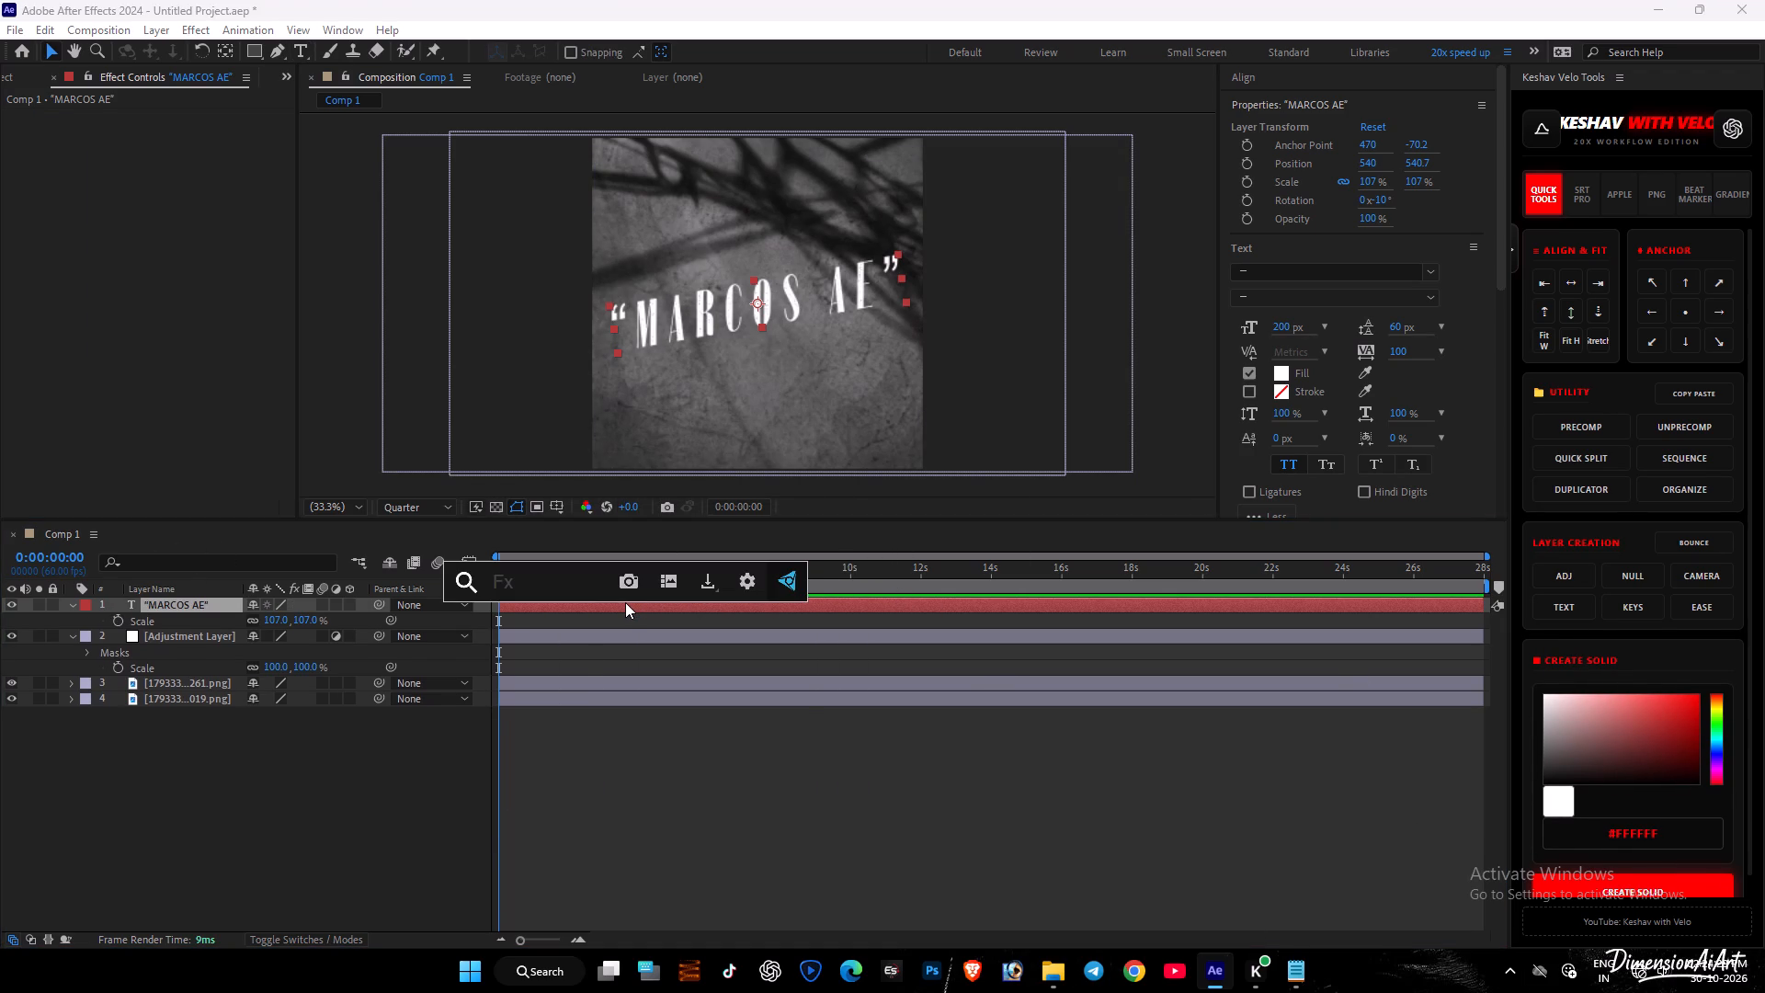
type("de")
key("e")
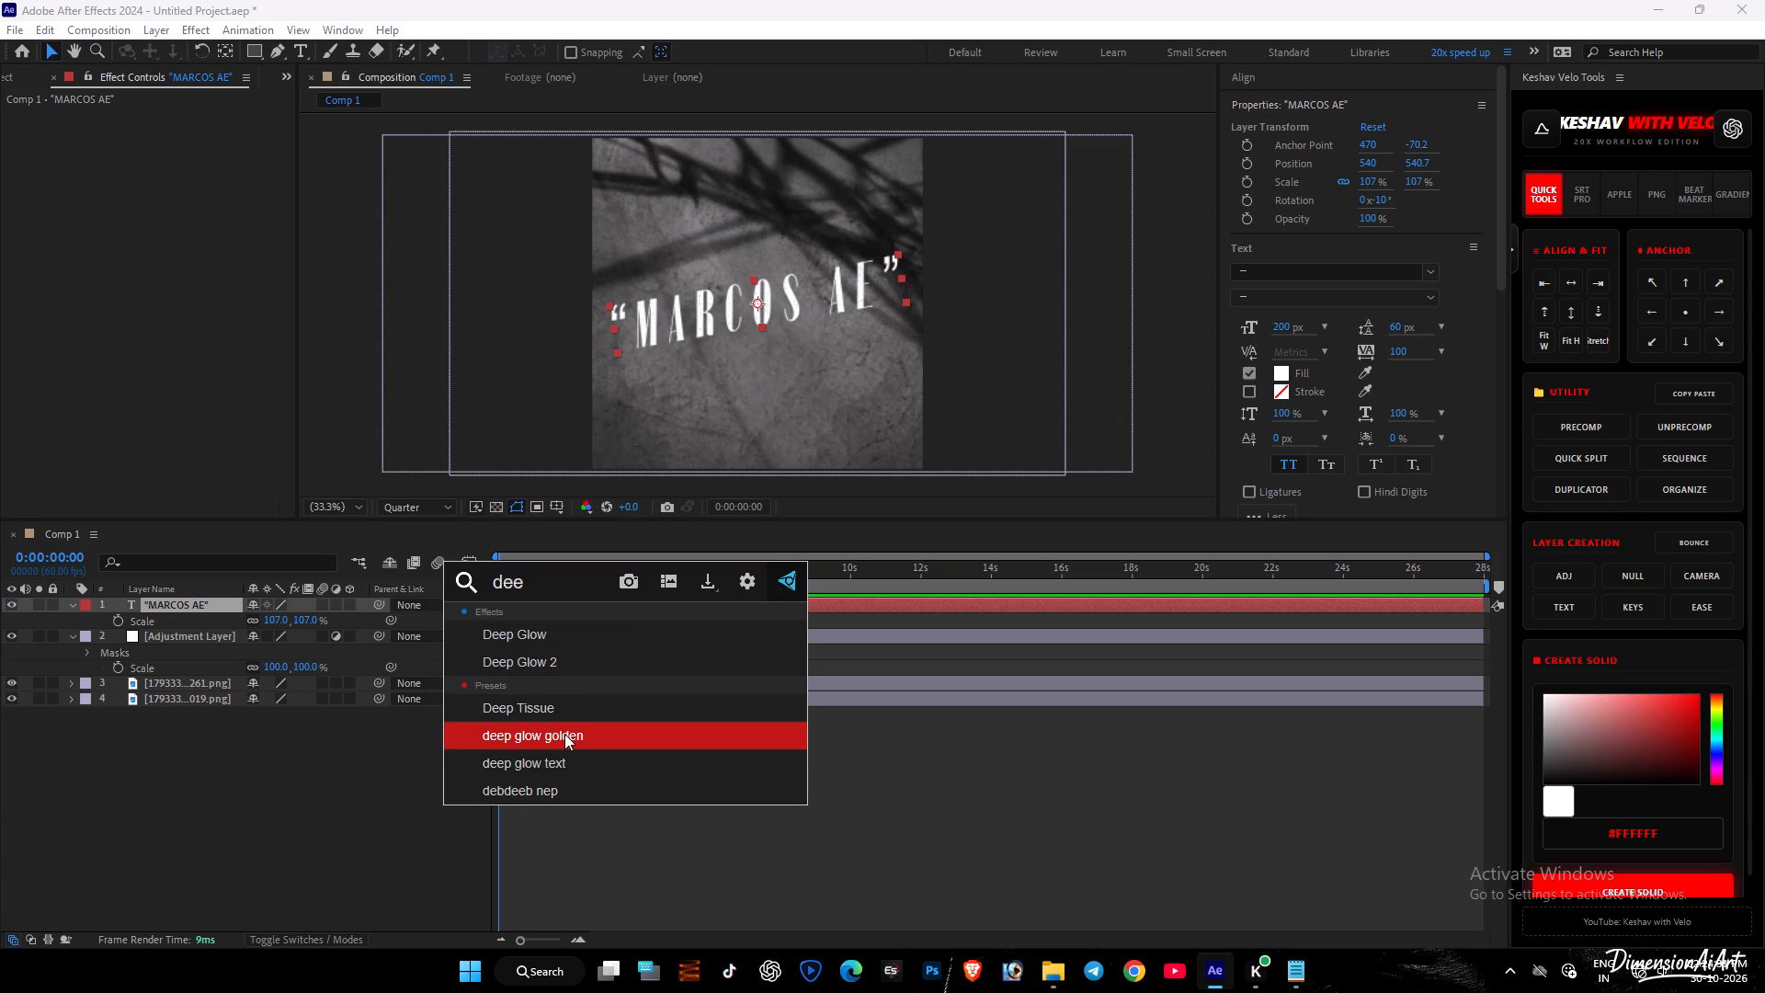
left_click(545, 626)
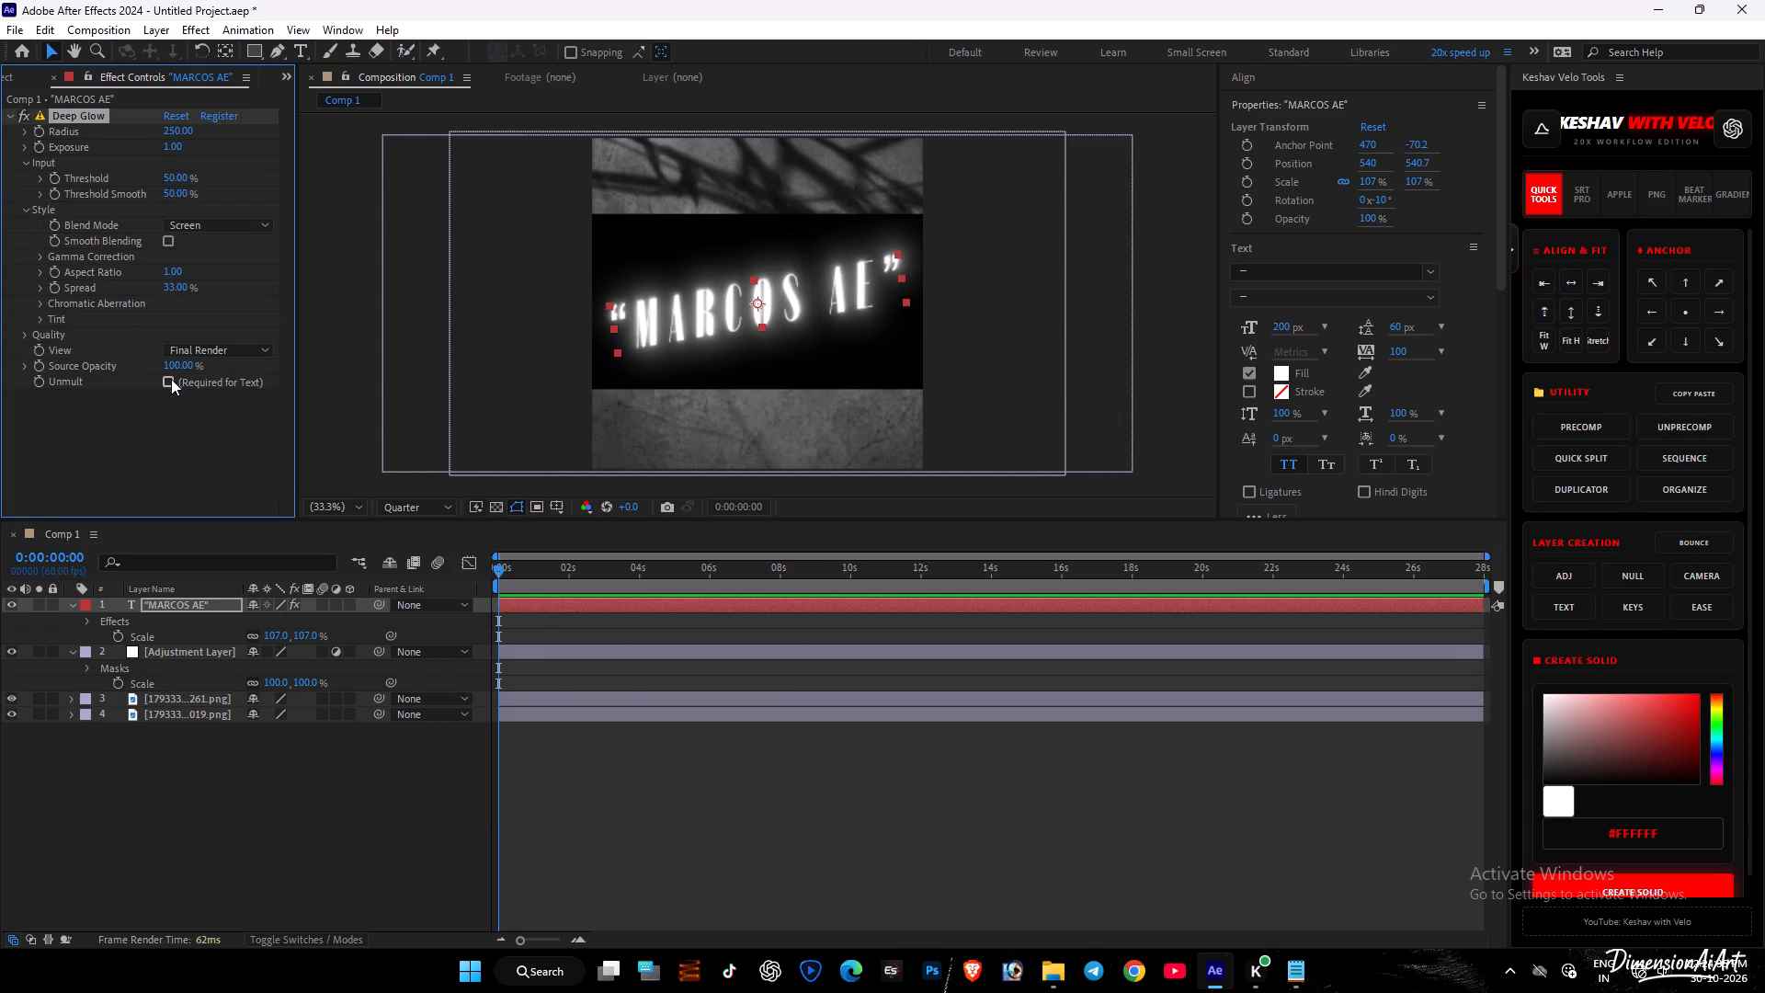
left_click(168, 381)
Set the title's Deep Glow exposure to 0.2 and radius to 300.
left_click(175, 144)
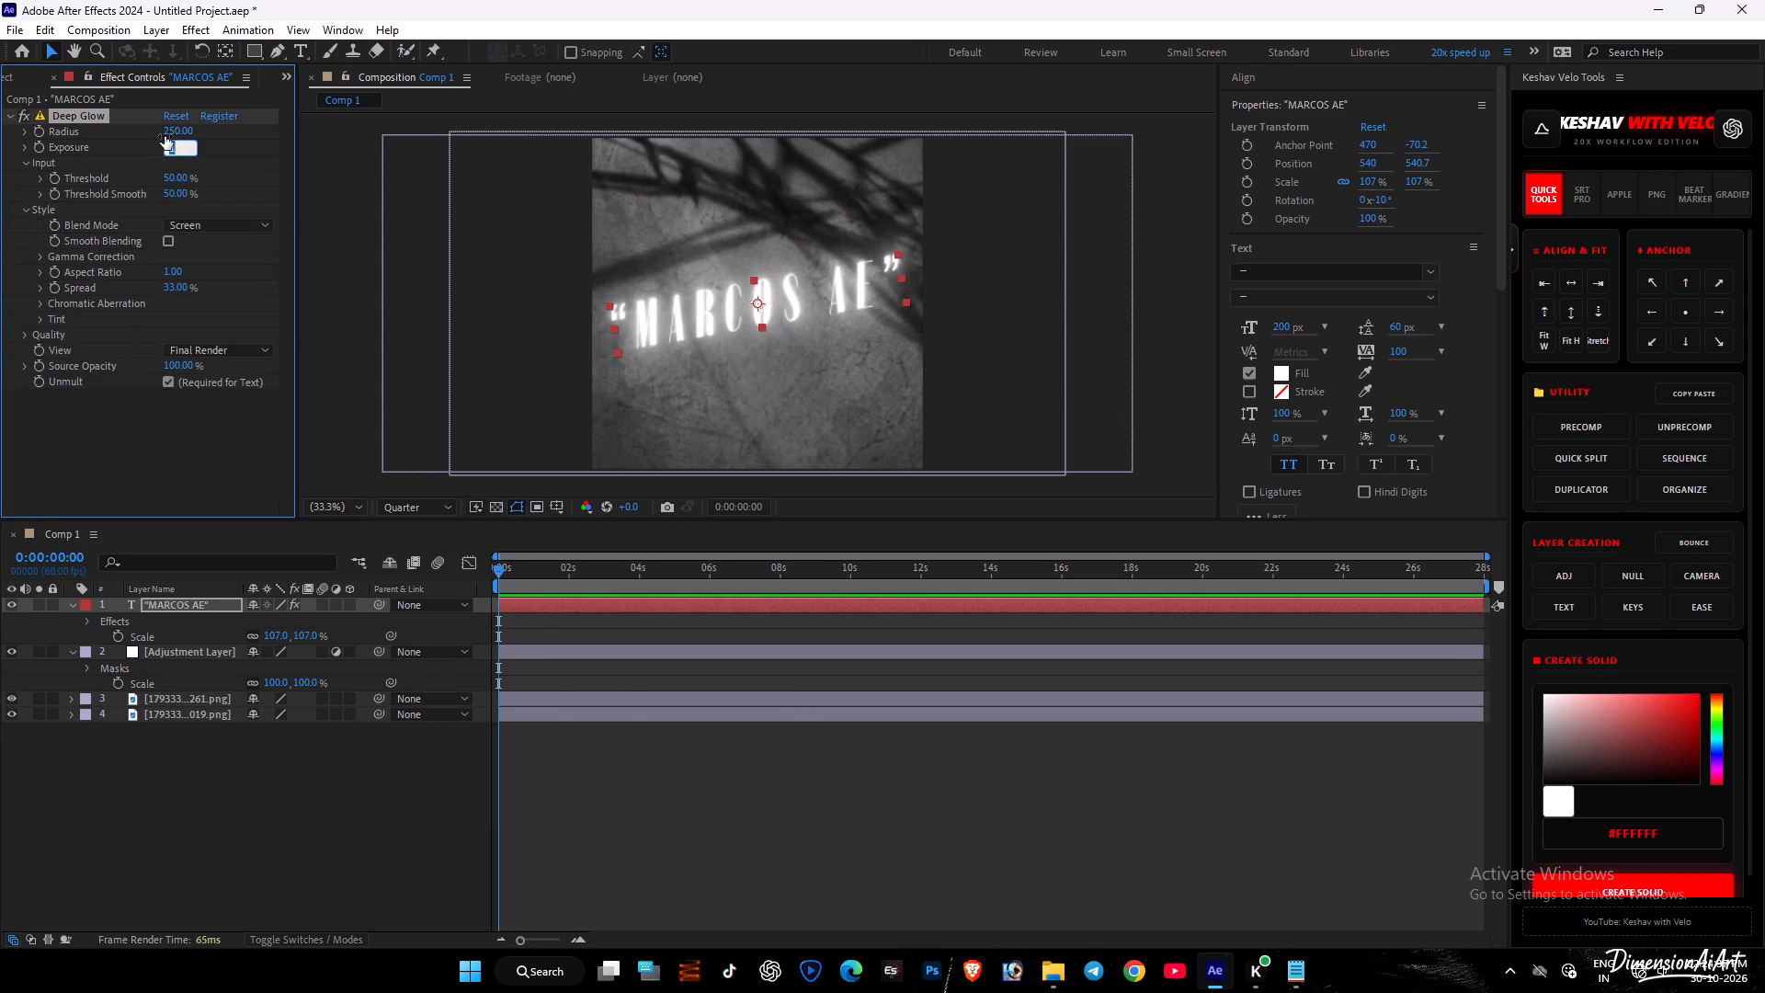
type("0.2")
key("Return")
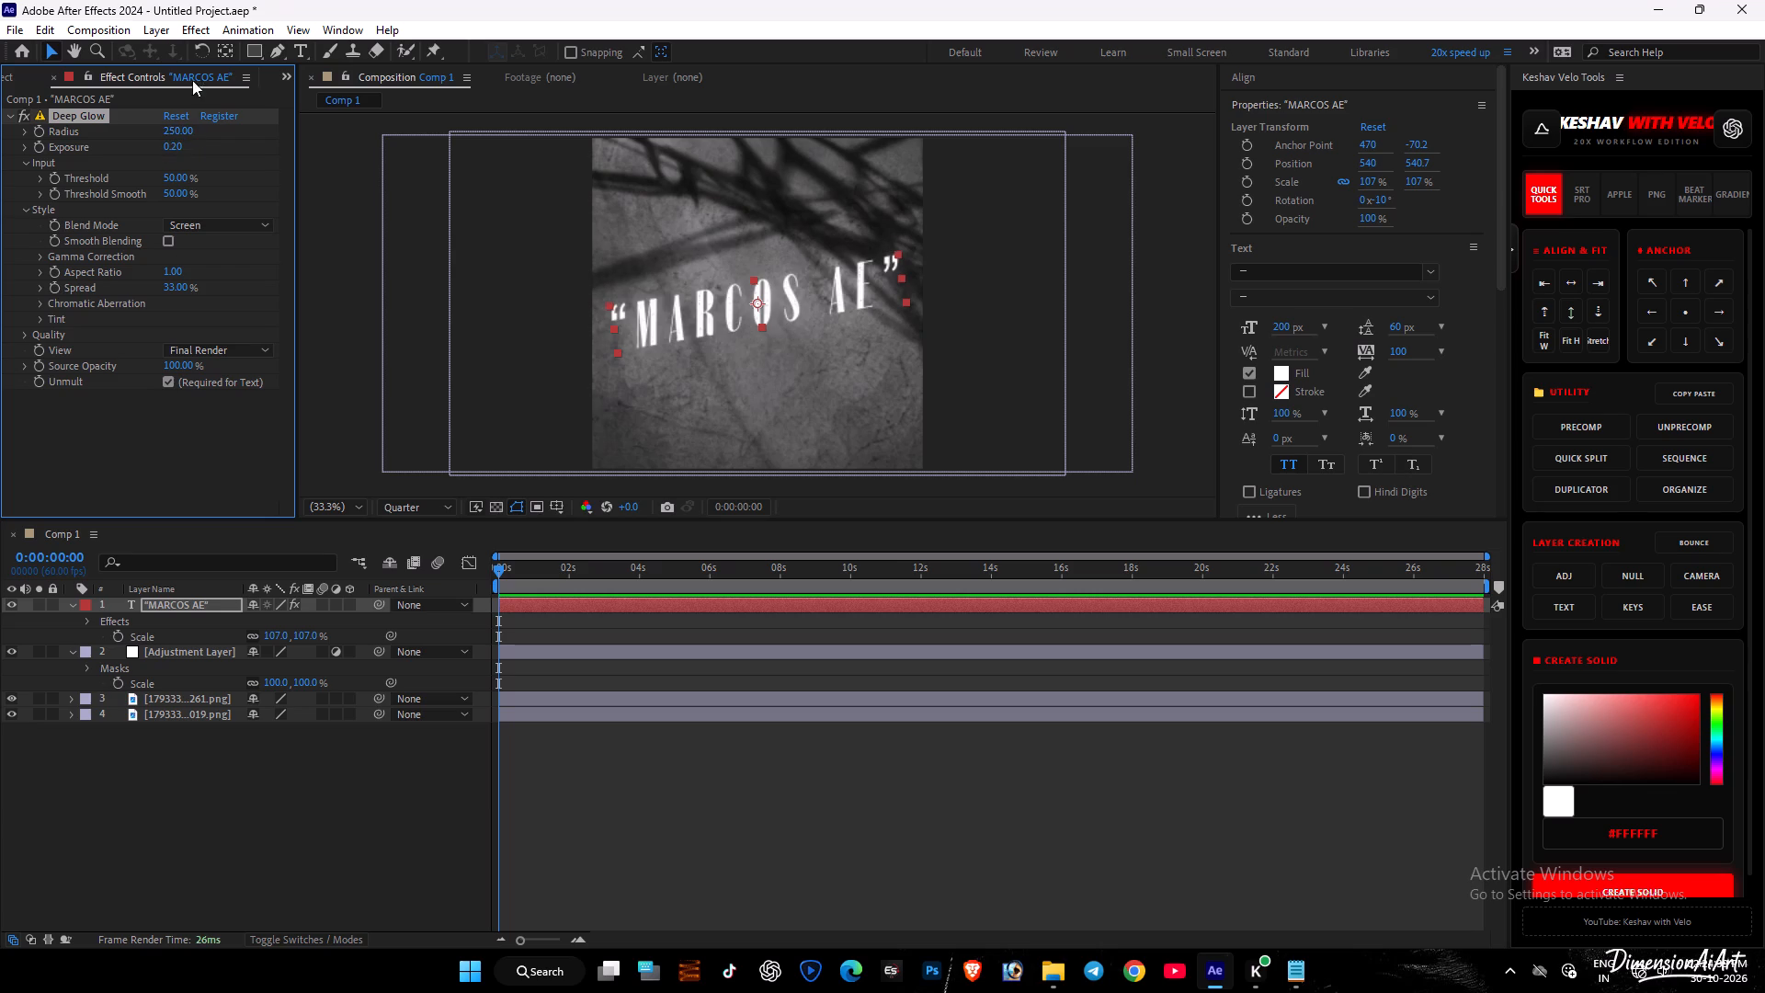
left_click(187, 130)
type("300")
key("Return")
Add a Drop Shadow effect to the title with 100% opacity and a direction of about 205°.
key("ctrl+space")
type("dr")
left_click(200, 573)
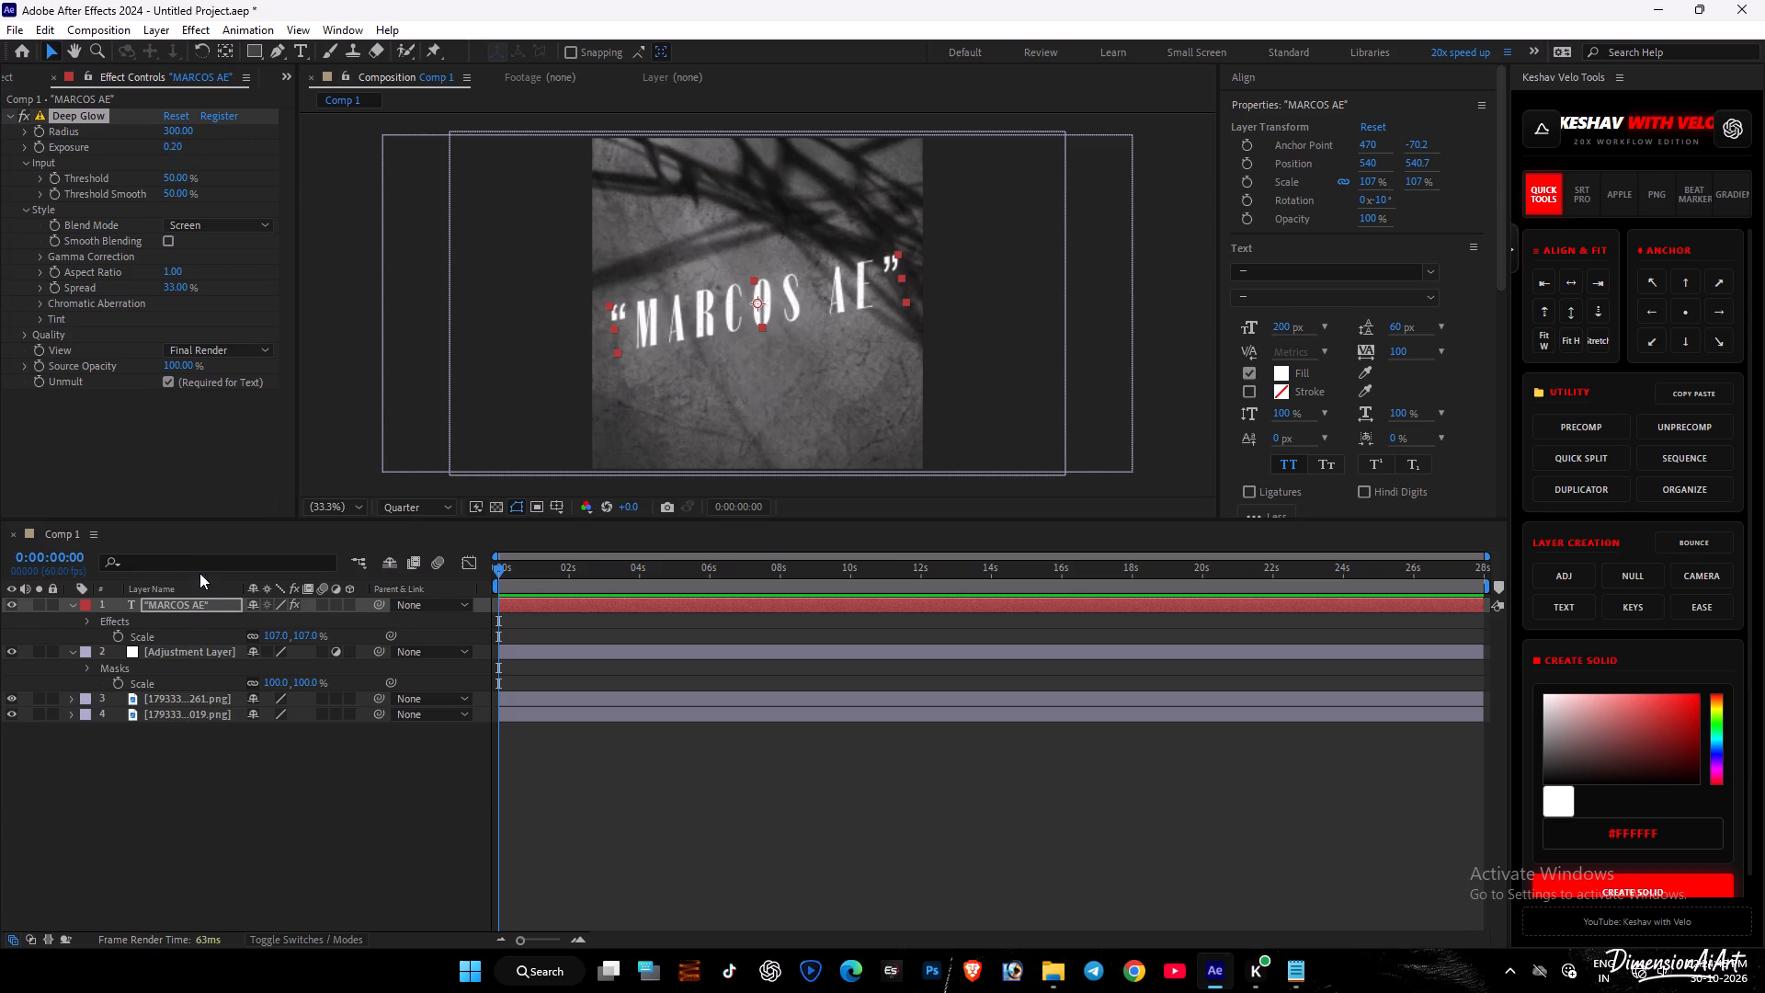
left_click_drag(173, 413, 598, 413)
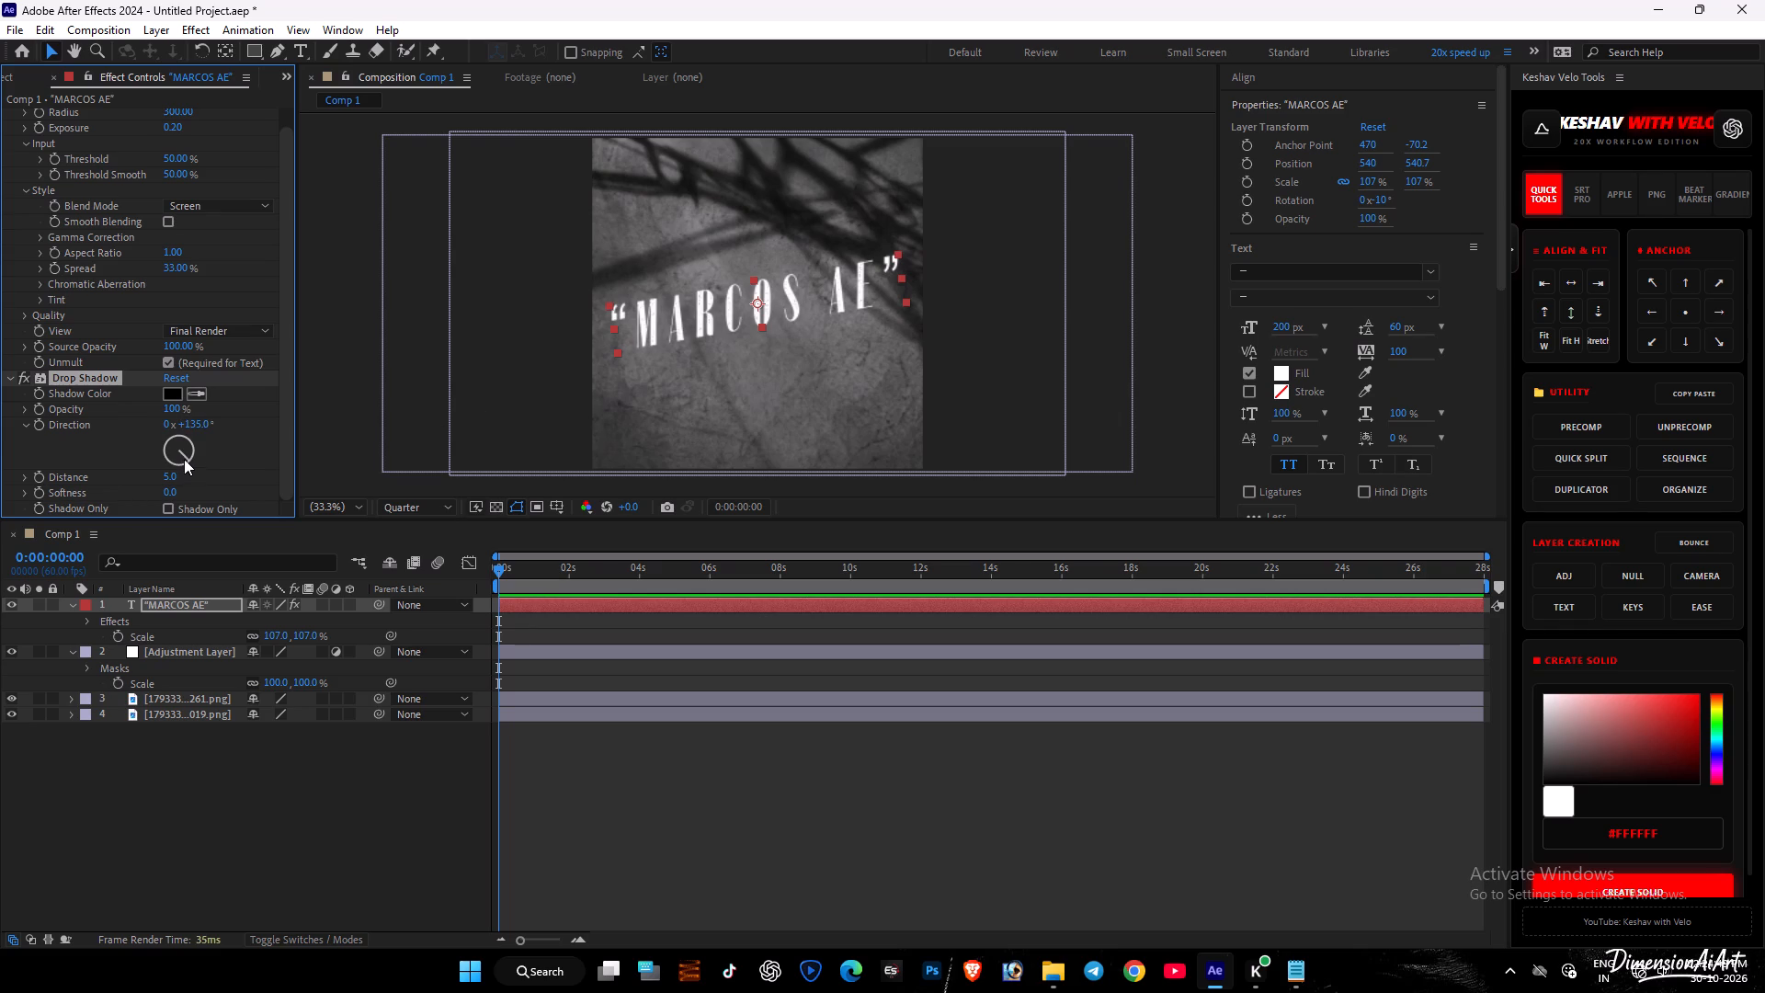
left_click_drag(184, 455, 168, 473)
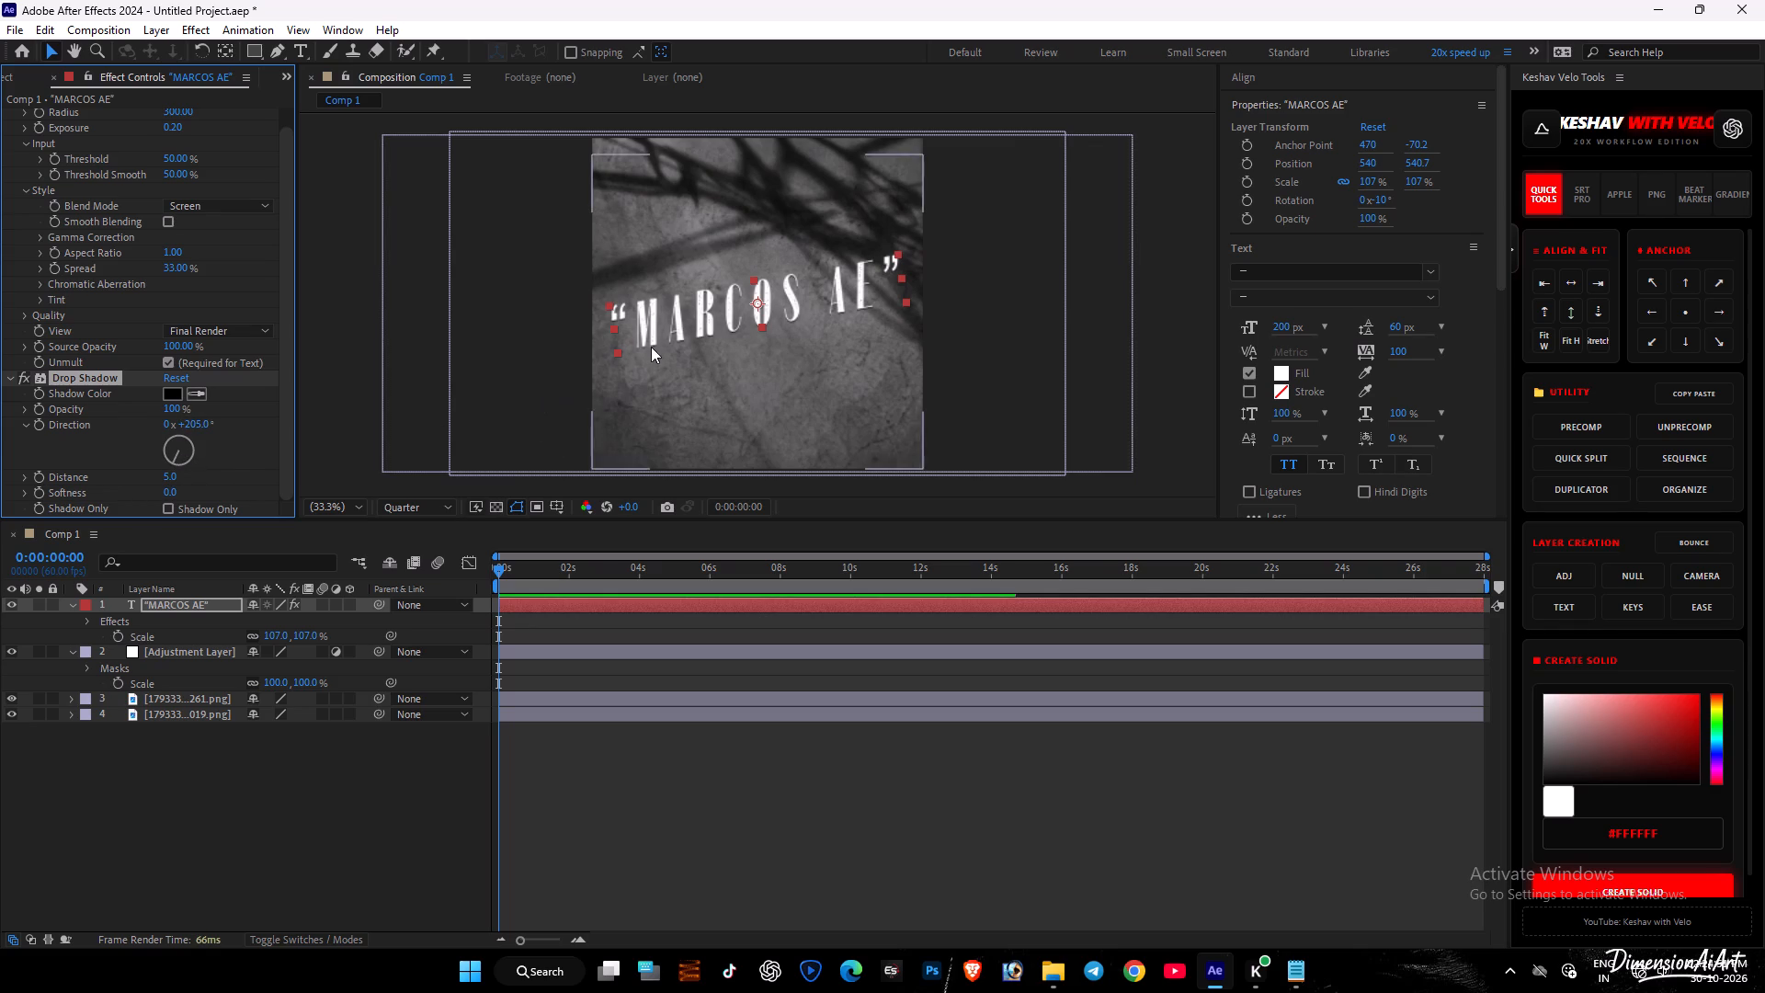
Set the composition's preview resolution to Full to check the shadow on the title's opening letters.
scroll(649, 343, "up", 2)
key("space")
key("space")
key("space")
key("space")
key("space")
key("space")
key("space")
key("space")
key("space")
key("space")
key("space")
key("space")
key("space")
key("space")
key("space")
key("space")
key("space")
key("space")
key("space")
key("space")
left_click_drag(479, 372, 781, 208)
left_click_drag(407, 348, 736, 322)
left_click(411, 508)
left_click(405, 558)
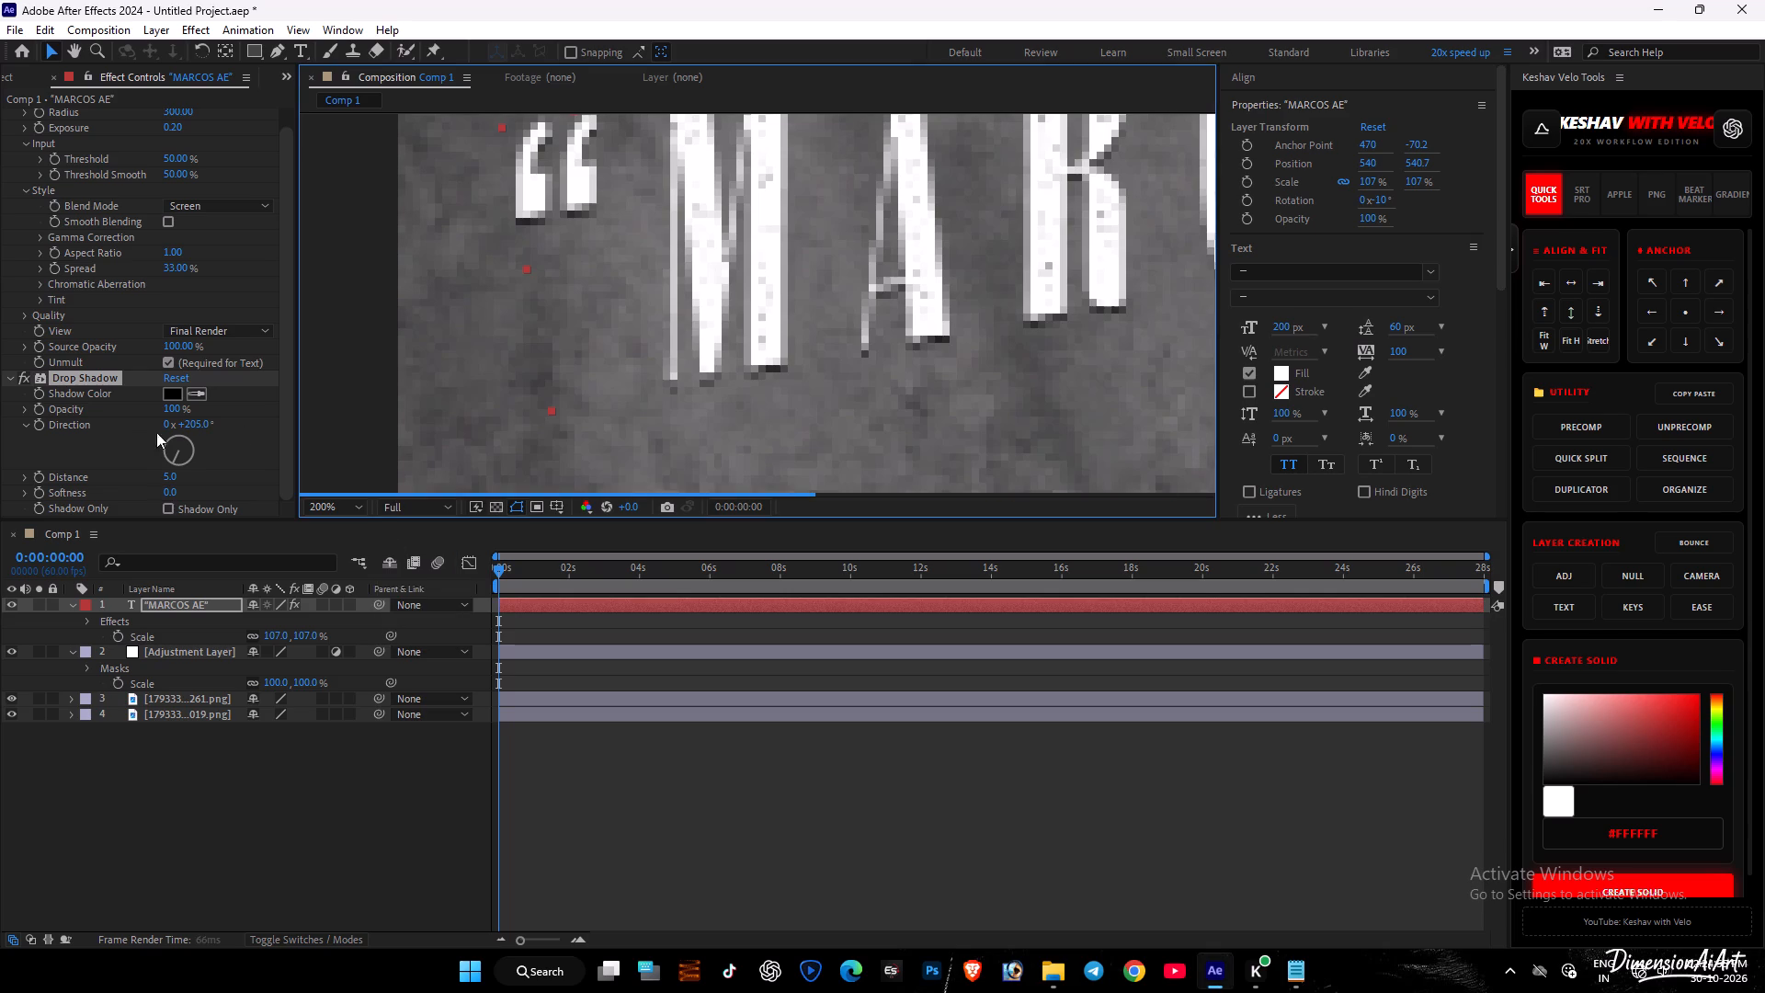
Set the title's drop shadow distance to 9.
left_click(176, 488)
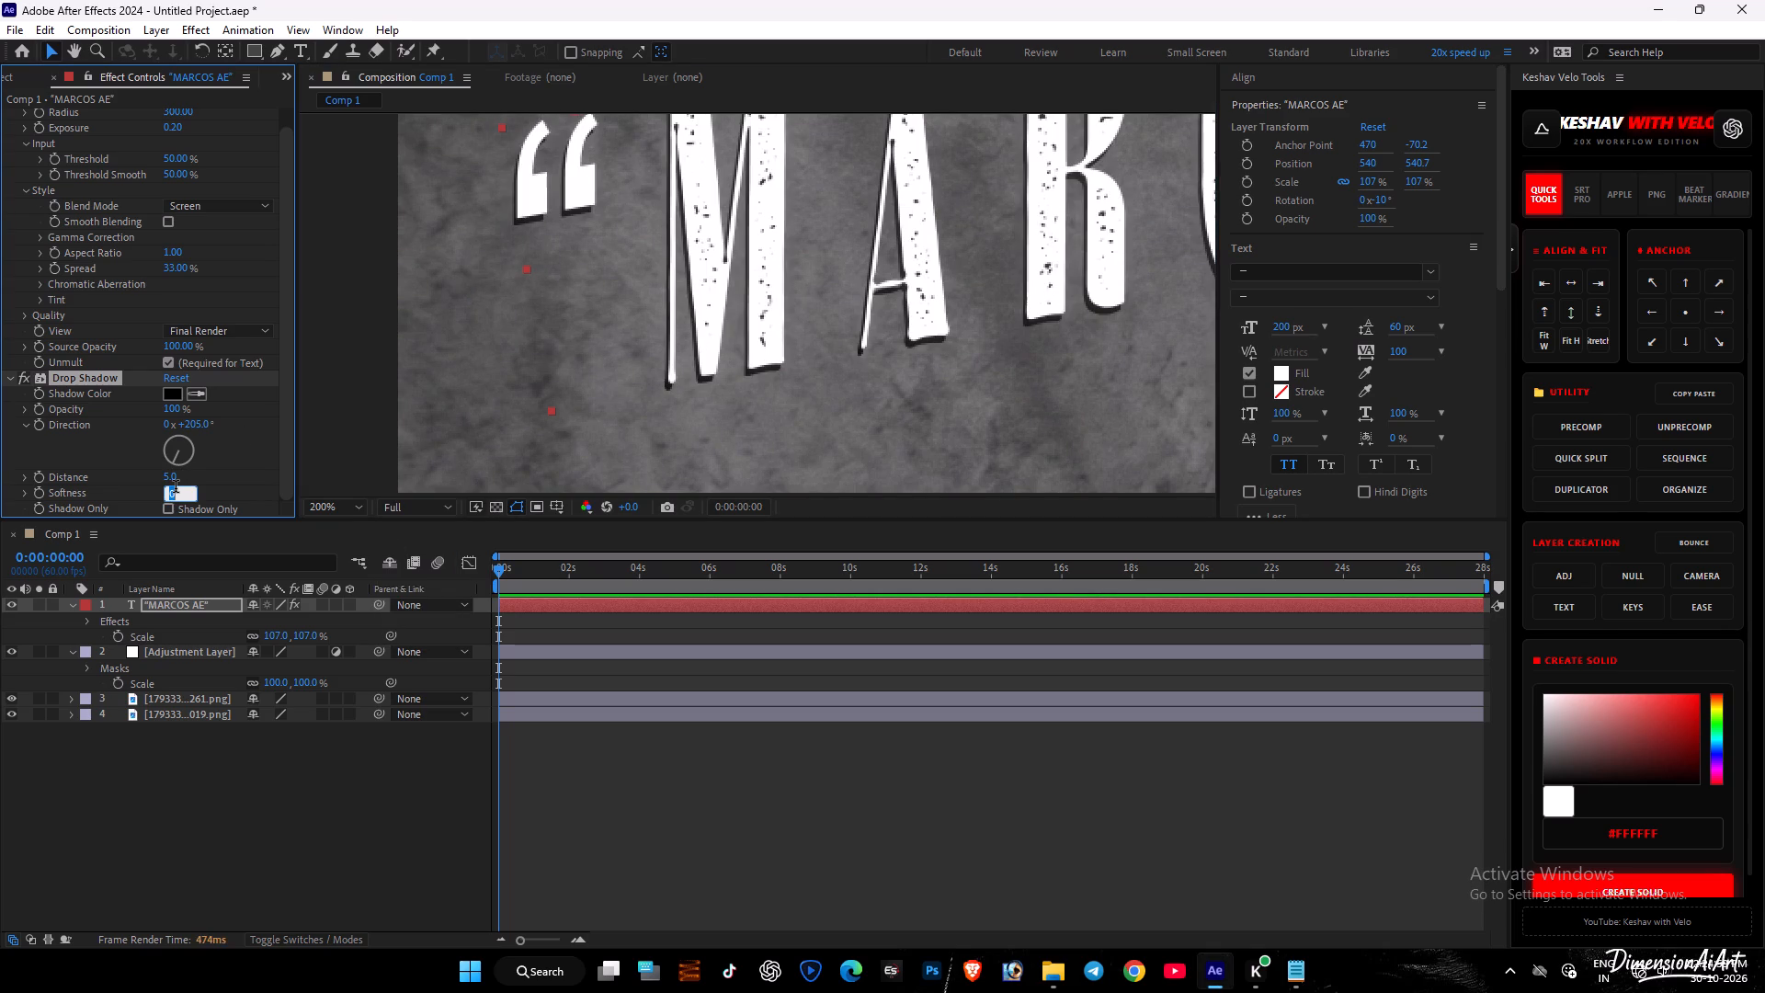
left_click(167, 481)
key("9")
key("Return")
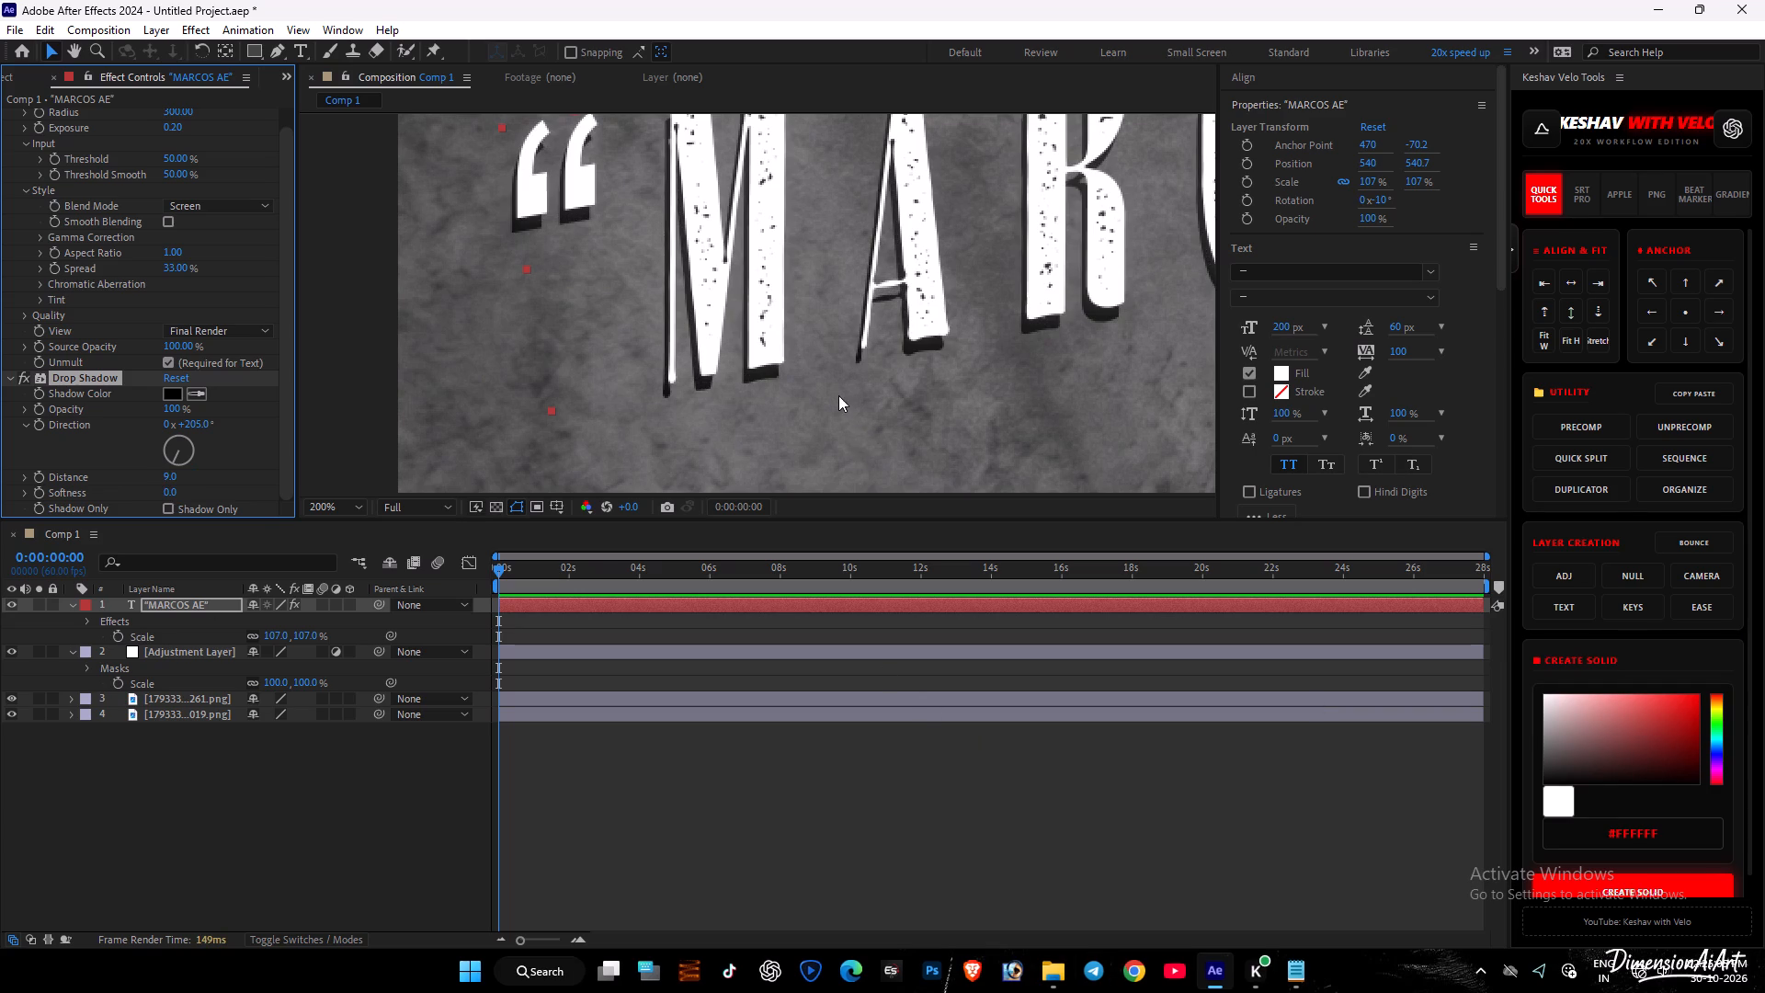
Set the title's drop shadow distance to 10 and softness to 2.
scroll(838, 396, "down", 1)
scroll(858, 360, "up", 1)
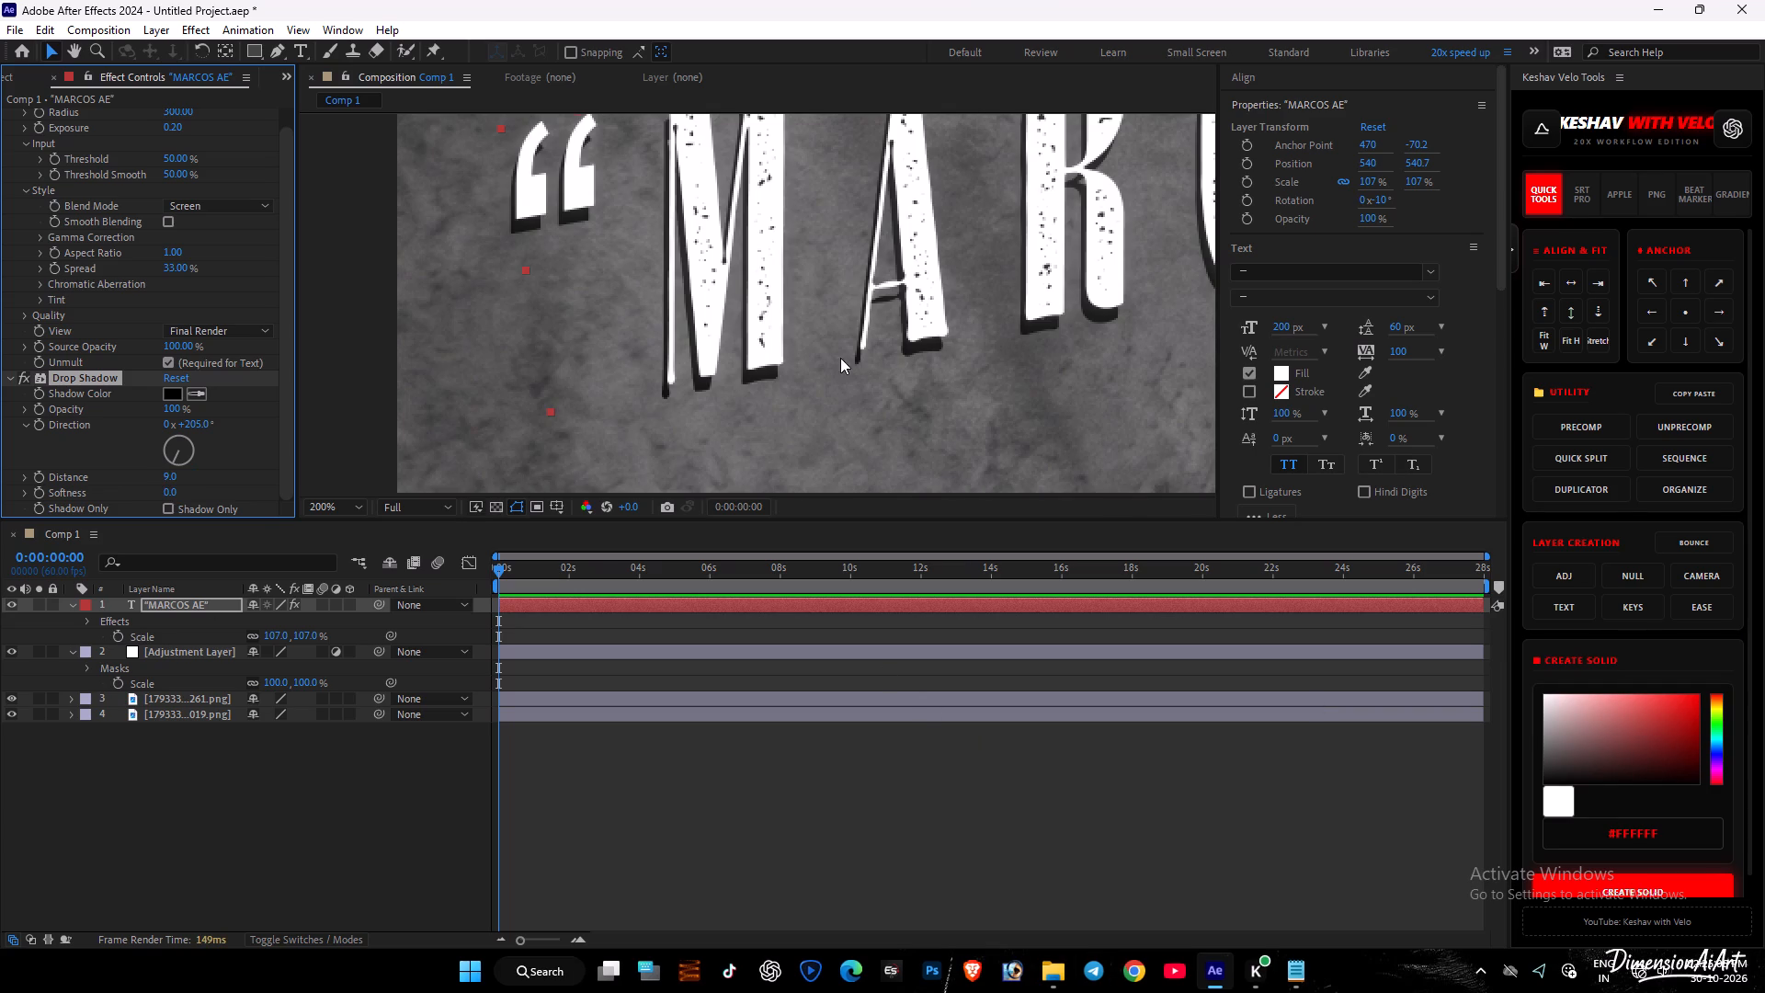
left_click(174, 457)
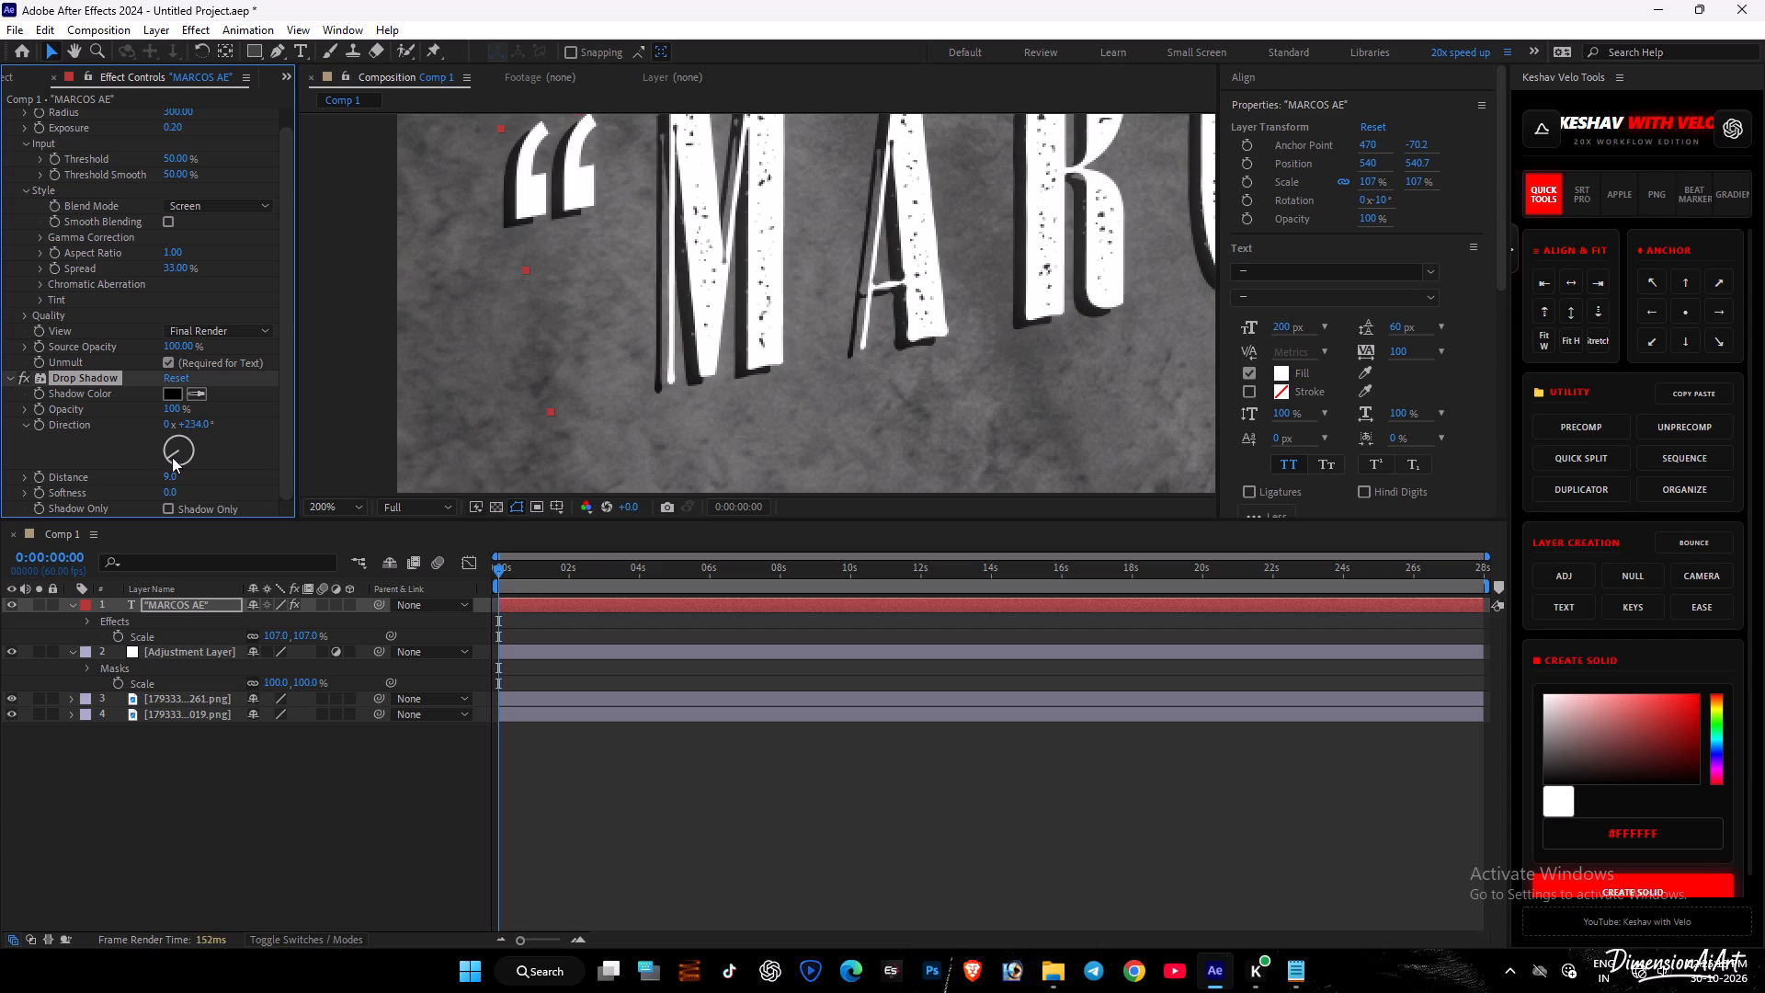
left_click(165, 480)
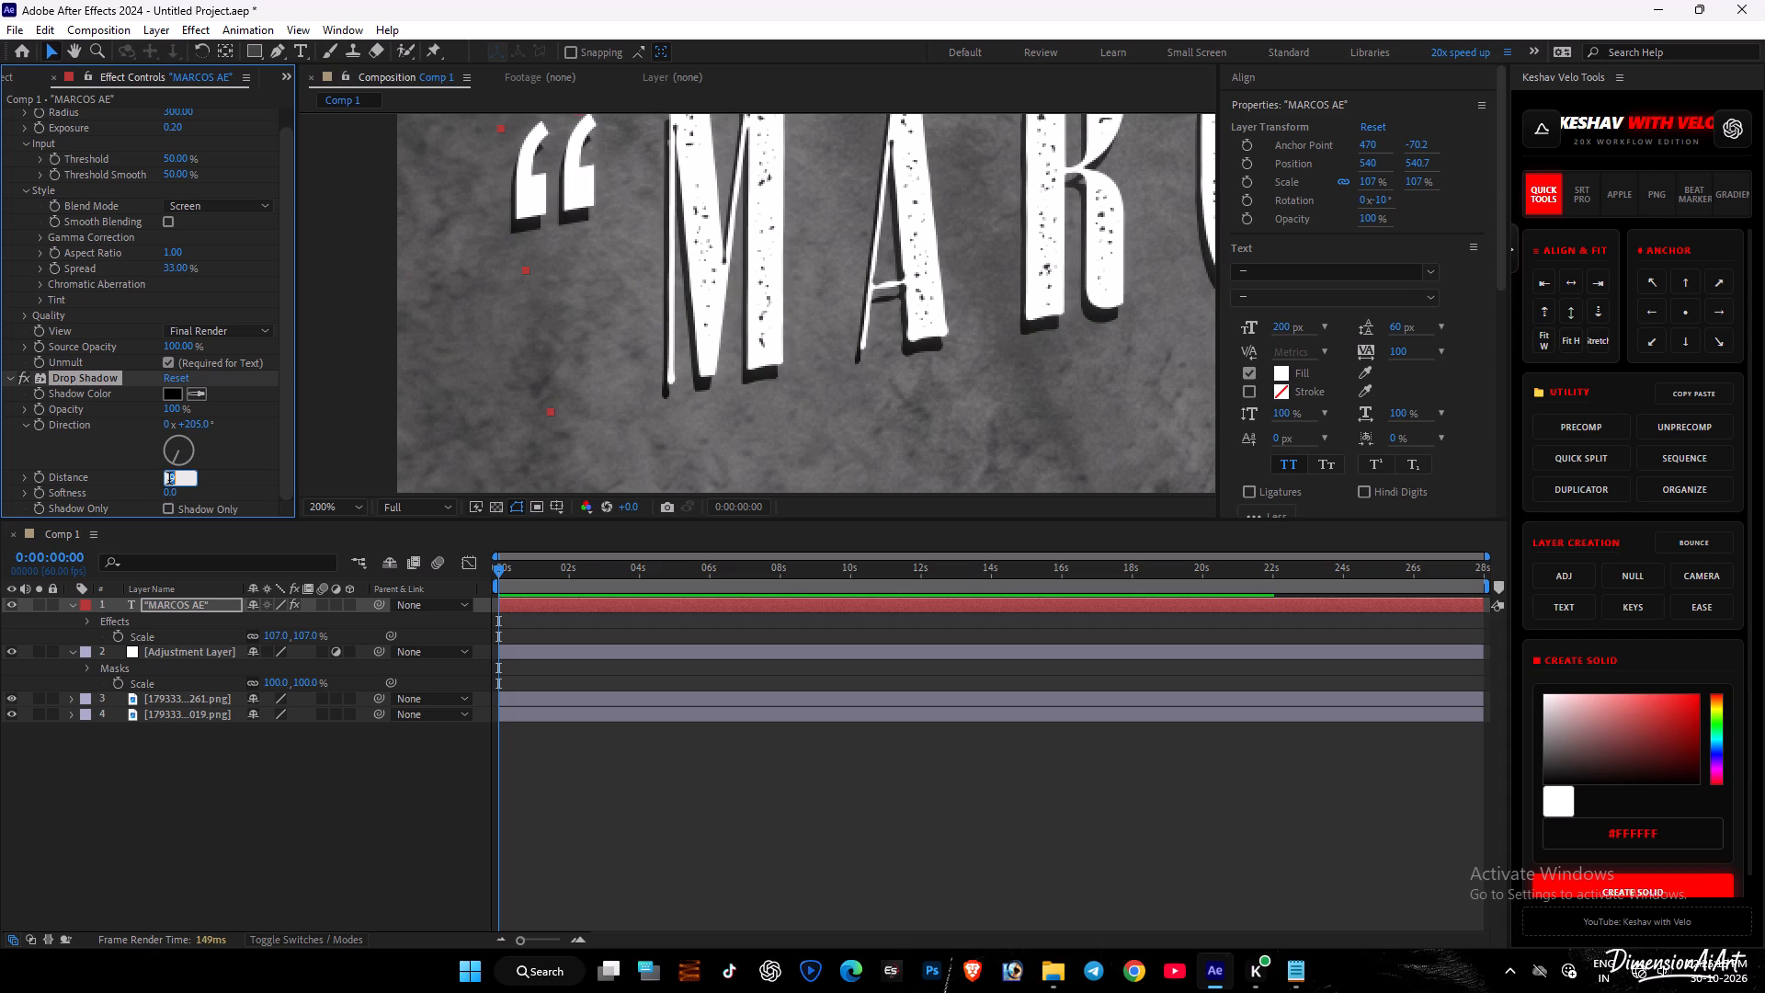
type("10")
key("Return")
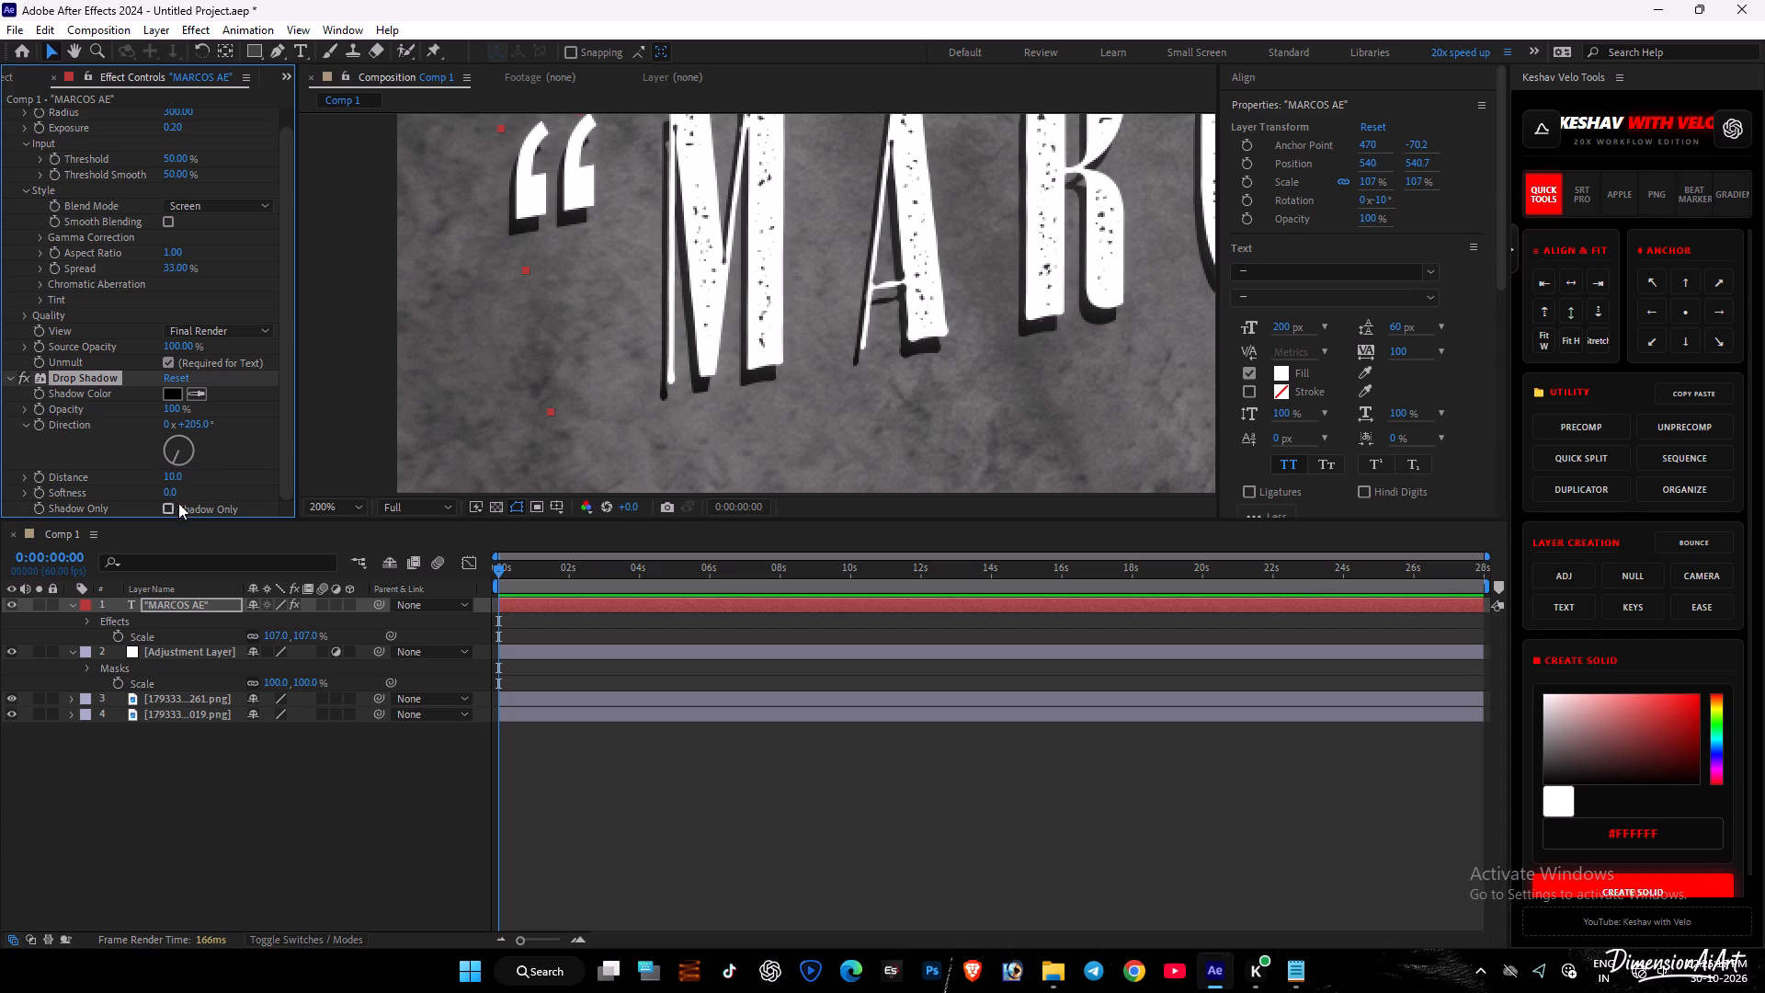
left_click(171, 494)
key("2")
key("Return")
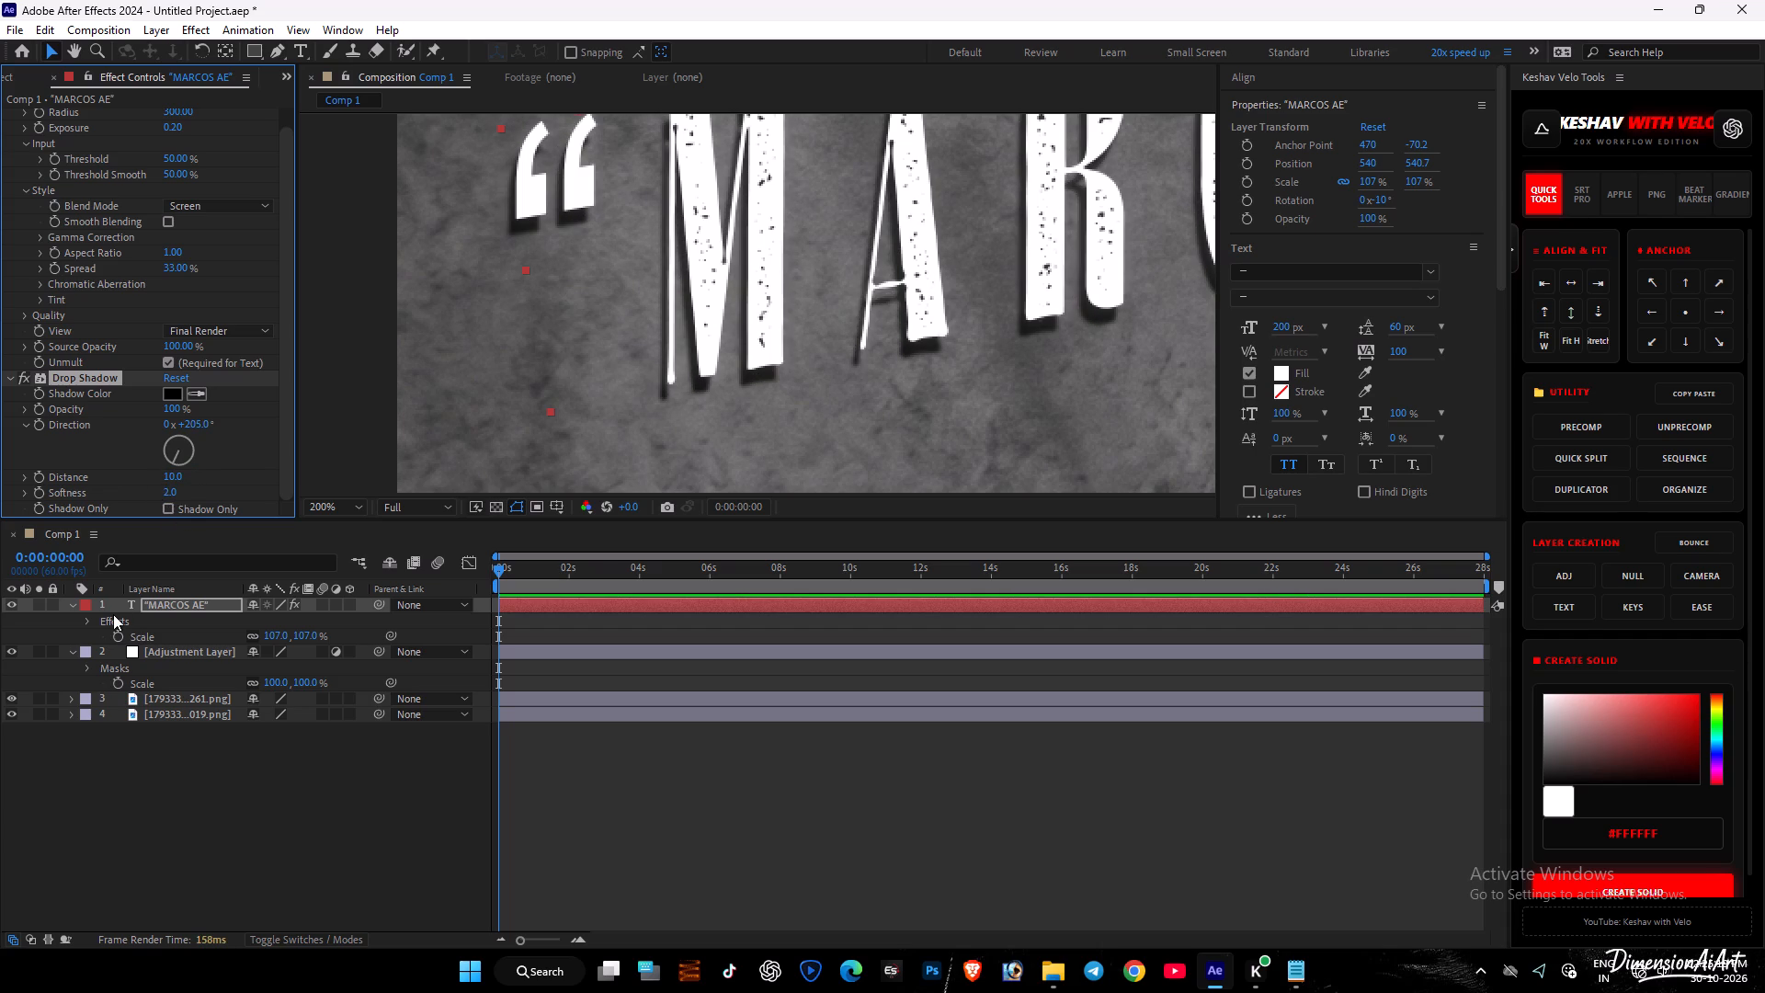
Adjust the title's drop shadow direction to about 188°, briefly previewing the shadow alone along the way.
left_click(172, 456)
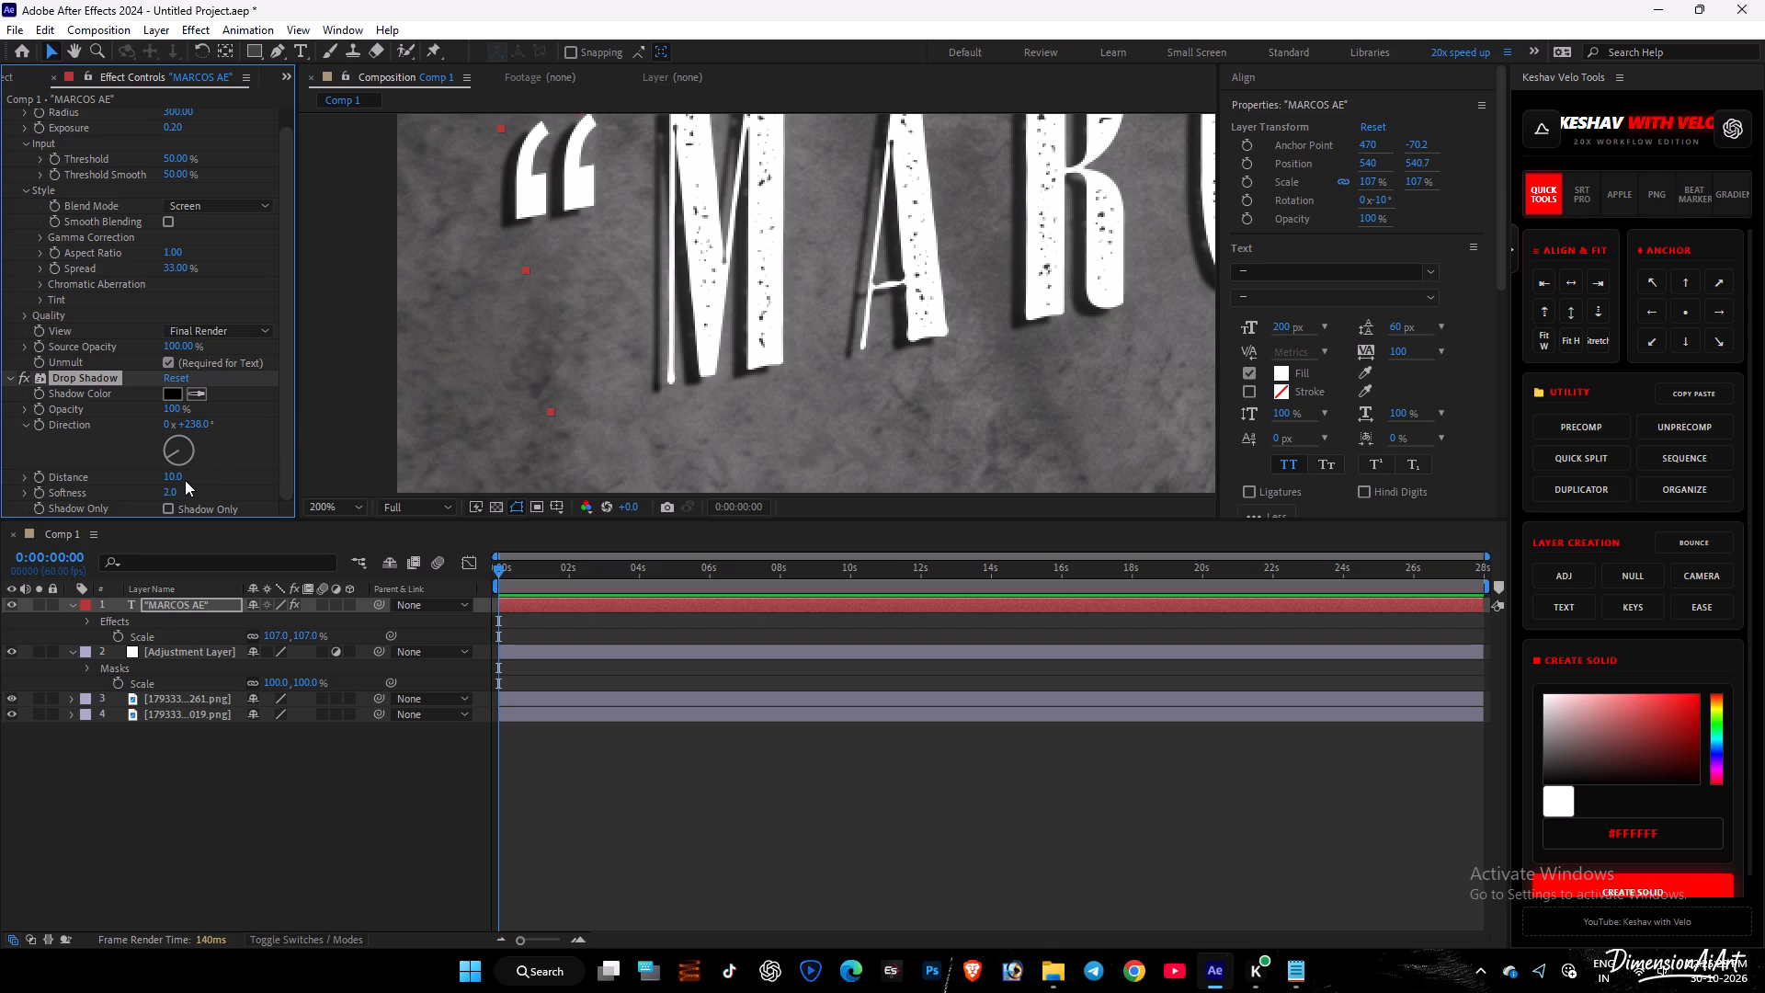
left_click(173, 506)
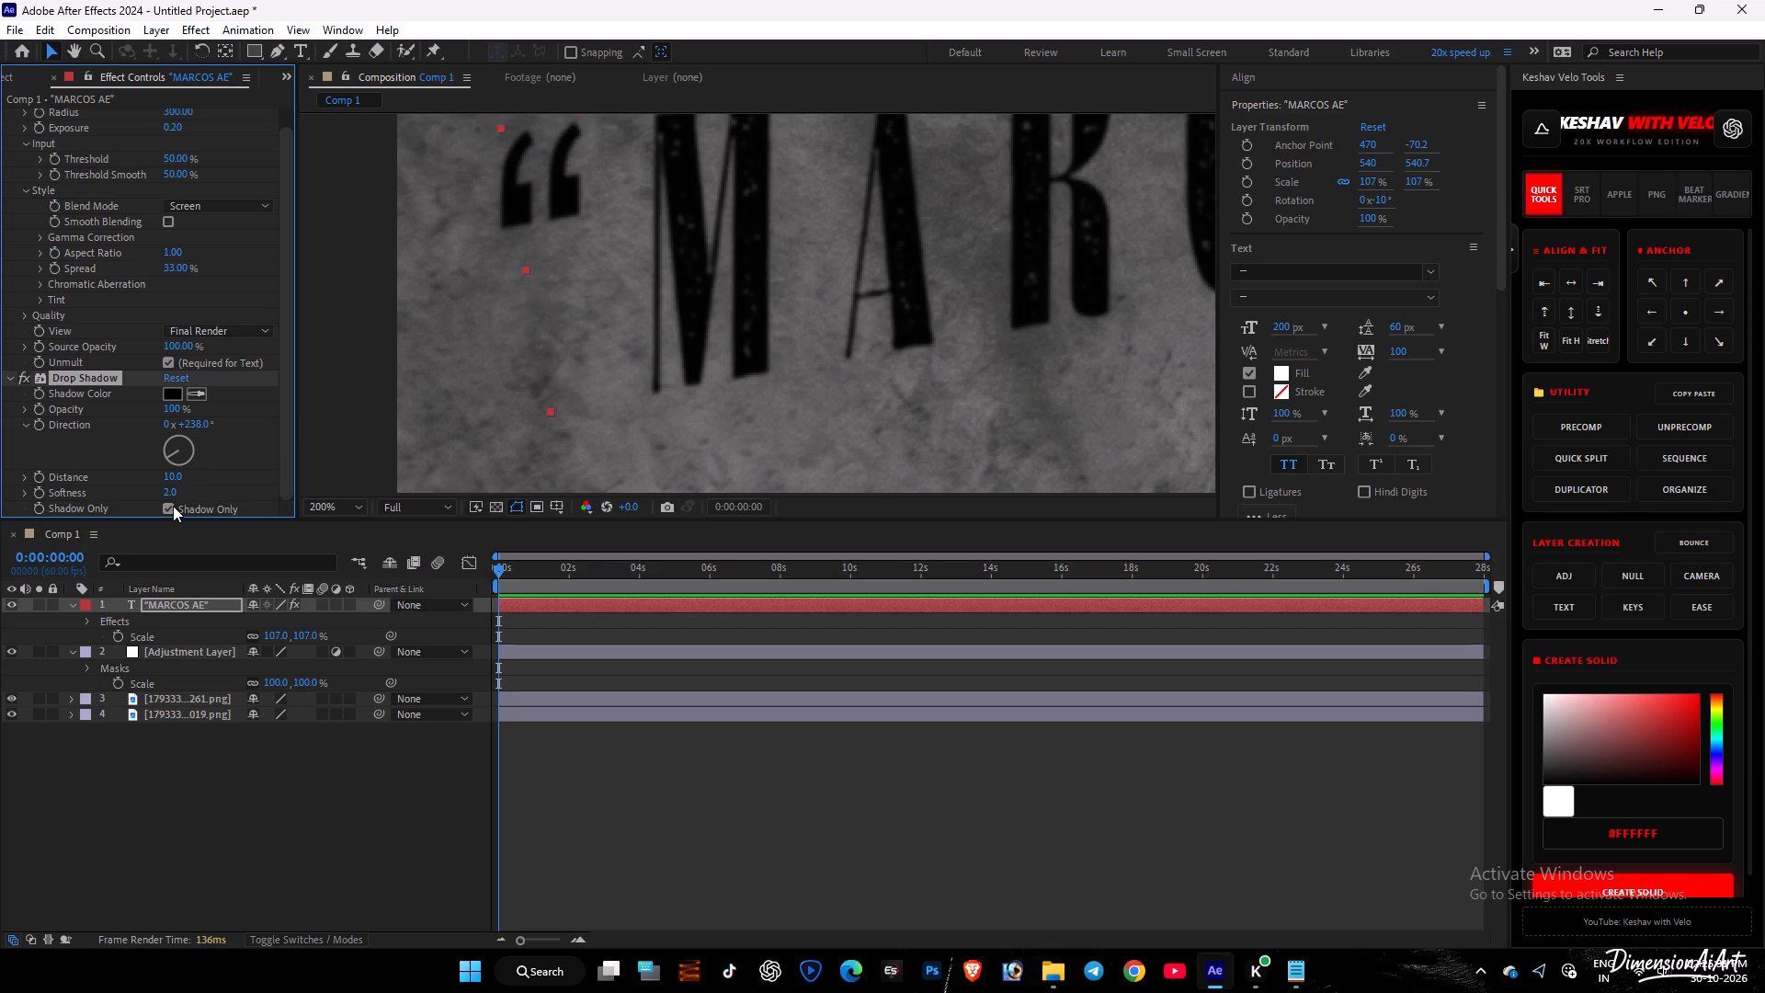
left_click(173, 506)
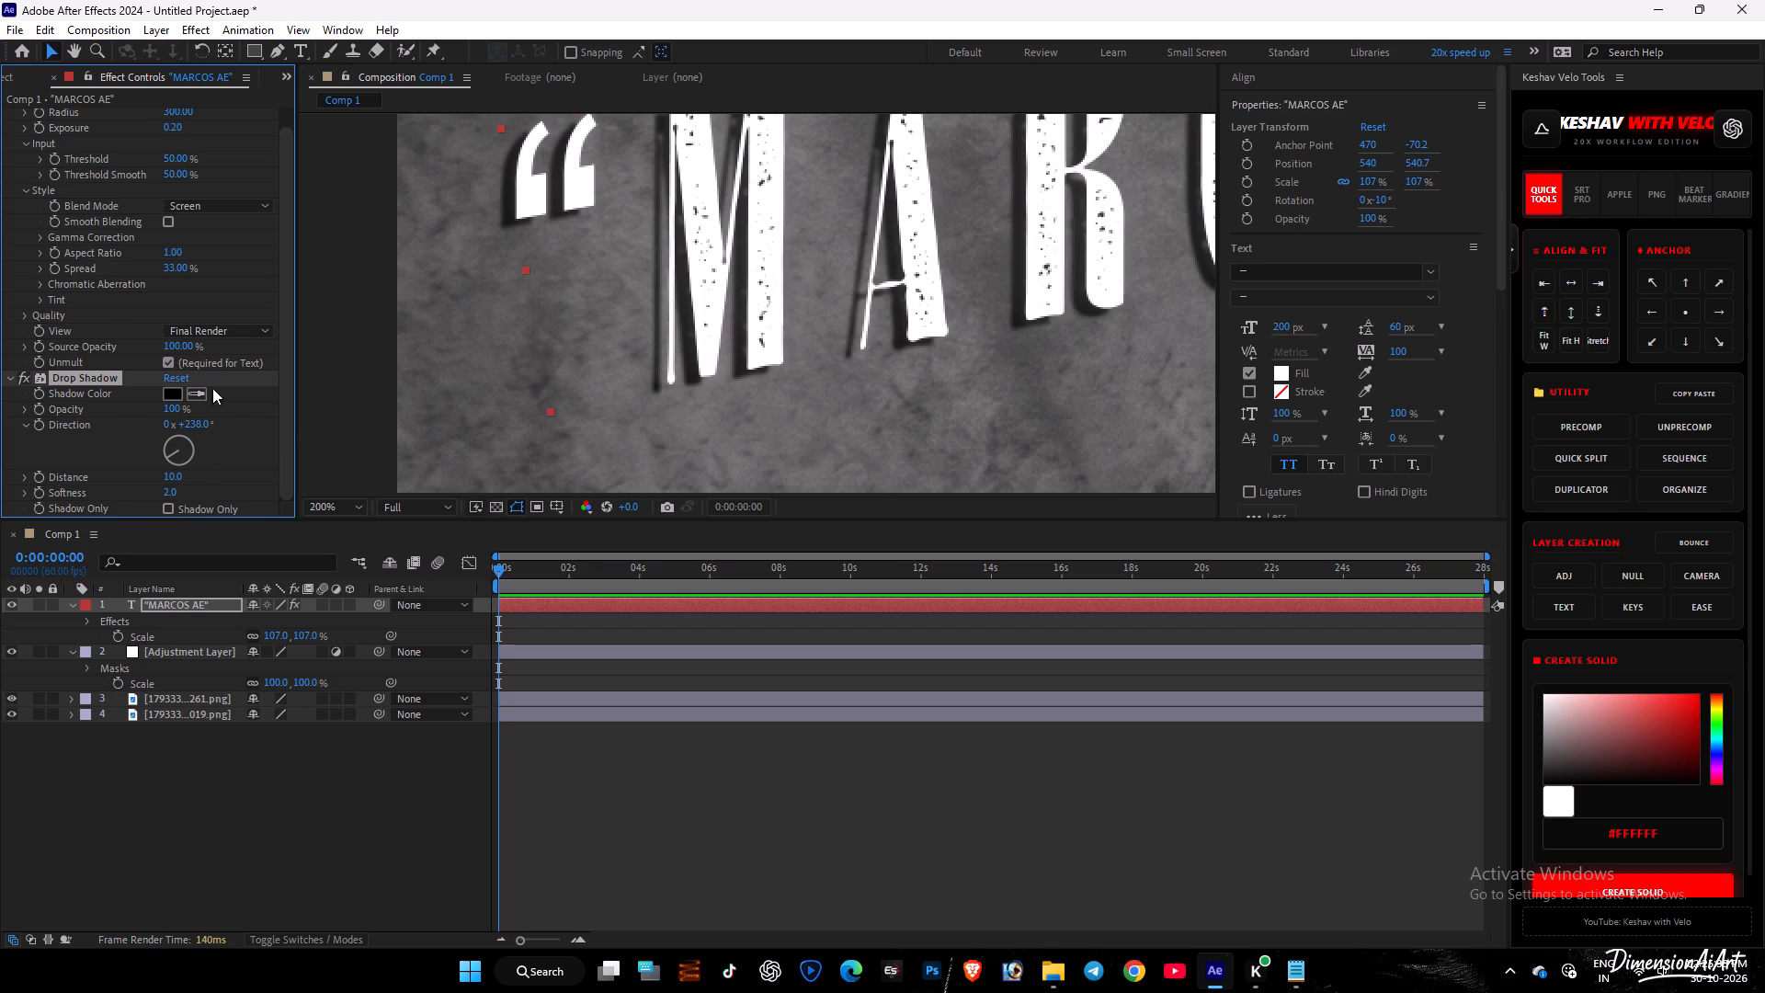
left_click(170, 454)
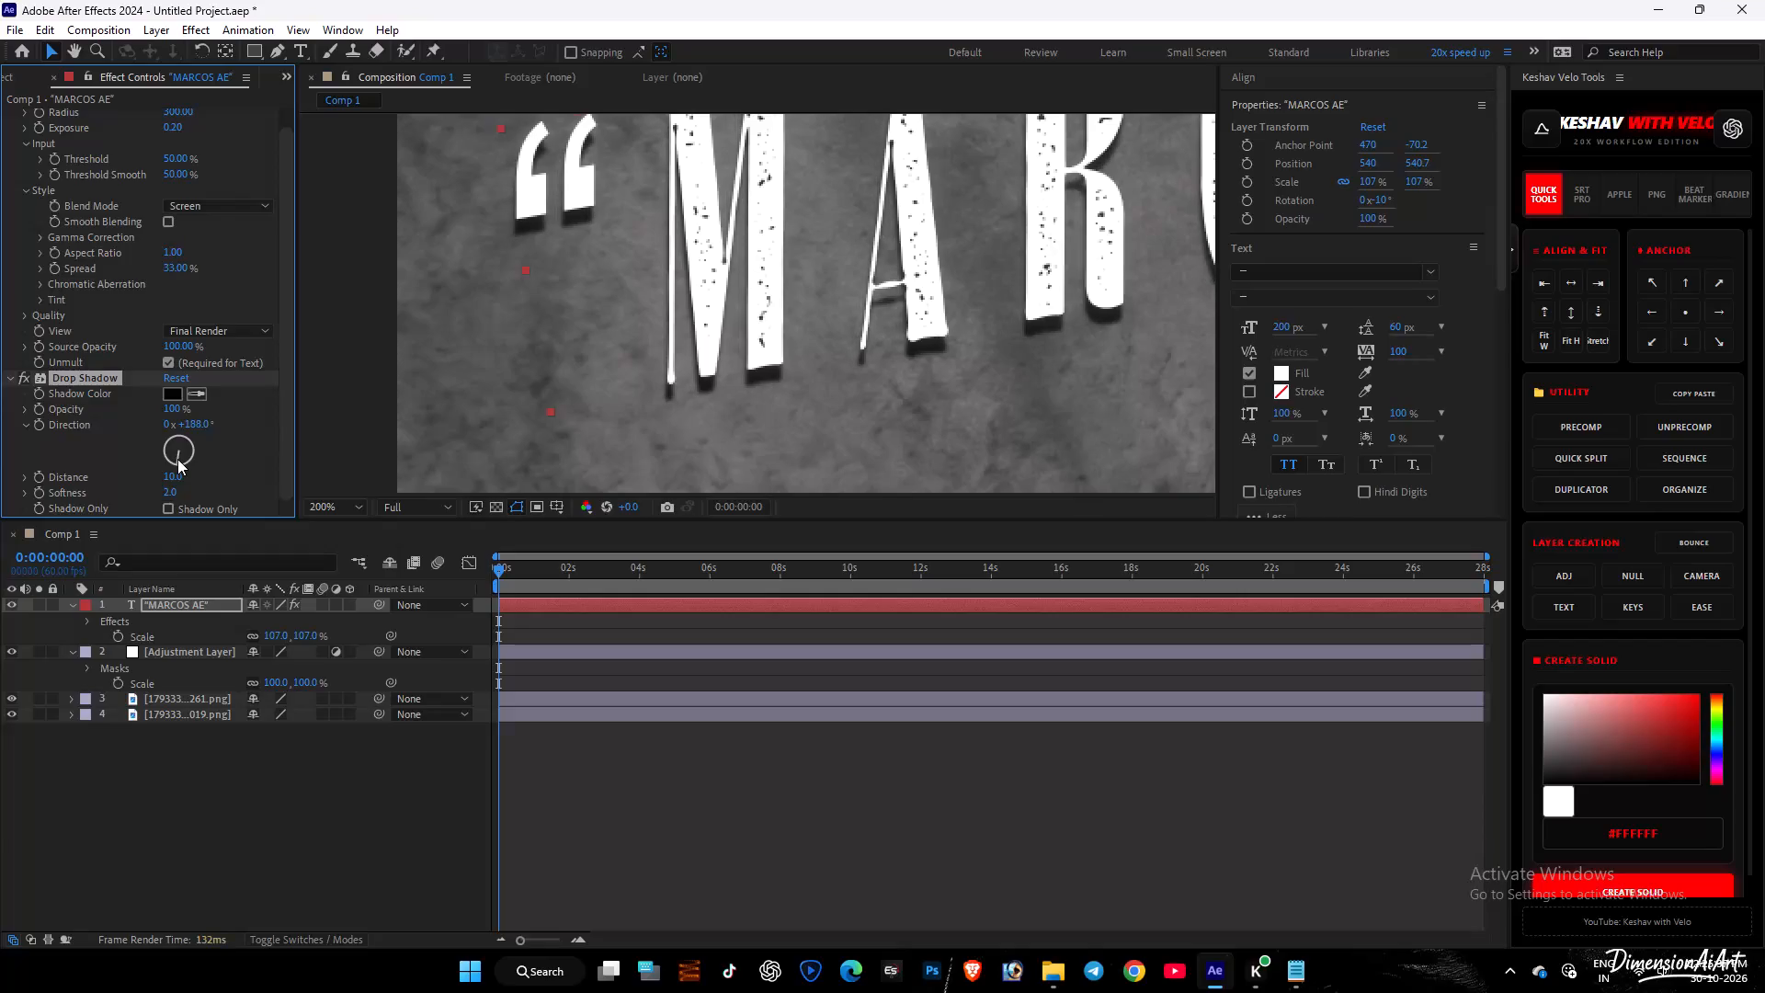
Duplicate the title's Drop Shadow effect and set the copy's direction to about 265°.
left_click(64, 377)
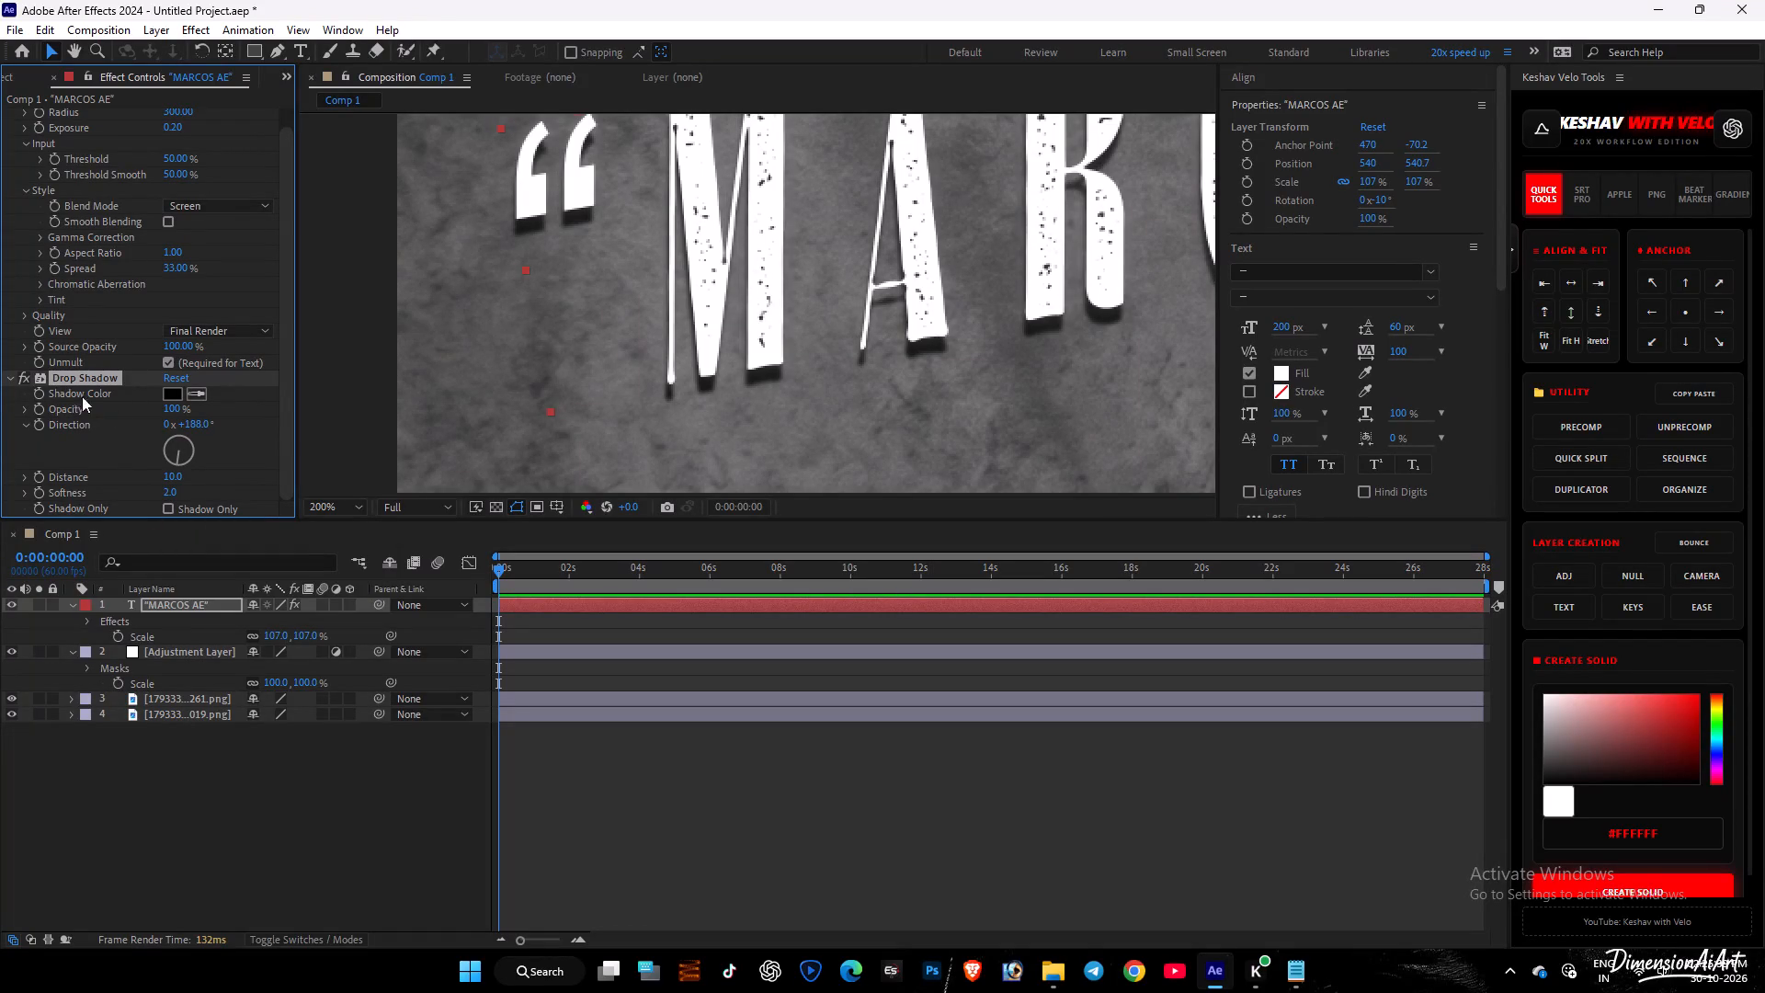
key("ctrl+d")
left_click_drag(180, 453, 165, 455)
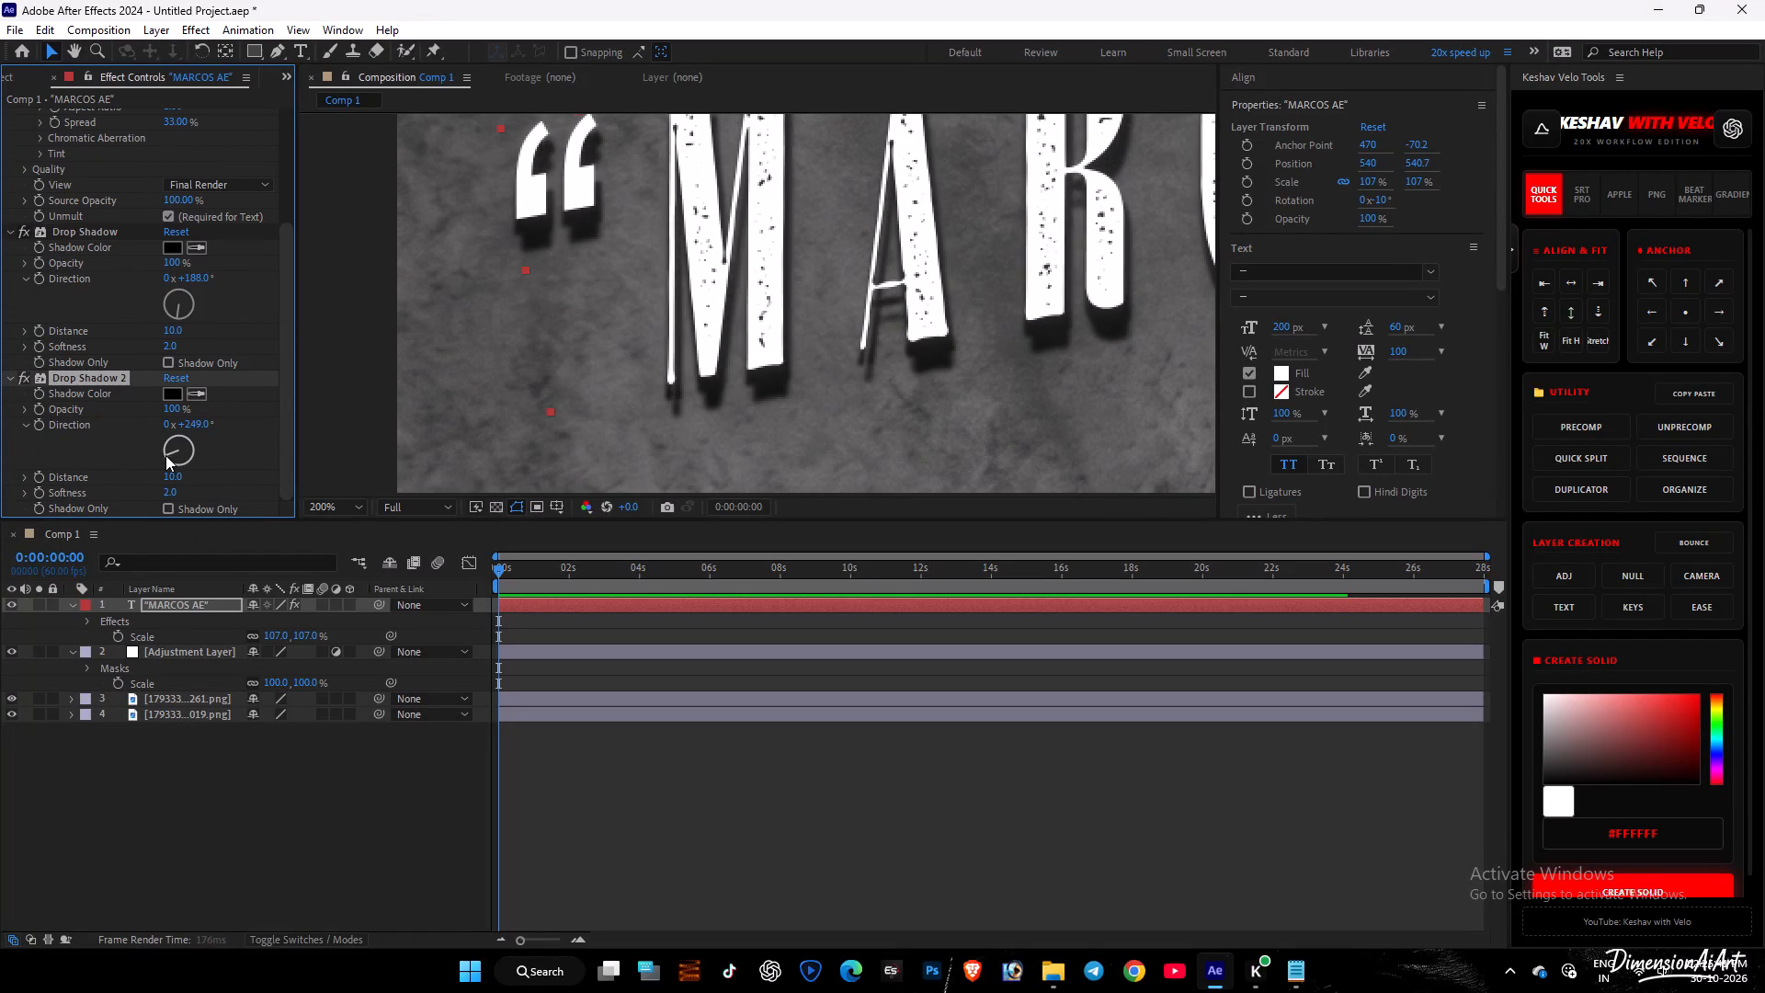
left_click_drag(165, 455, 135, 458)
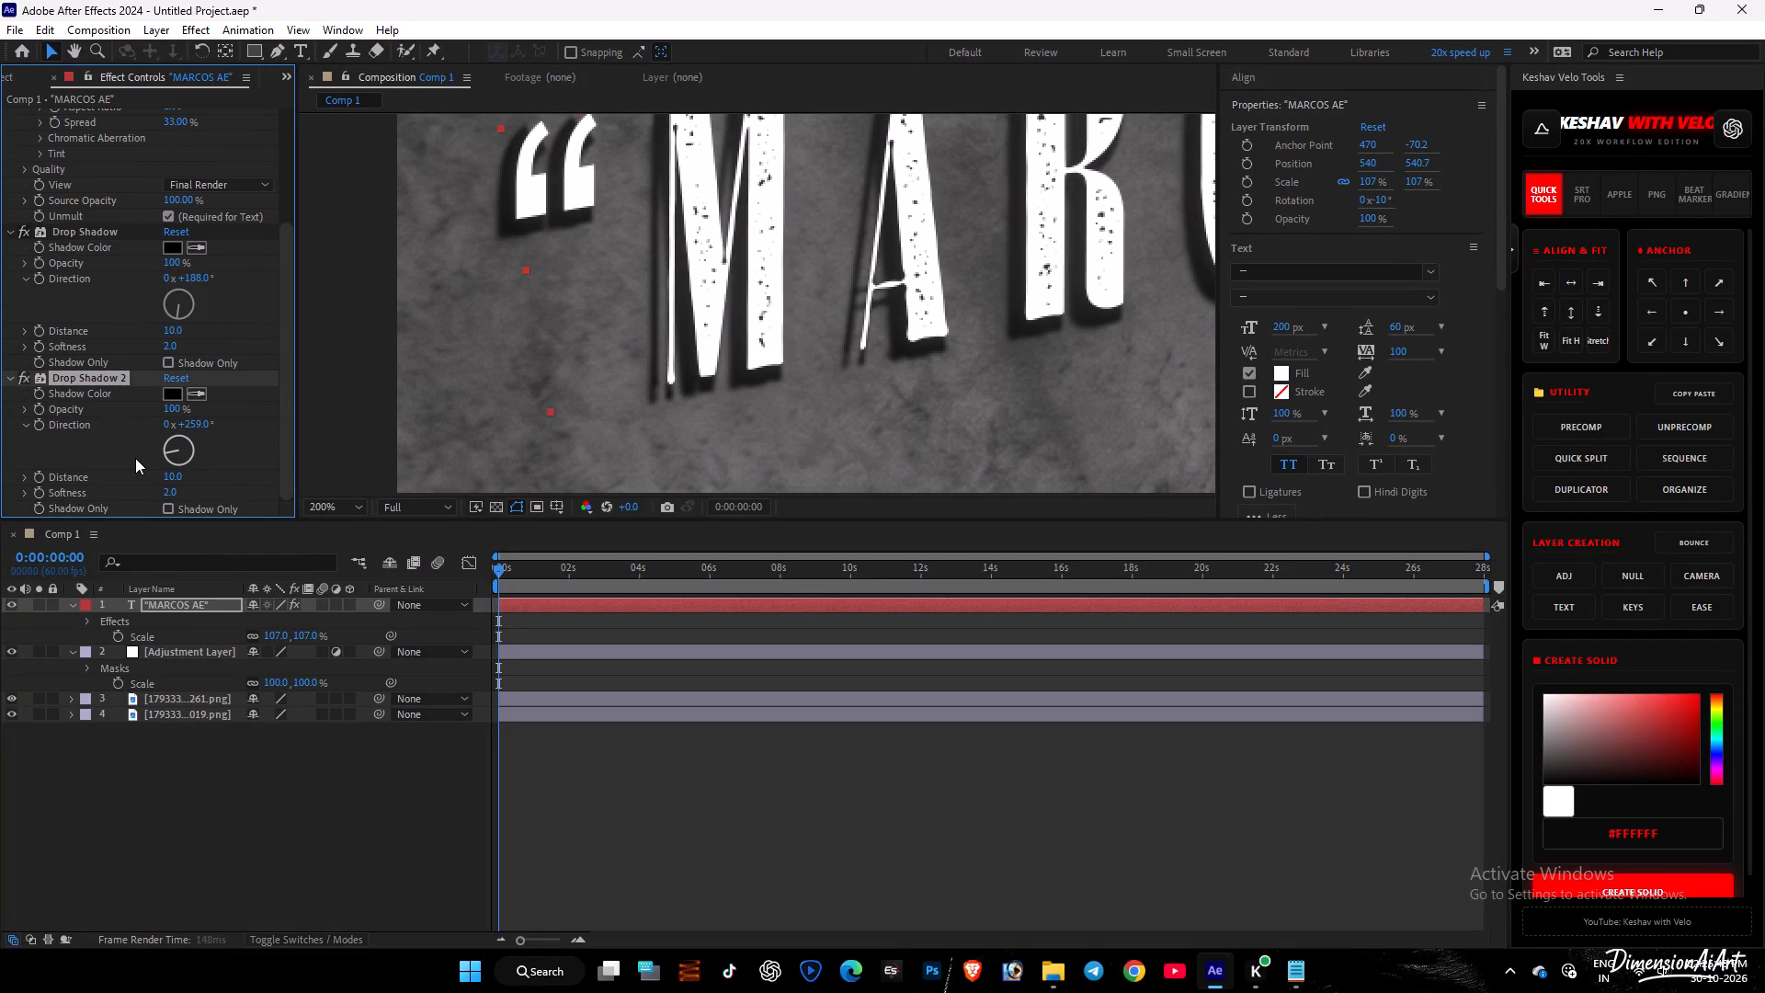
left_click_drag(135, 458, 113, 455)
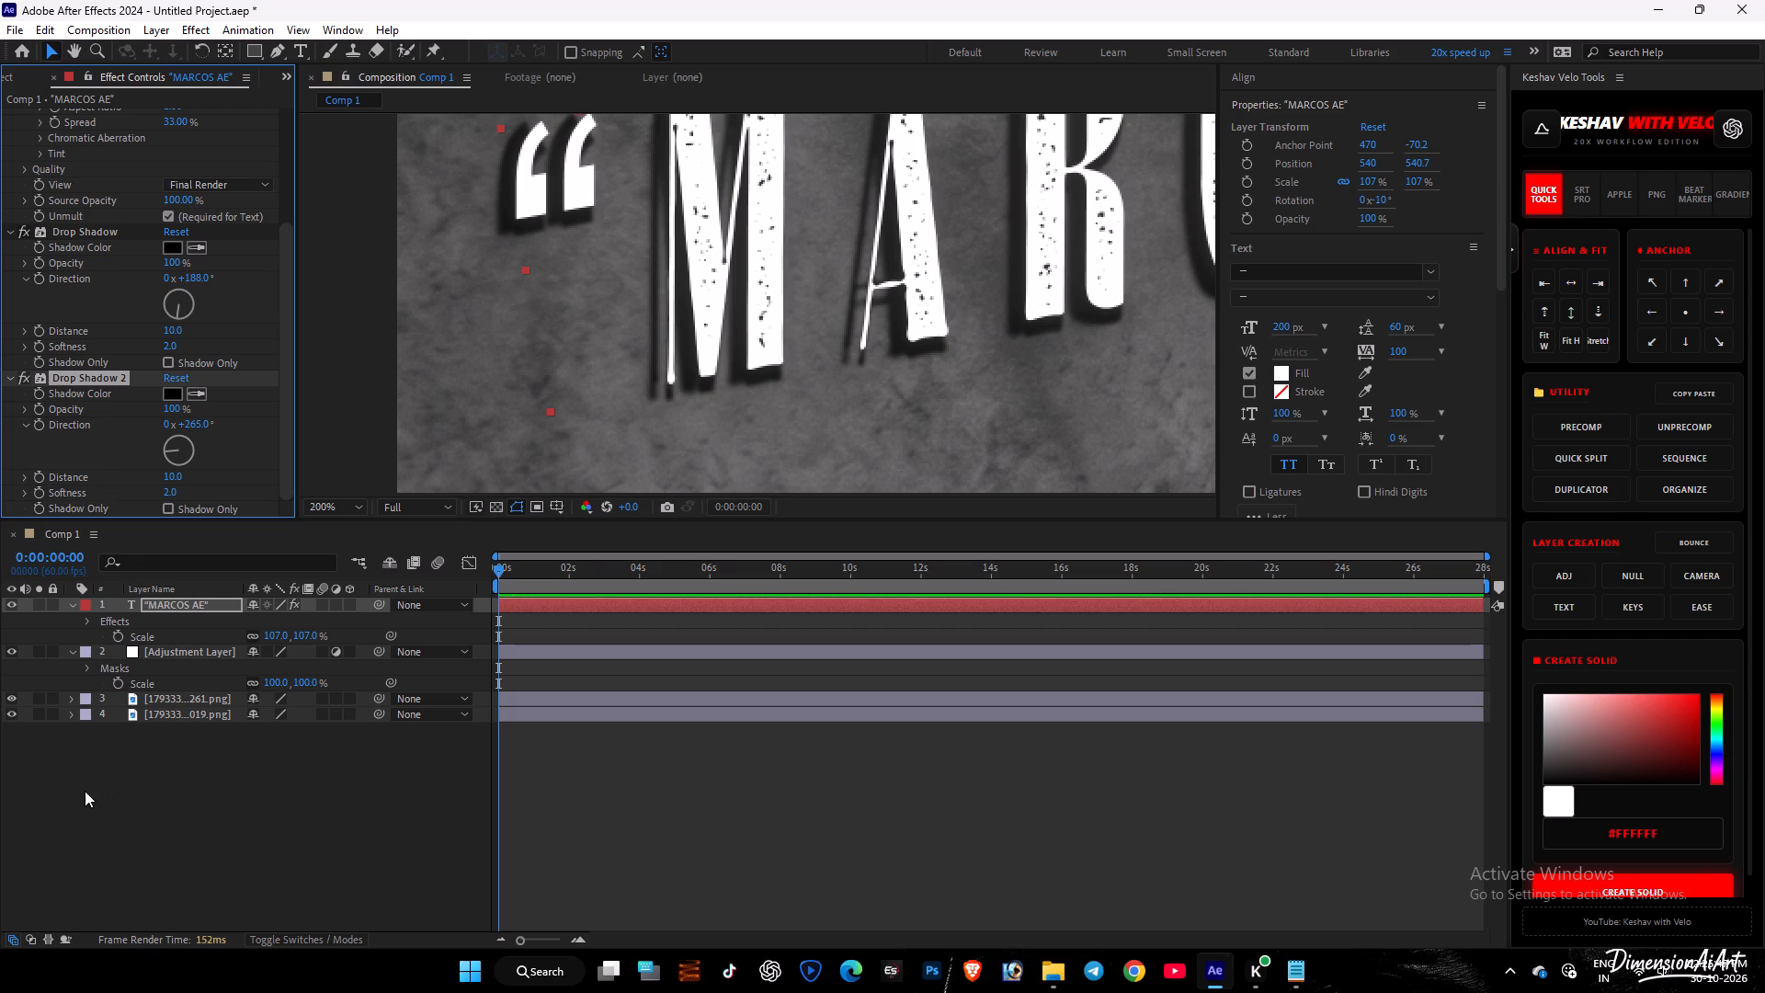
Select the letters MARCOS in the title text, leaving out the opening quotation mark.
scroll(880, 237, "down", 1)
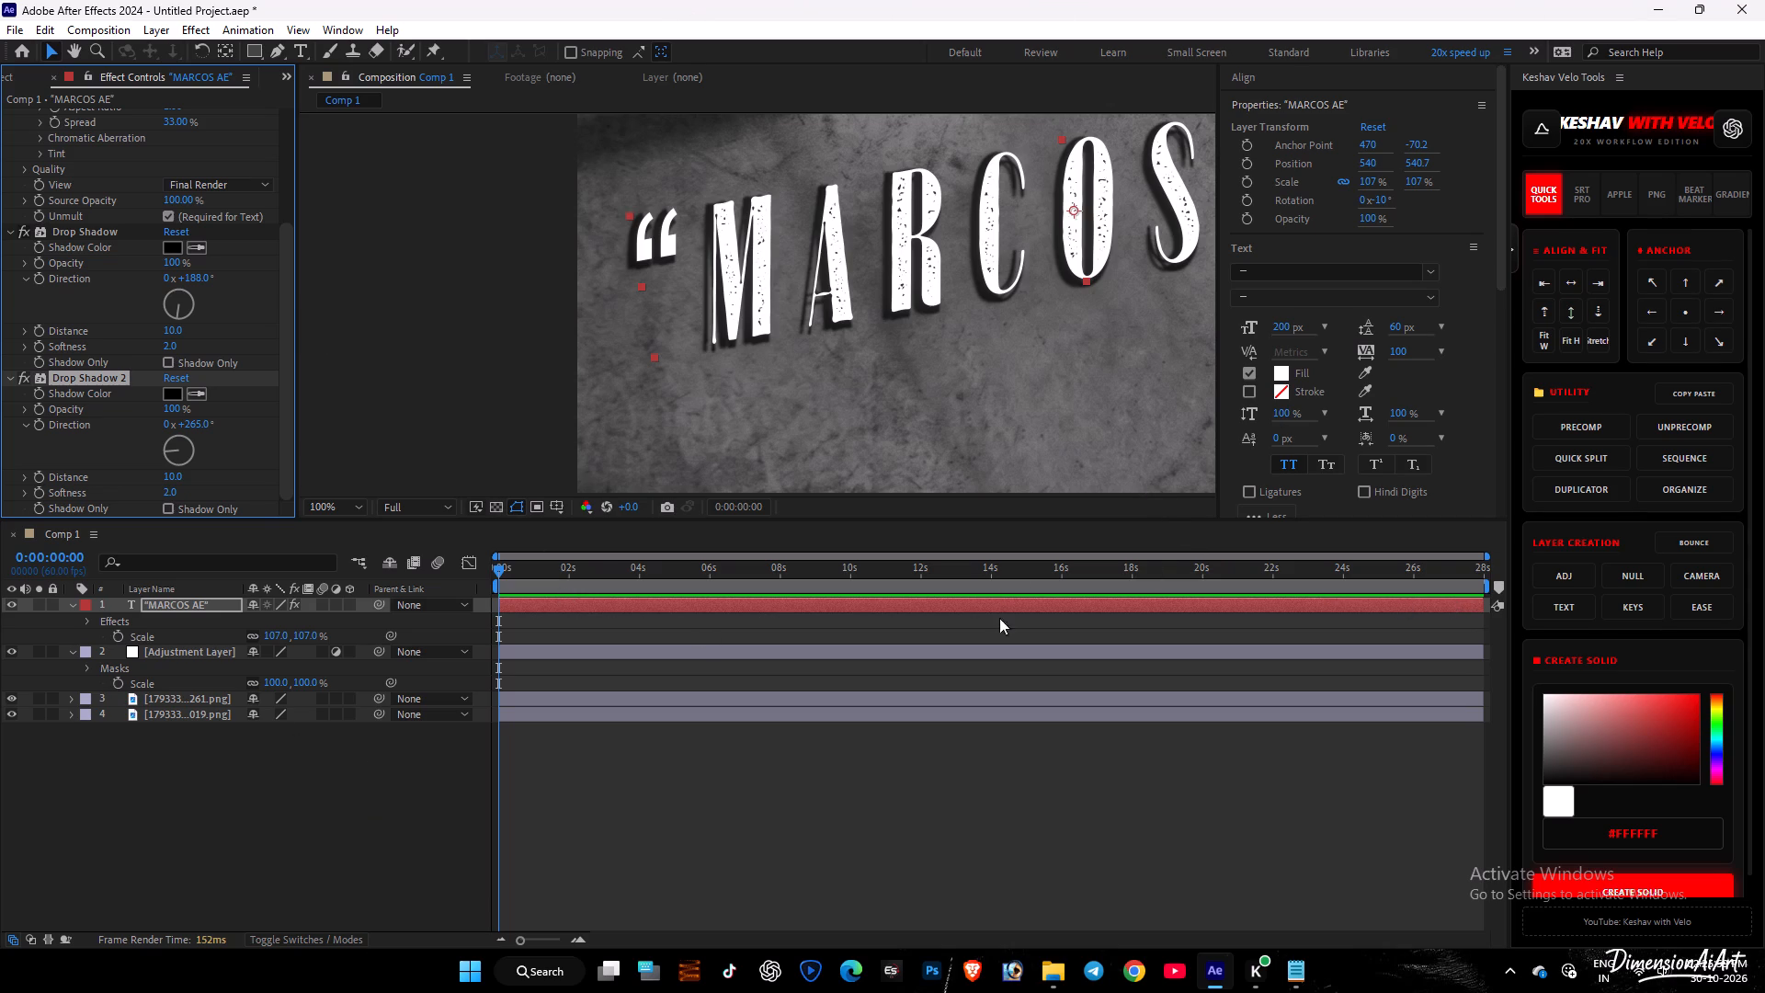
double_click(877, 605)
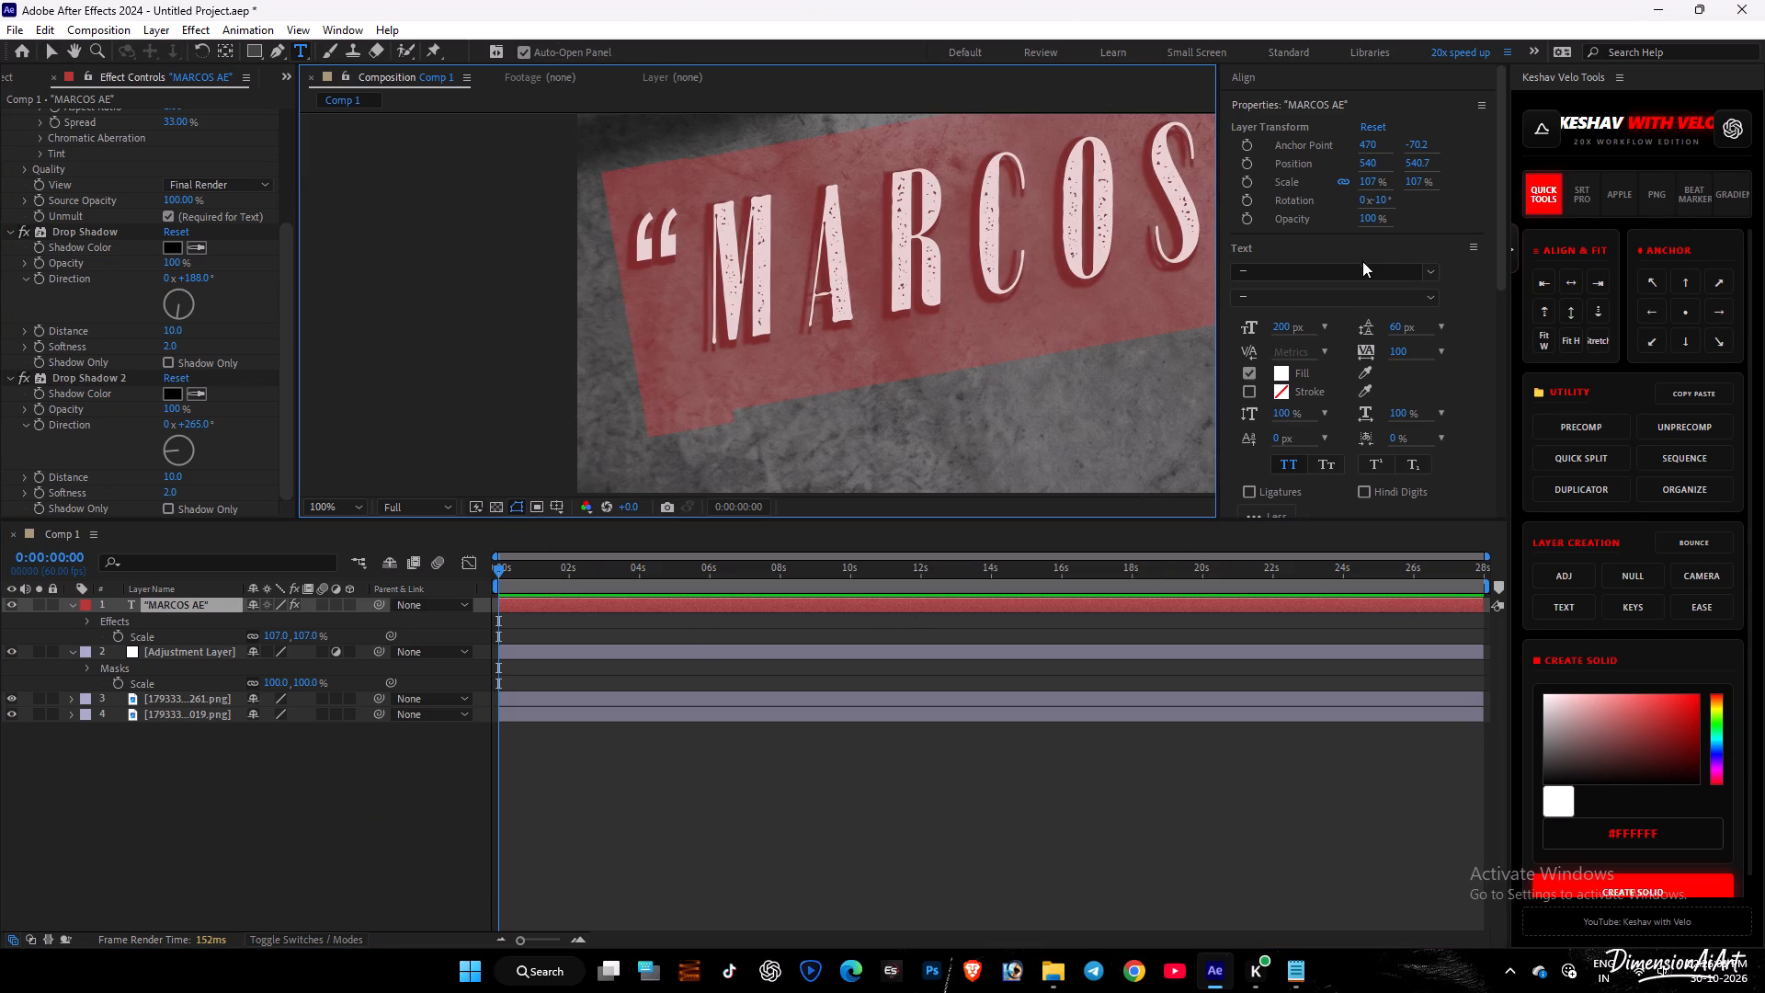
left_click_drag(696, 252, 1208, 254)
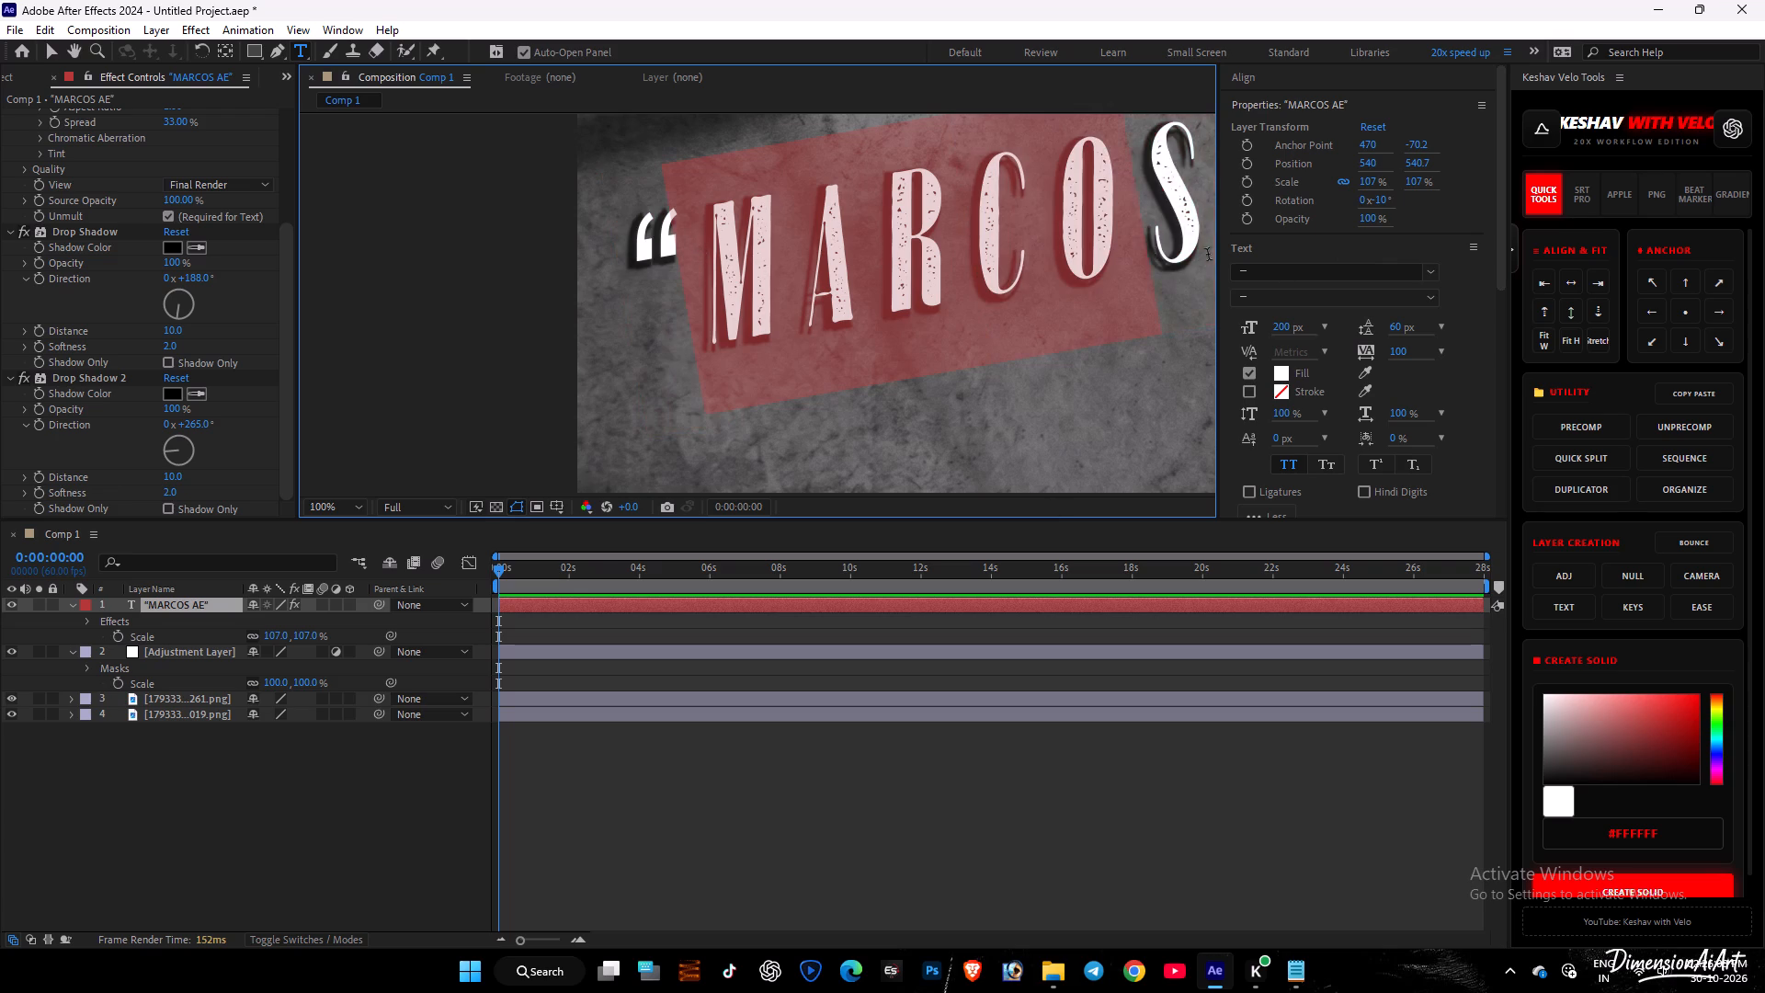
left_click_drag(1208, 254, 1203, 245)
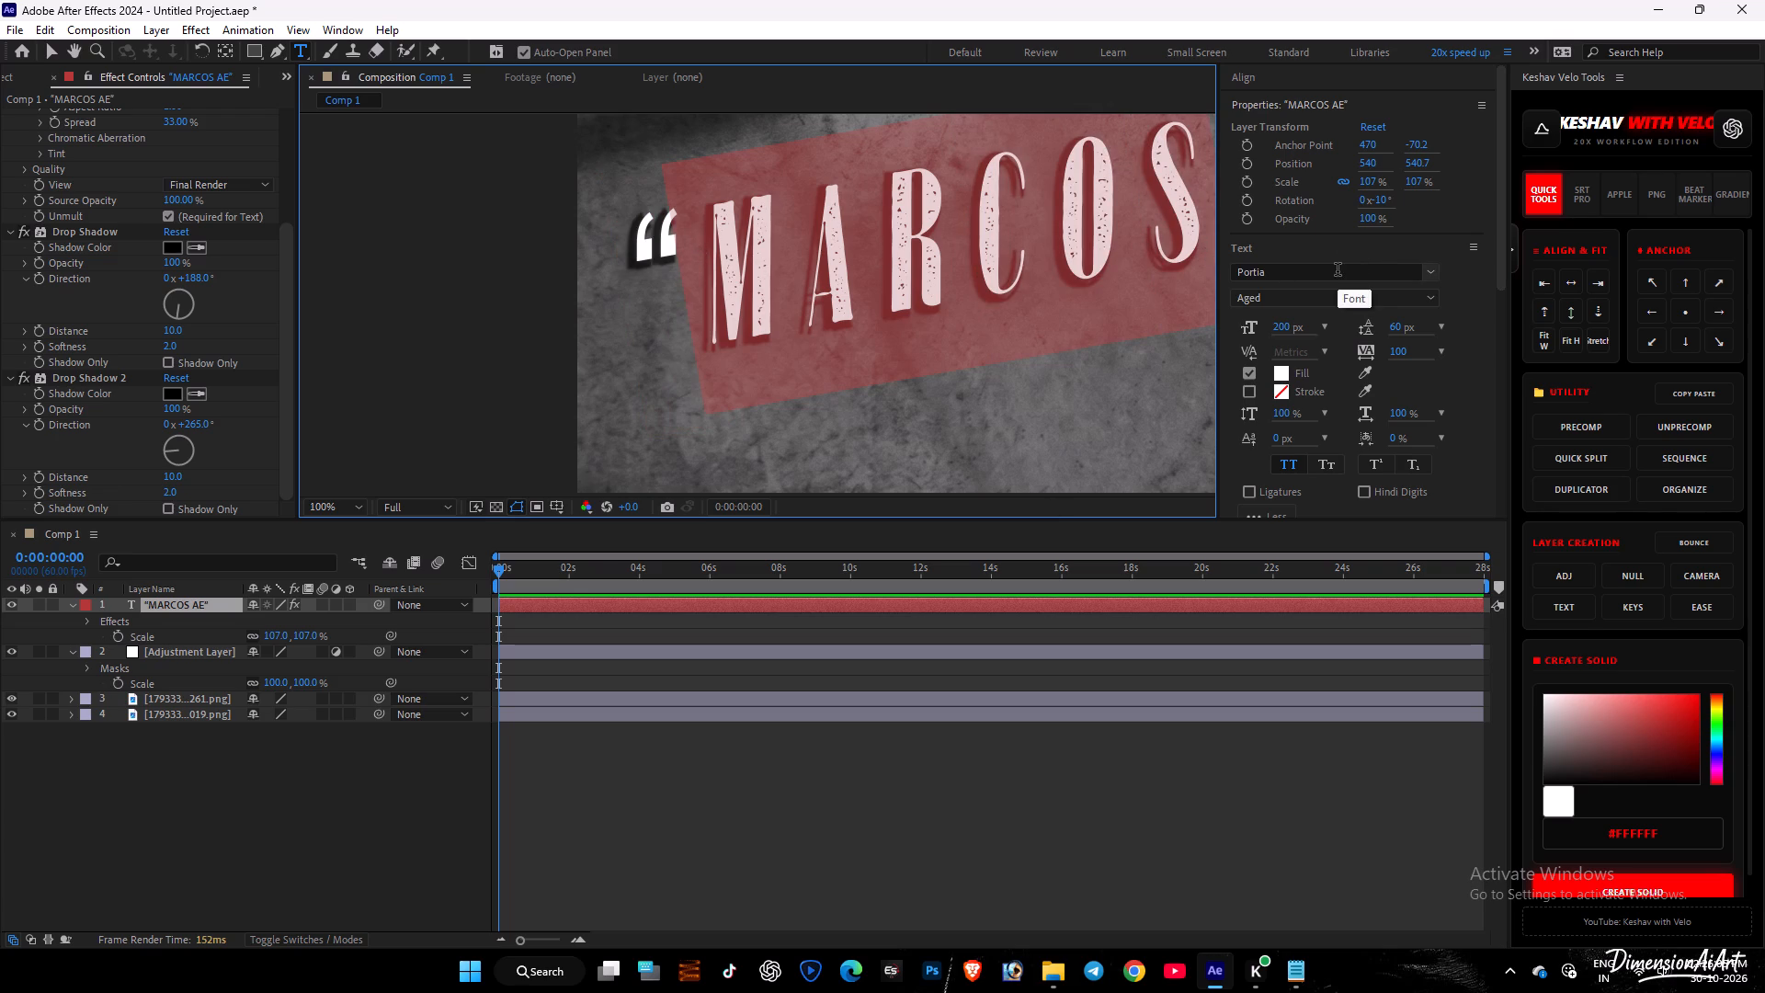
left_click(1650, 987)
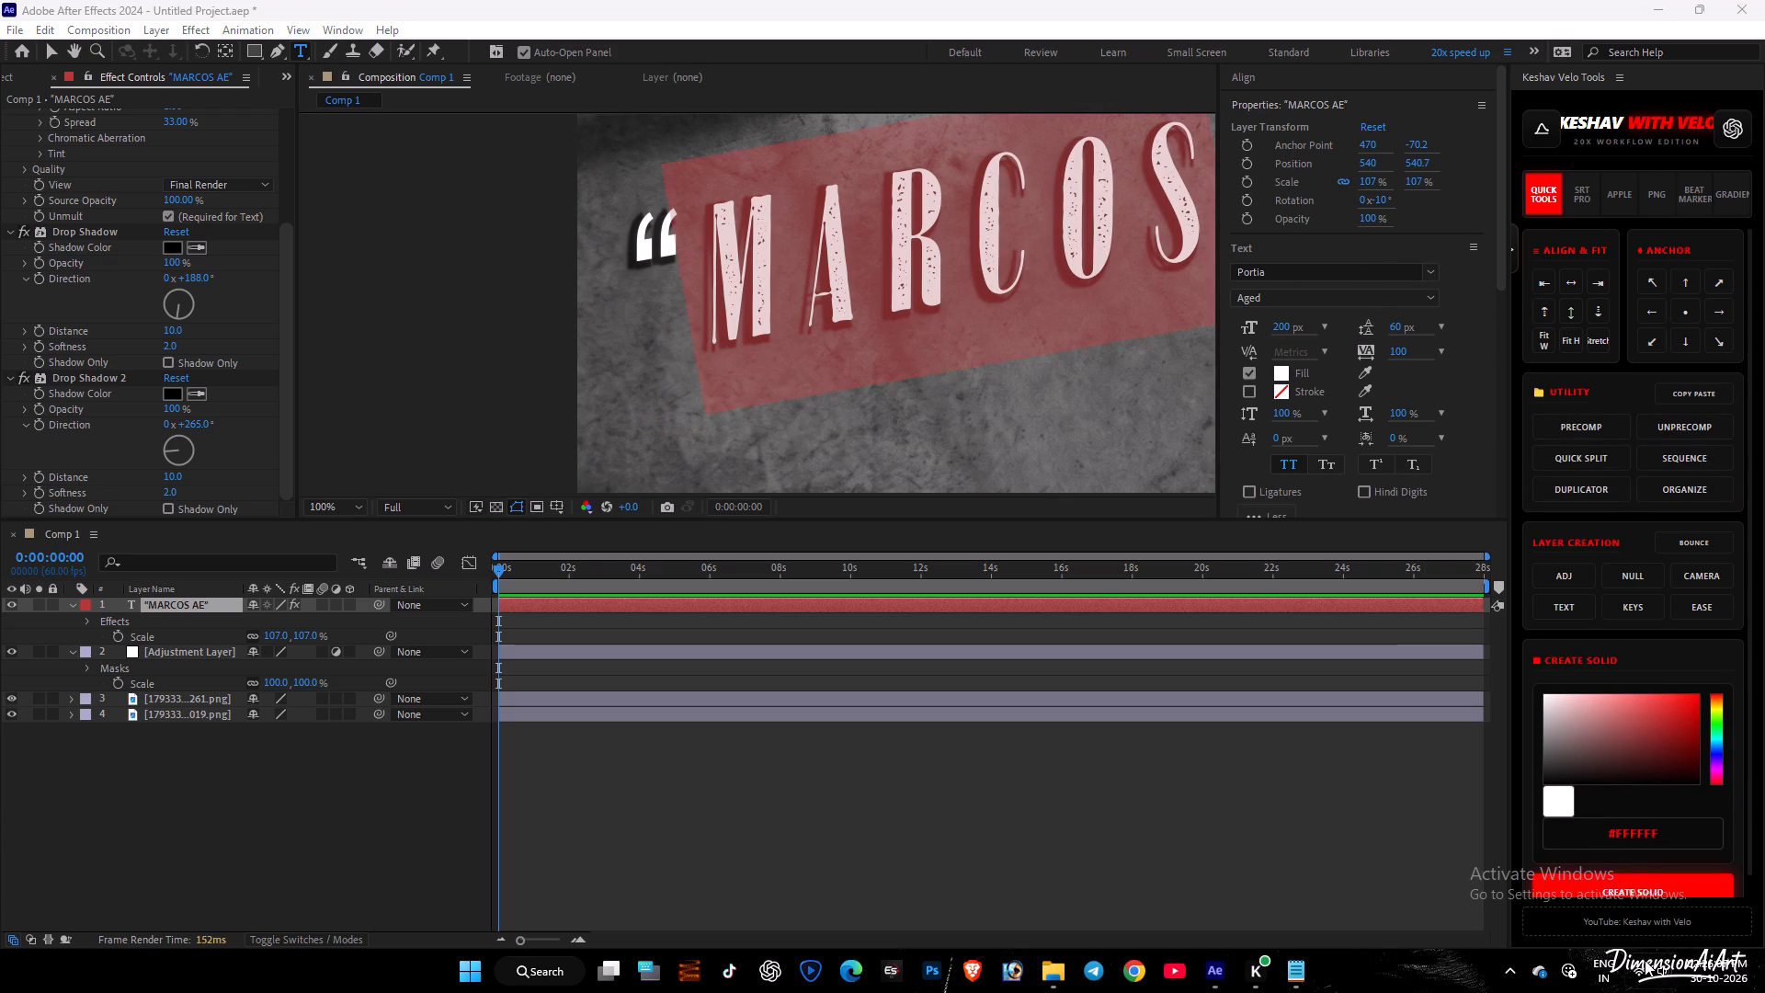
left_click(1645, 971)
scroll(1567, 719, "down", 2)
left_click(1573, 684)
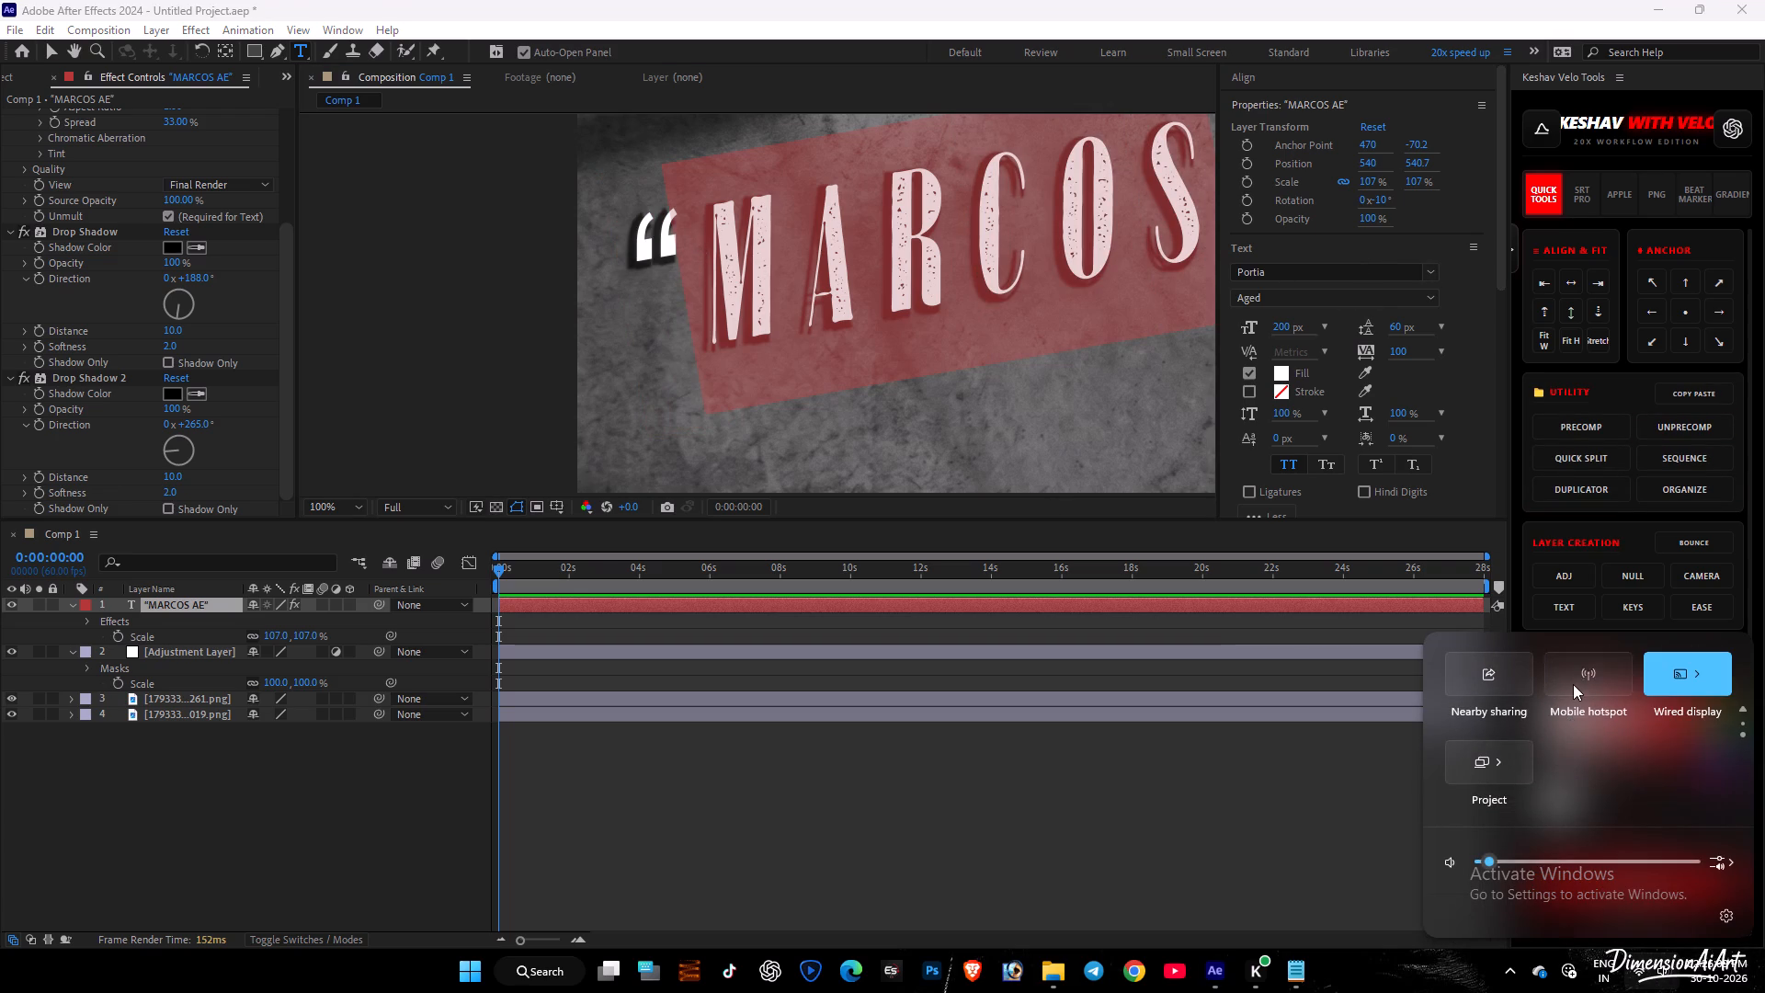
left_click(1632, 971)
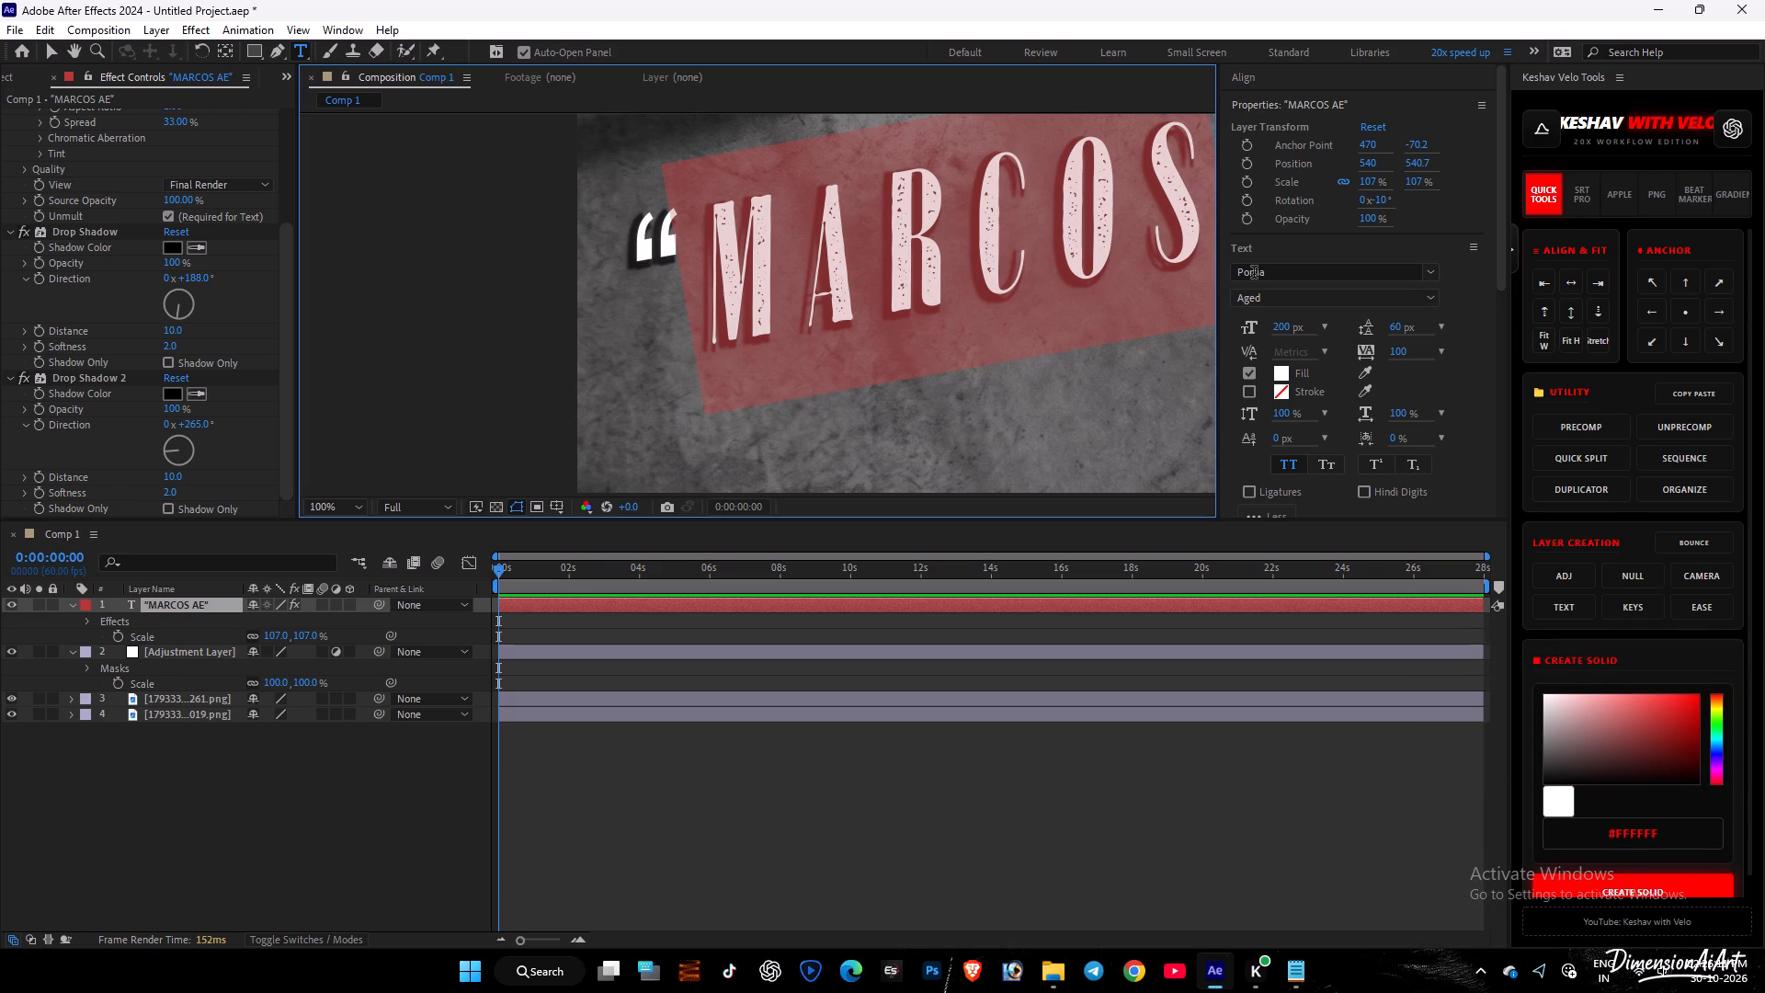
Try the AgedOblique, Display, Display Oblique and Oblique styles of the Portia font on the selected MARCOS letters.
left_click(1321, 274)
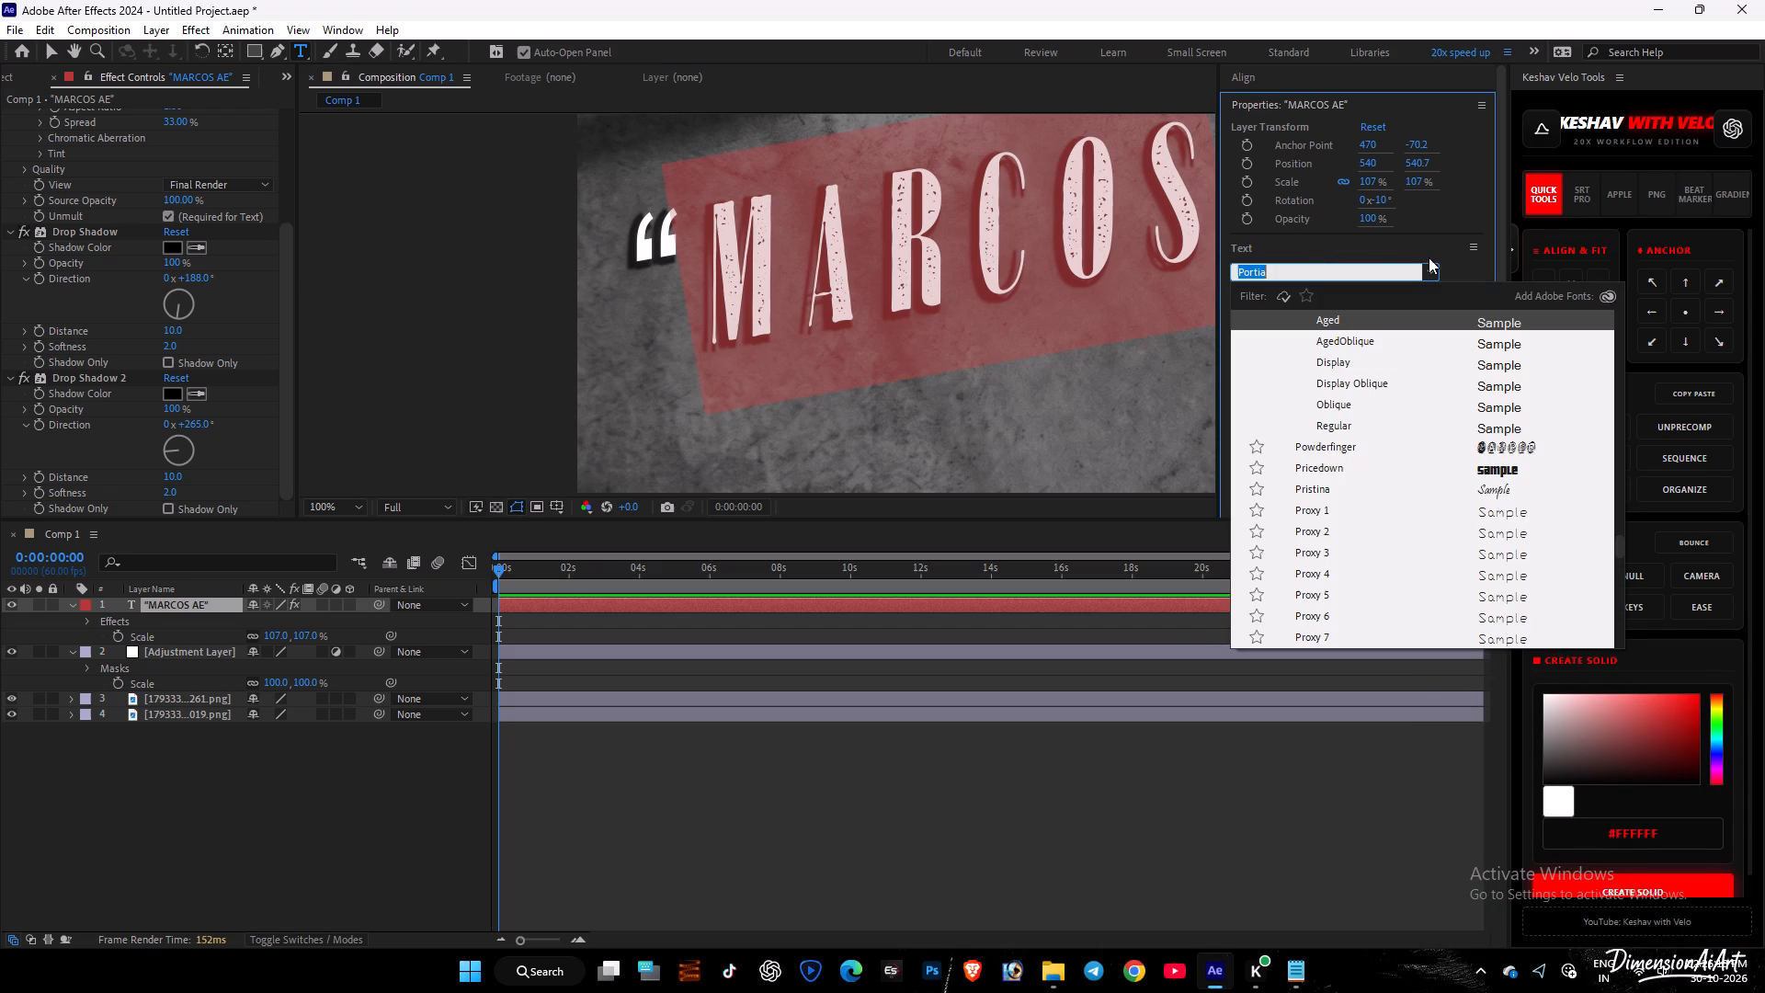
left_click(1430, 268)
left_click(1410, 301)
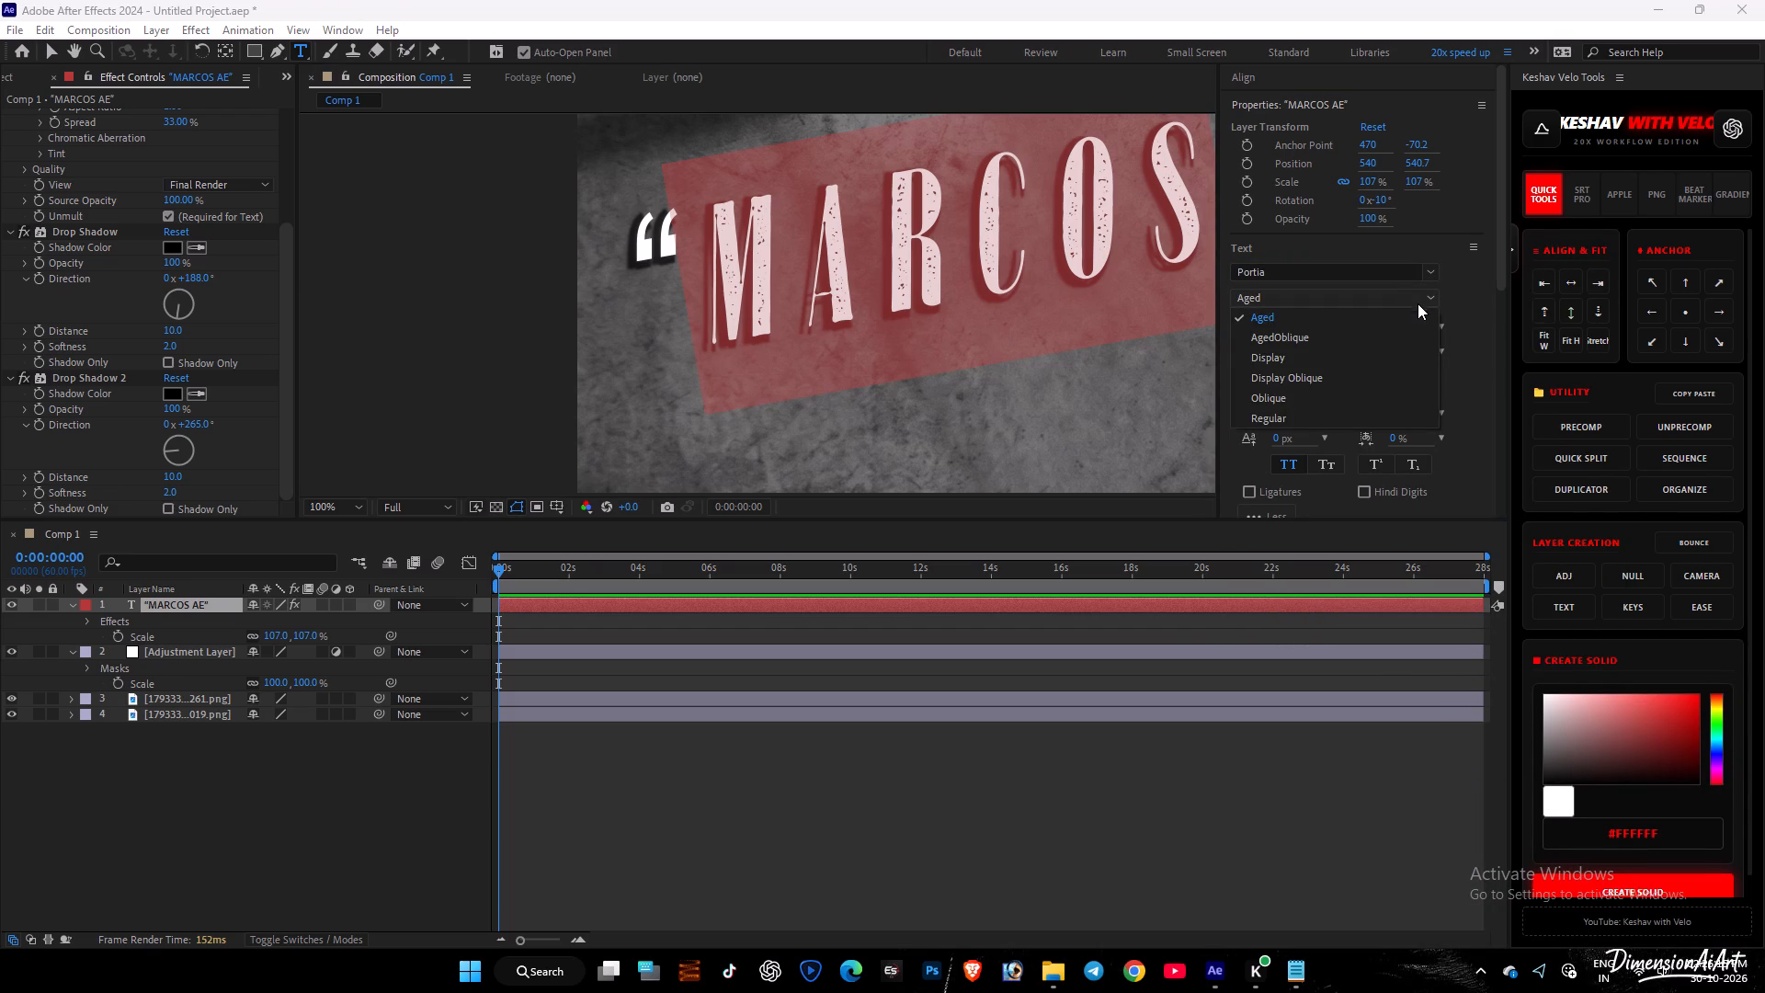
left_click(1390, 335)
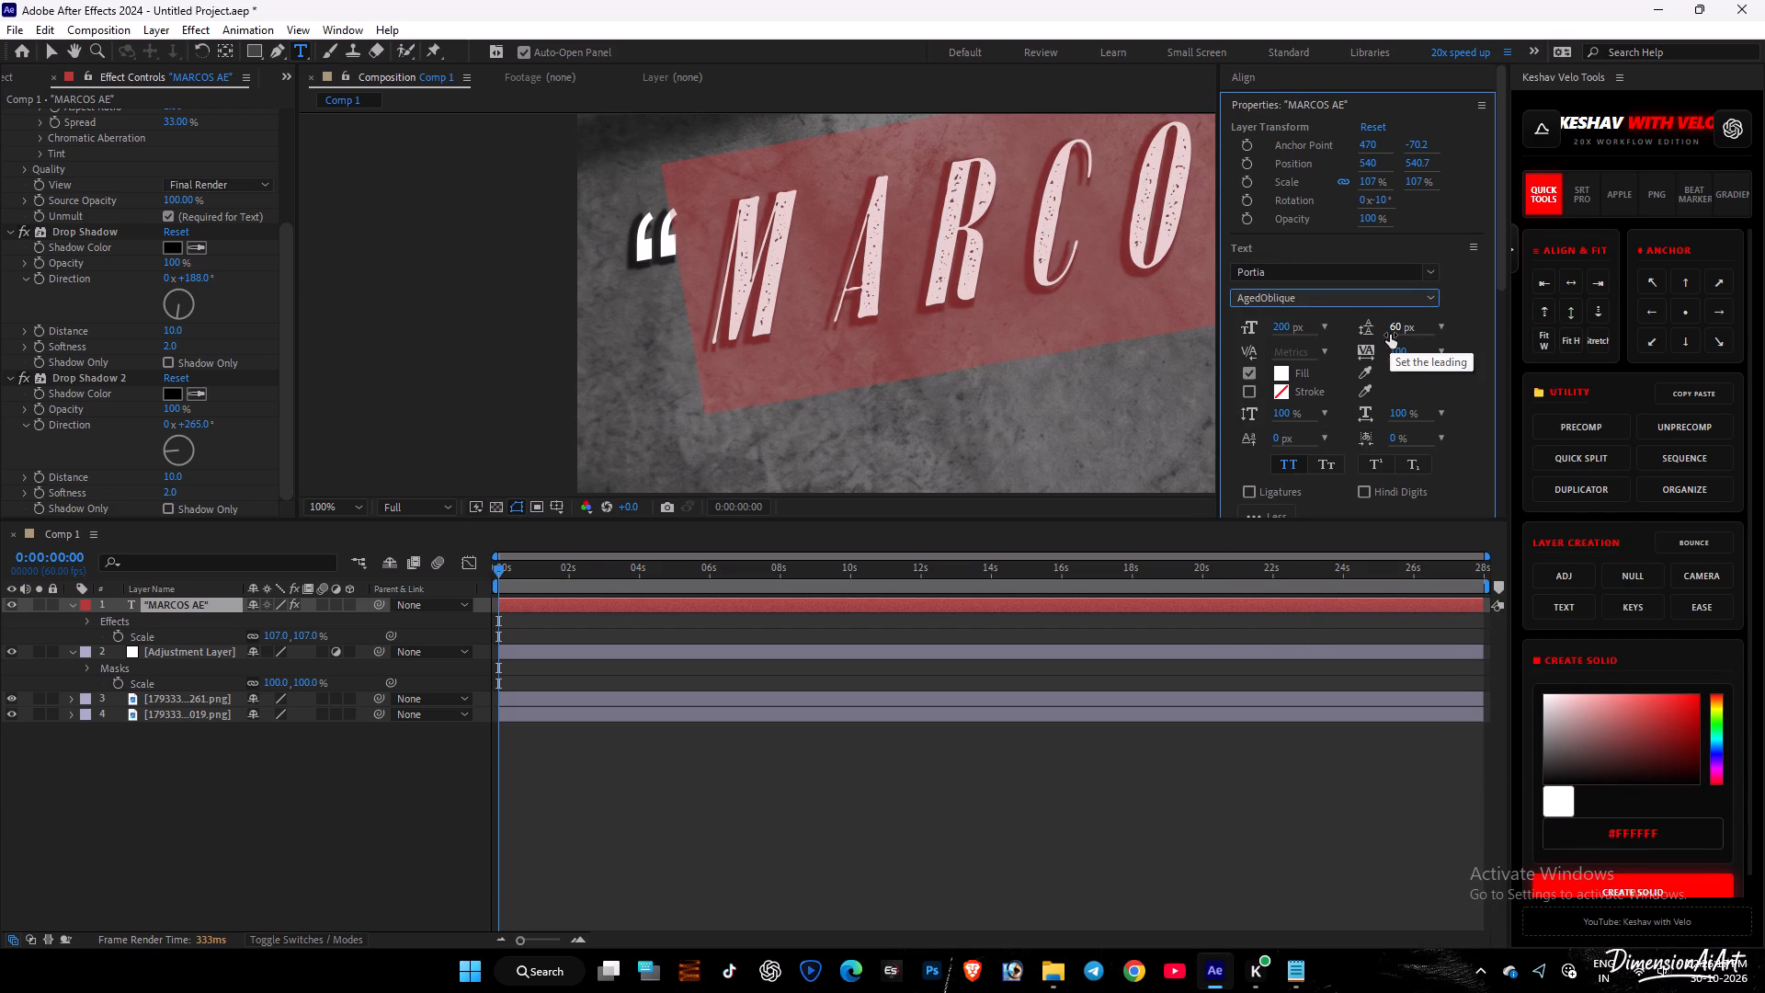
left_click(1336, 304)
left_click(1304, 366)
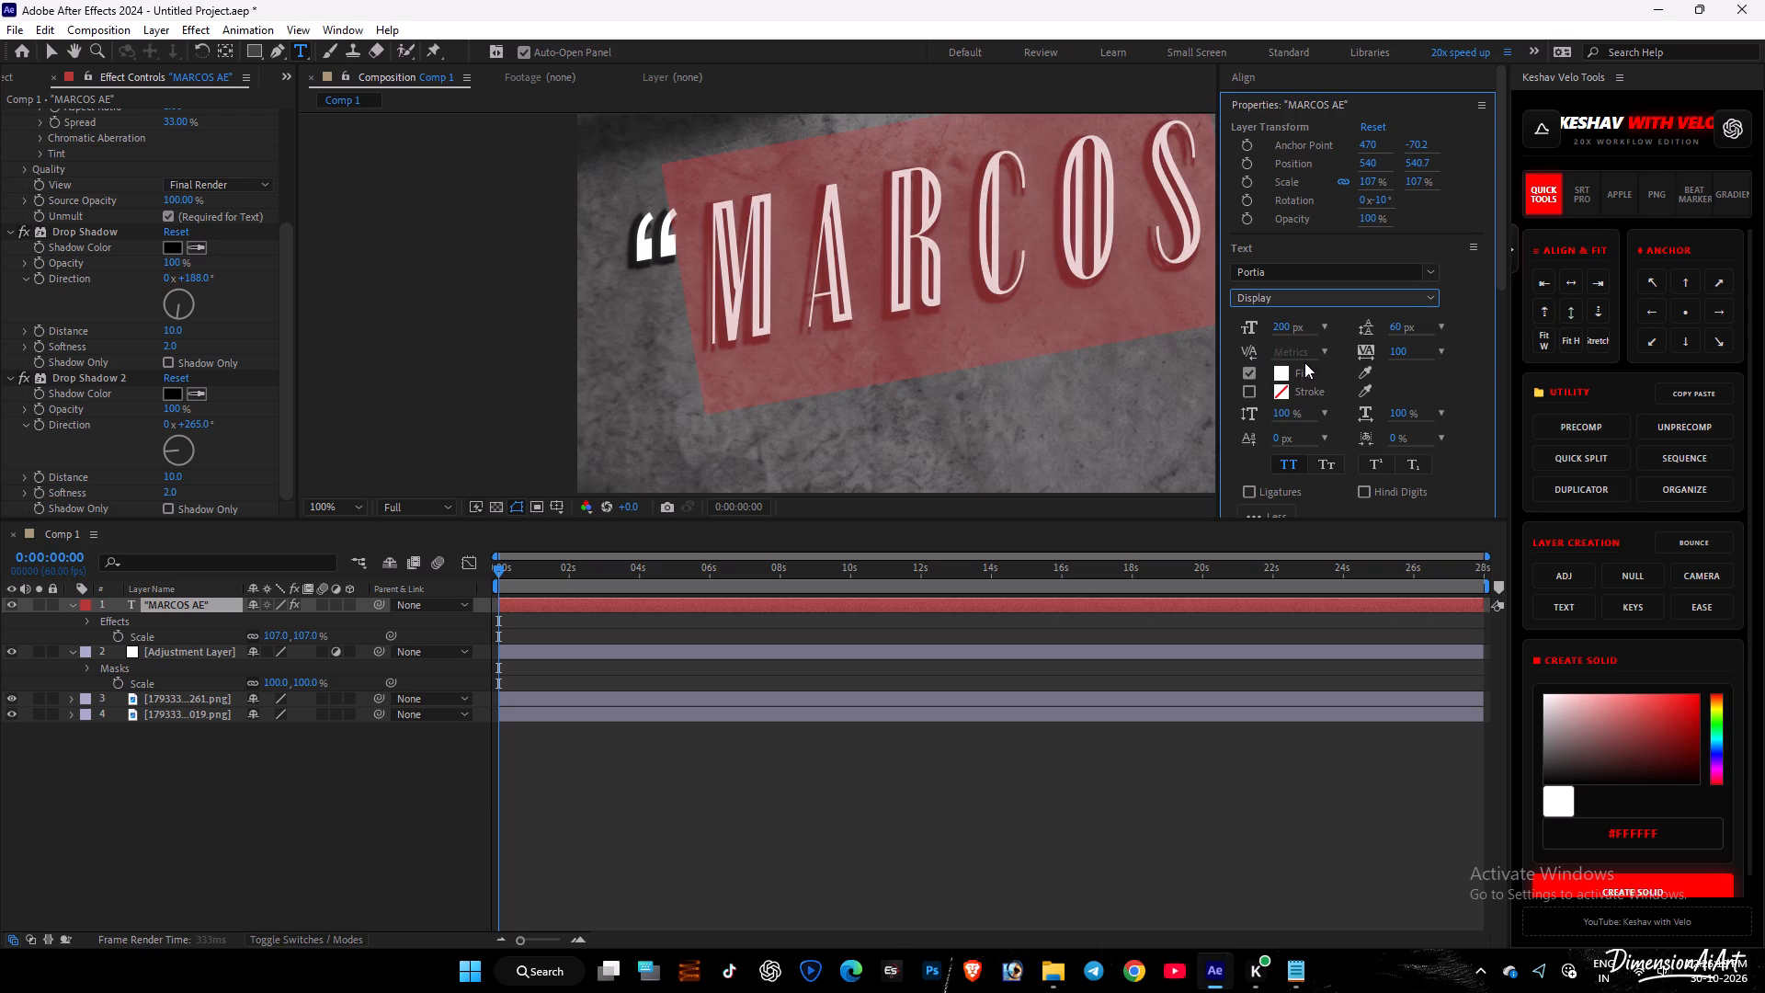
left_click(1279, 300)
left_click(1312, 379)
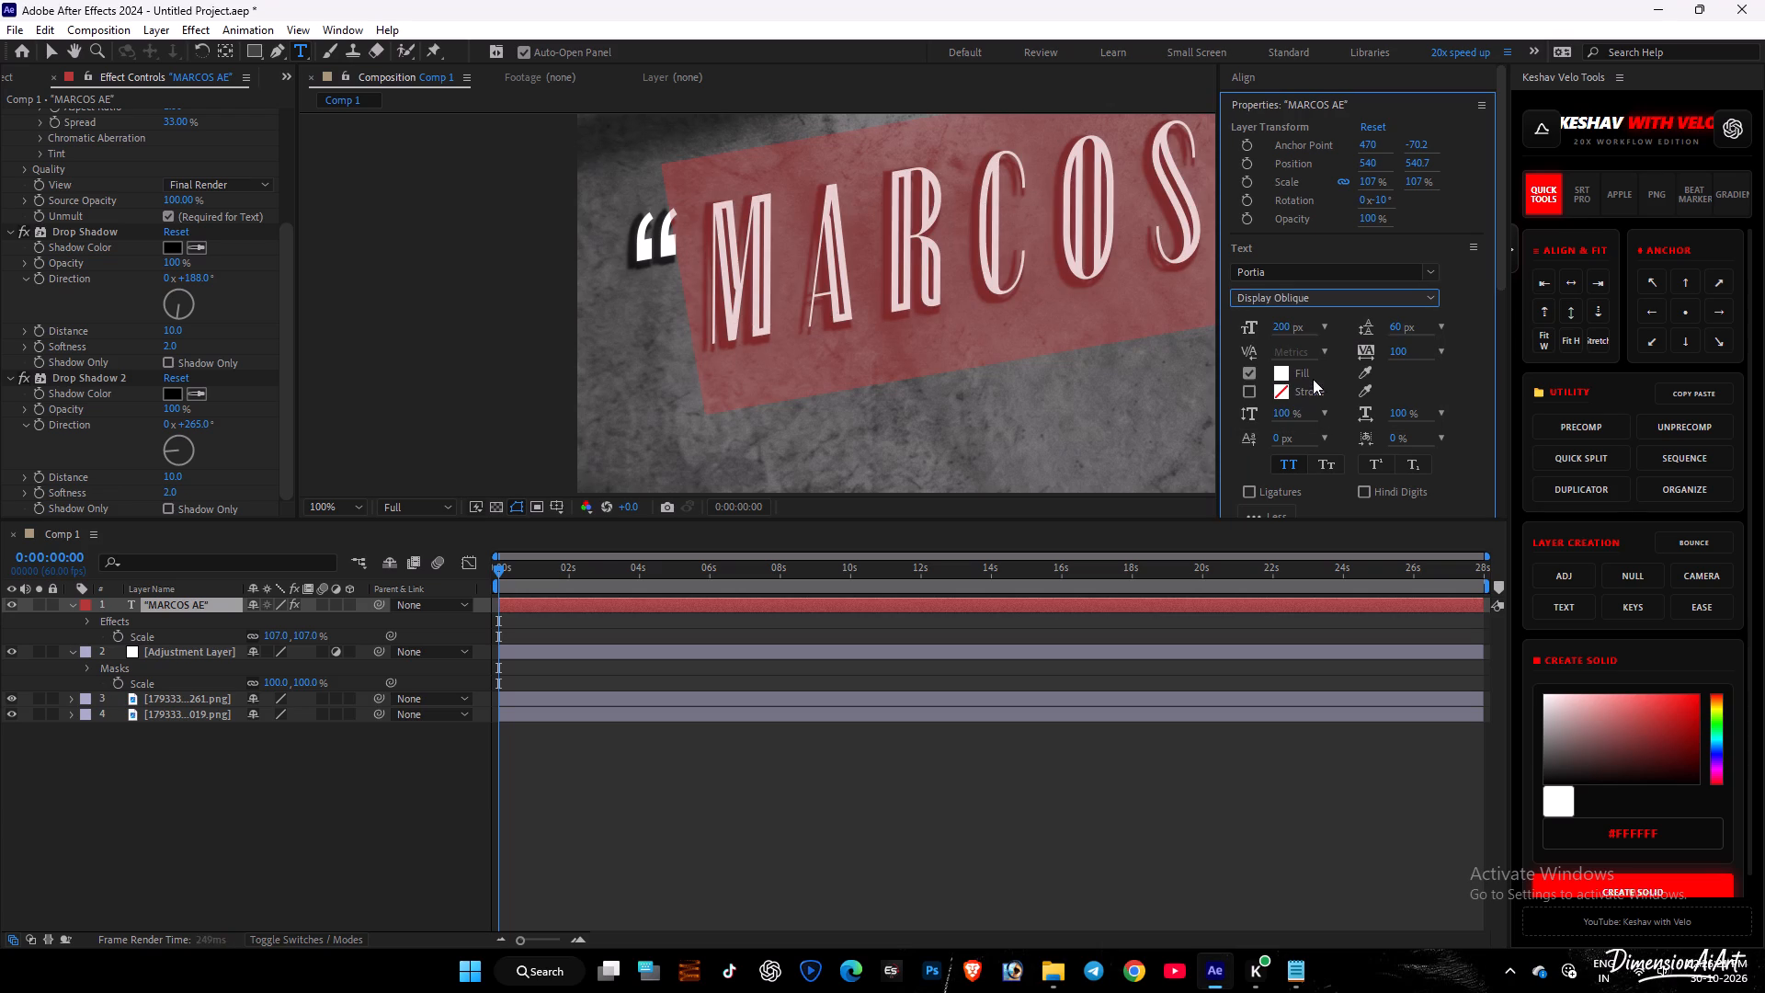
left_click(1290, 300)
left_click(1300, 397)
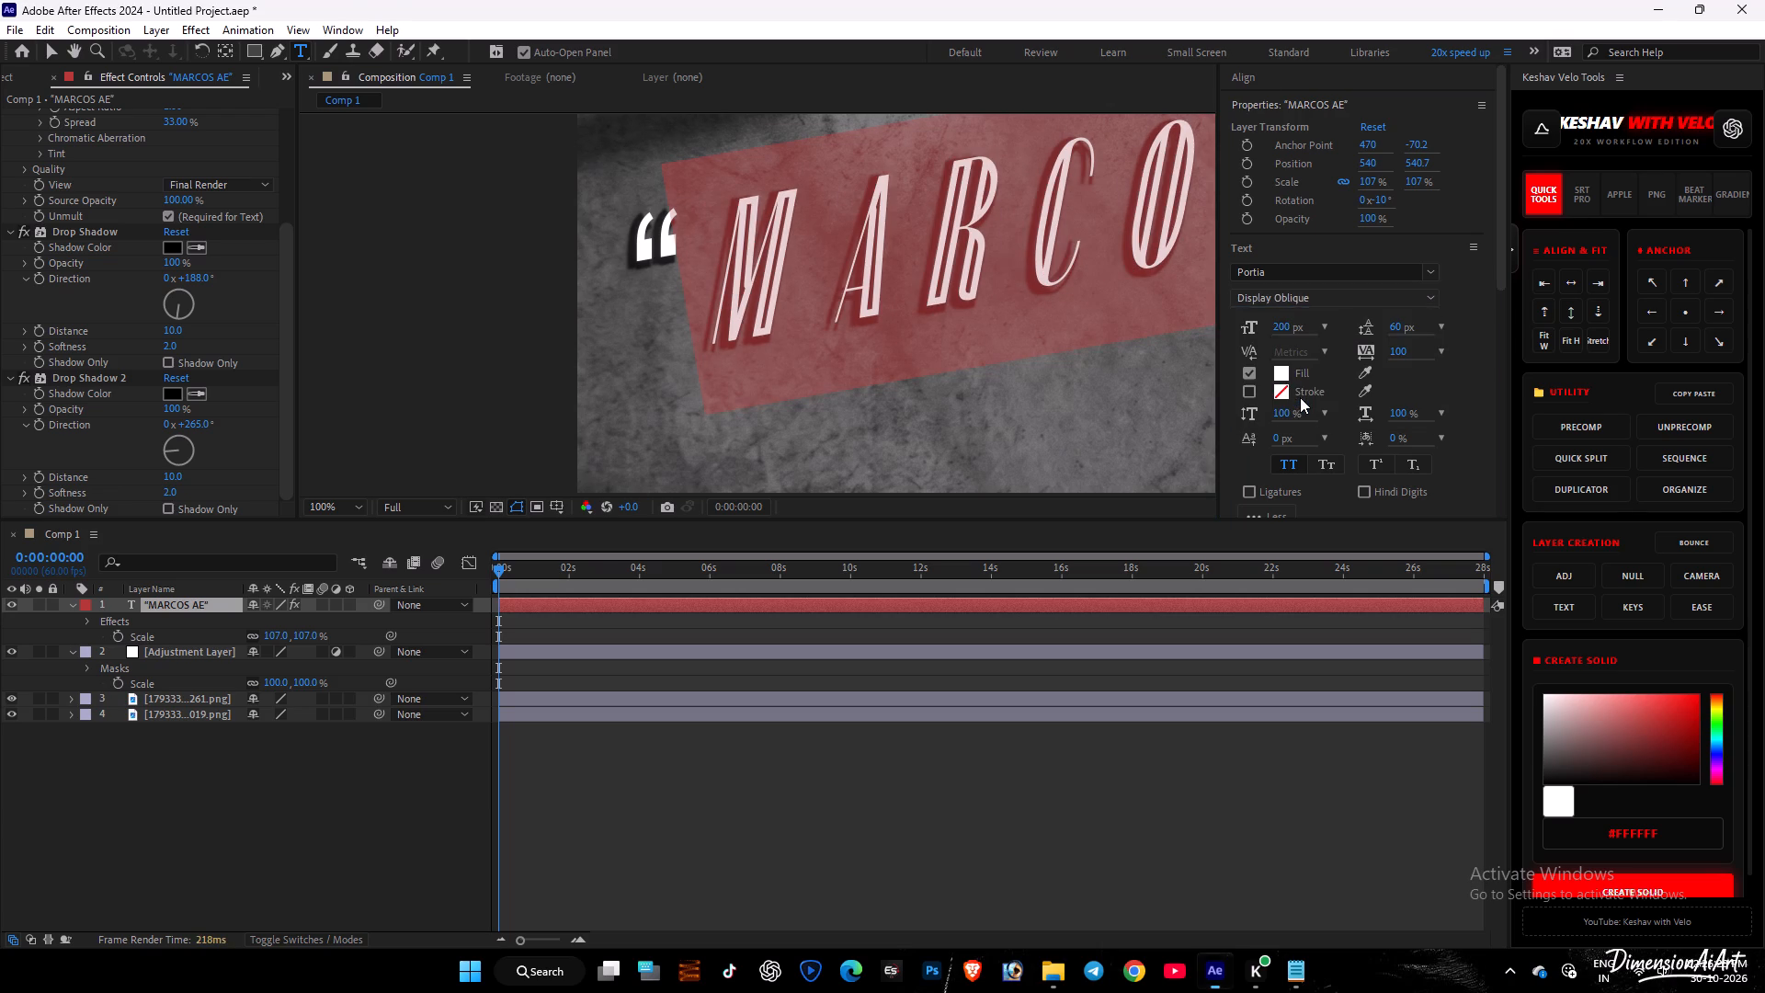
Set the MARCOS letters to the Regular style of Portia and leave text editing.
left_click(1287, 306)
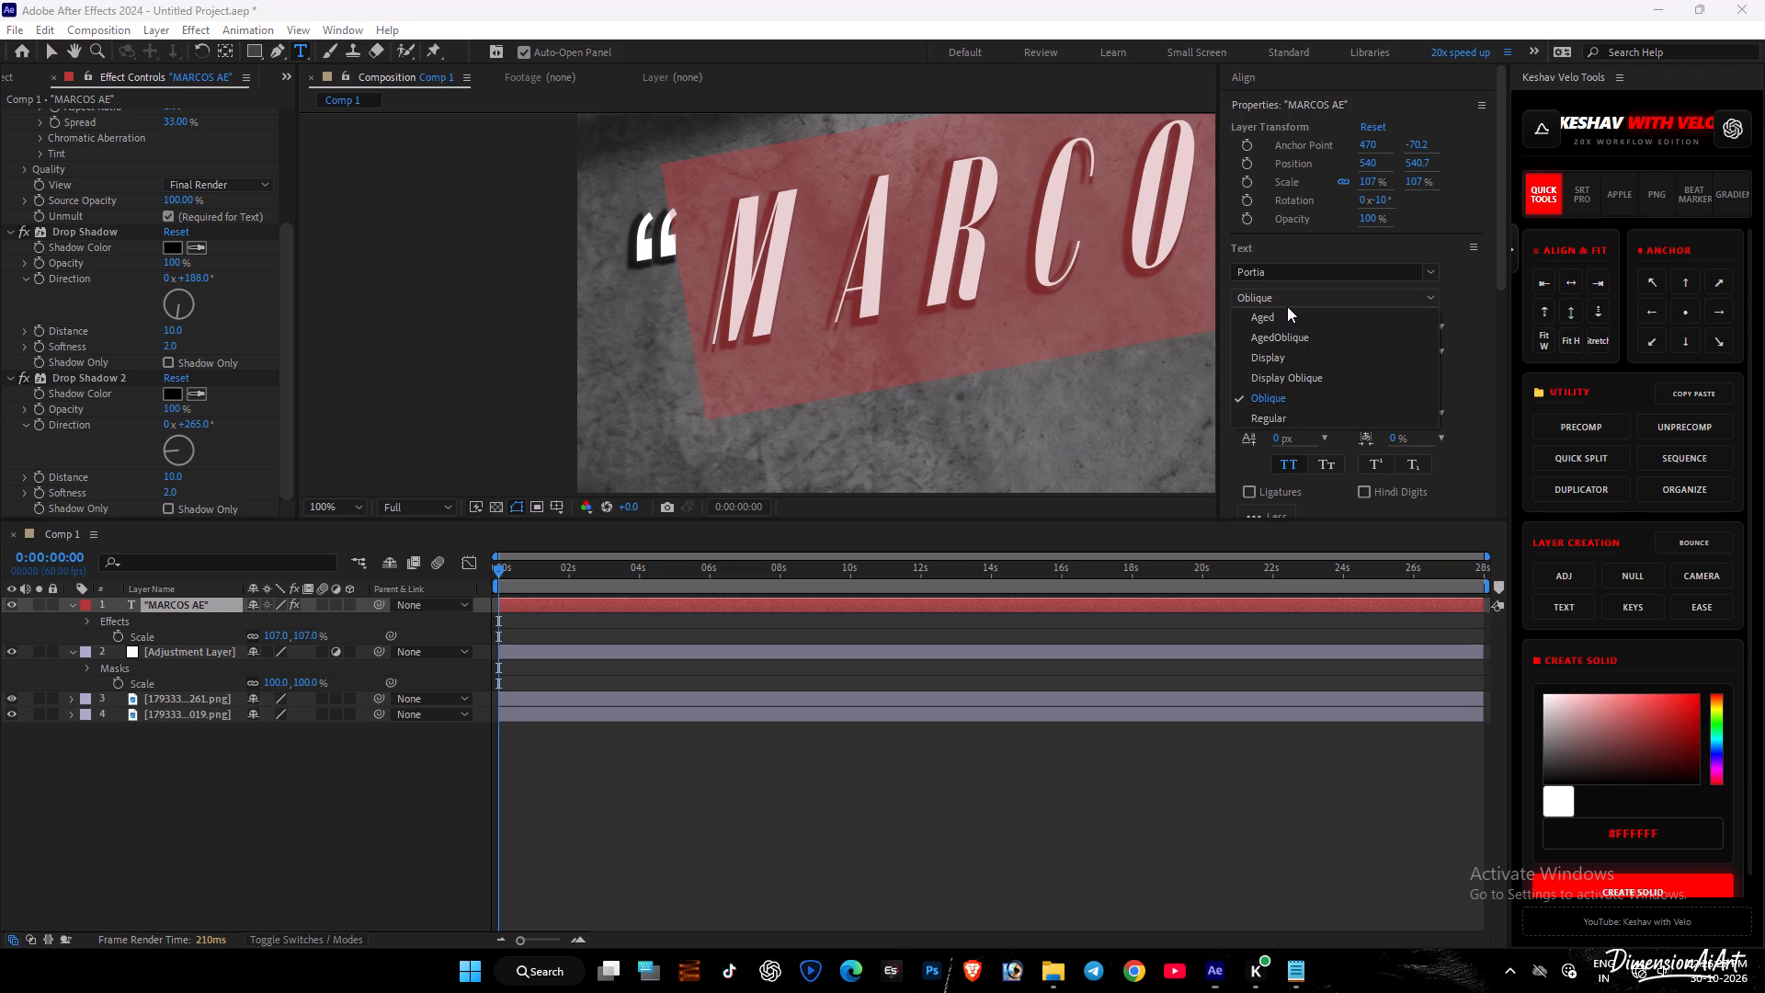
left_click(1303, 413)
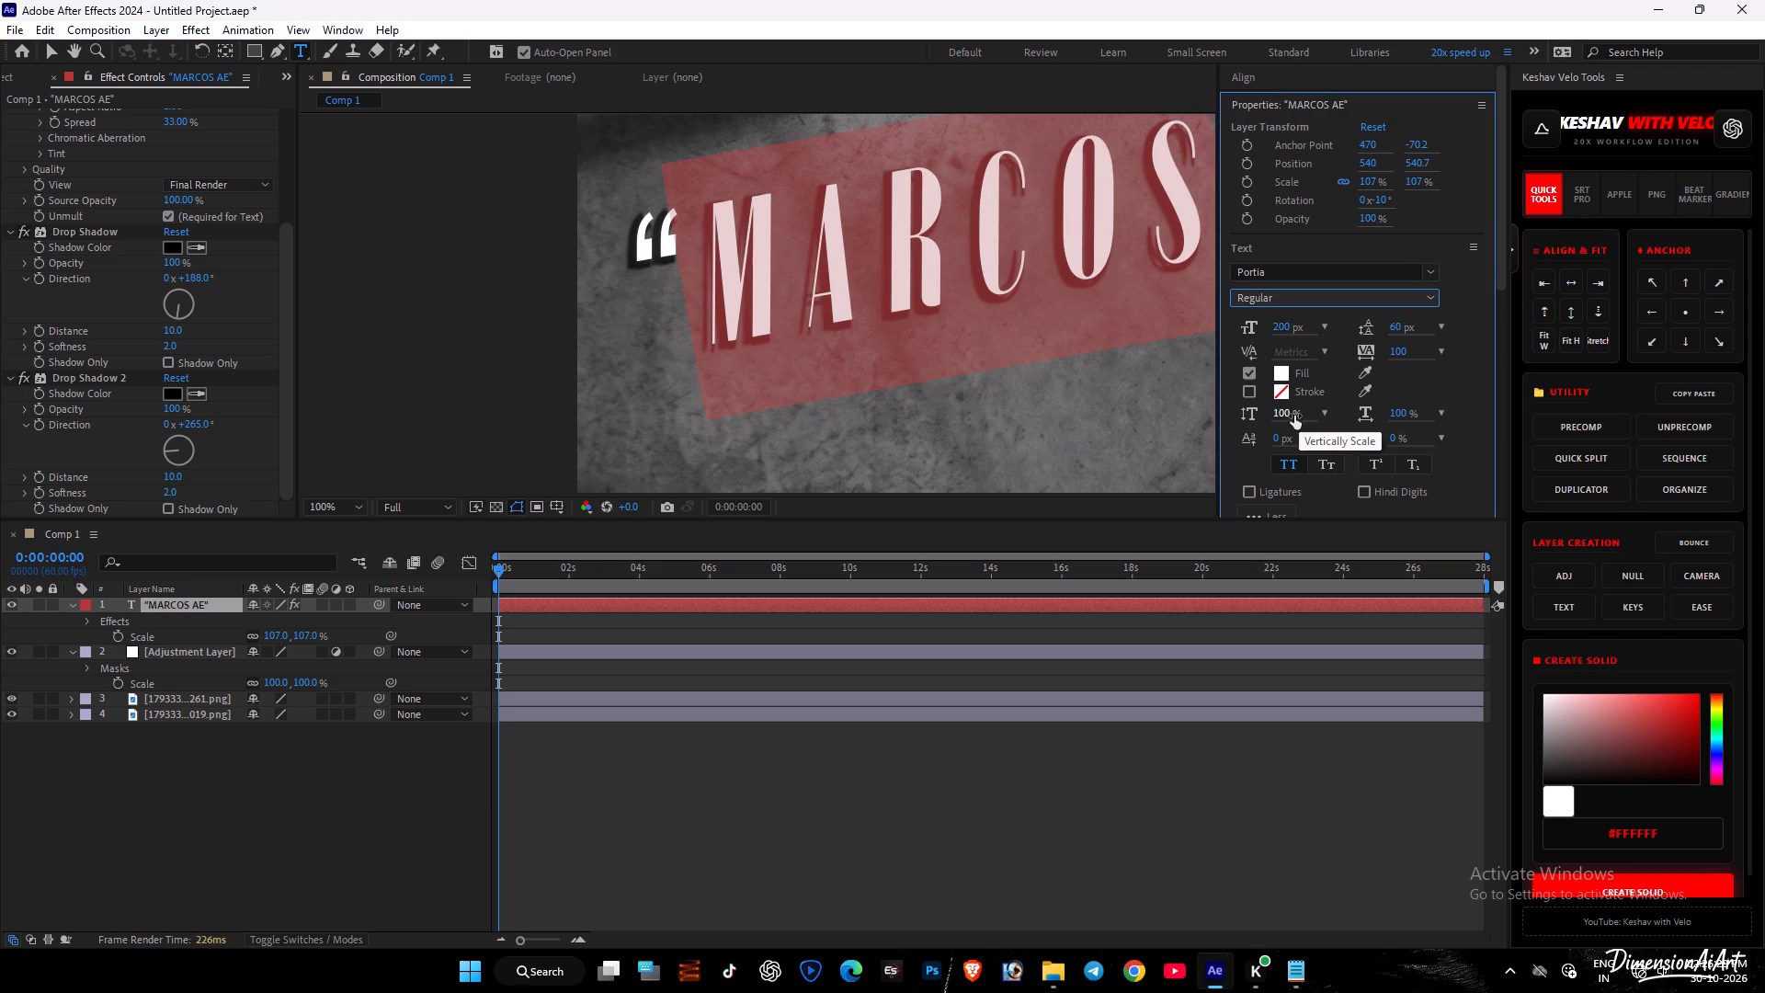
scroll(974, 198, "down", 2)
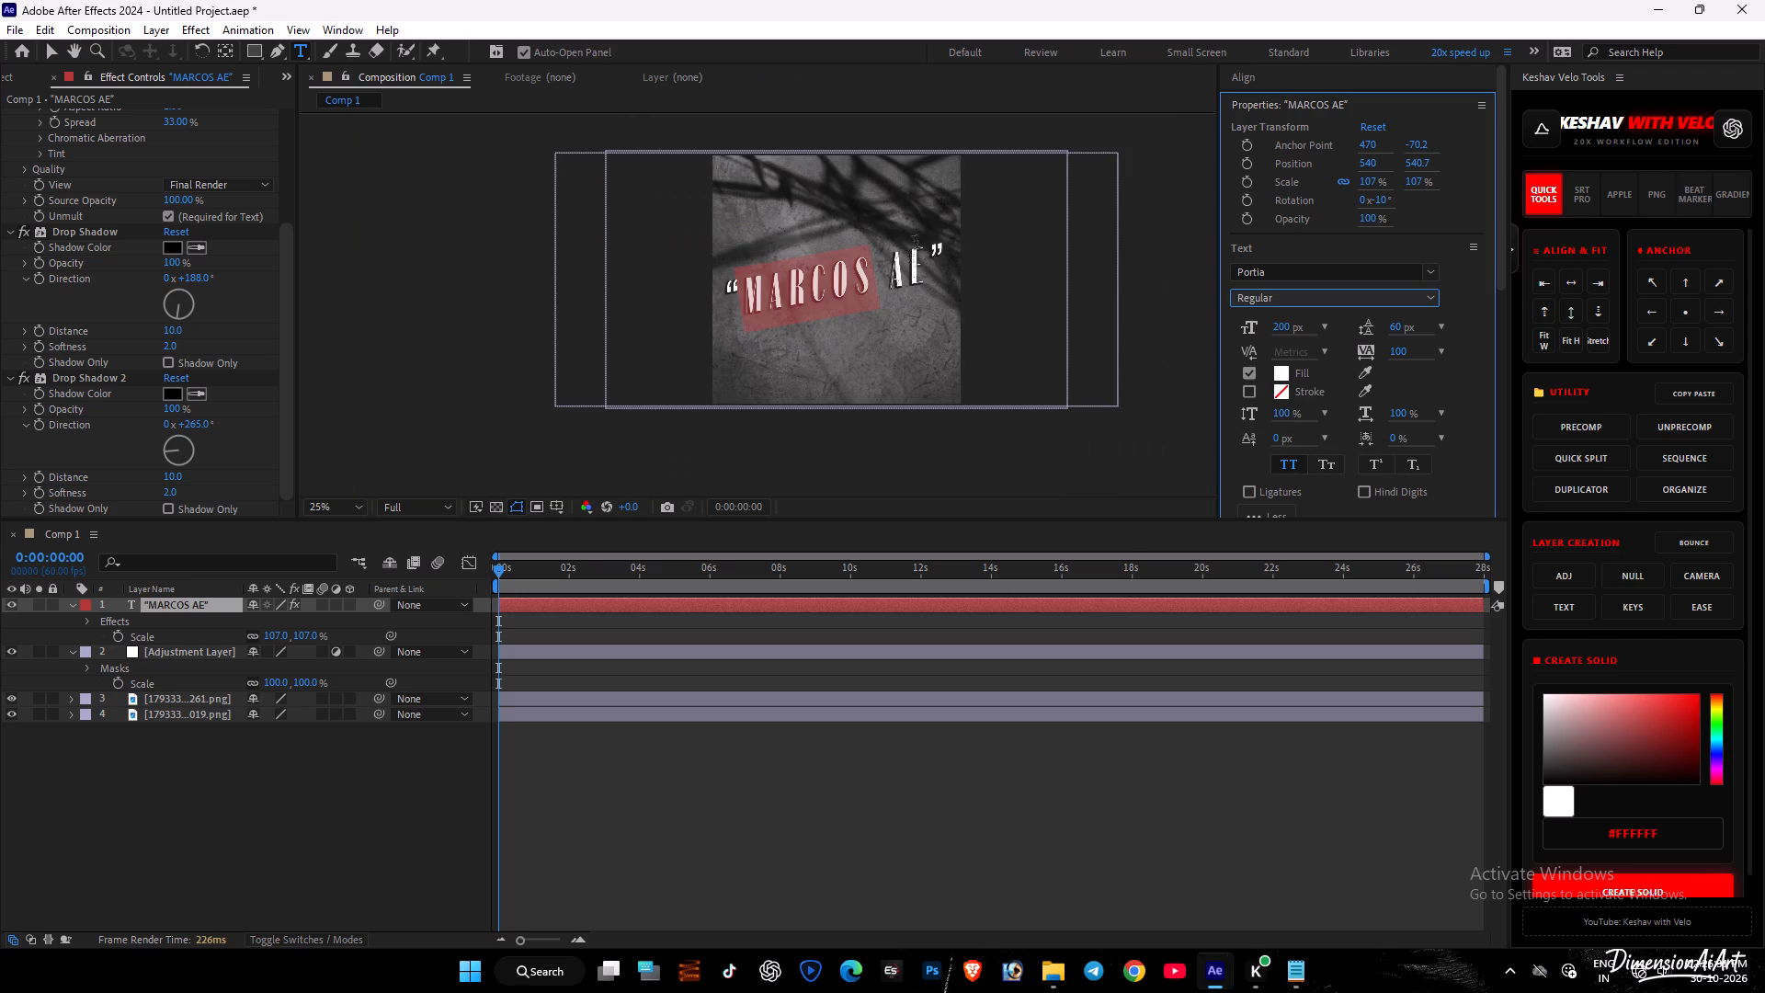
left_click_drag(885, 272, 894, 269)
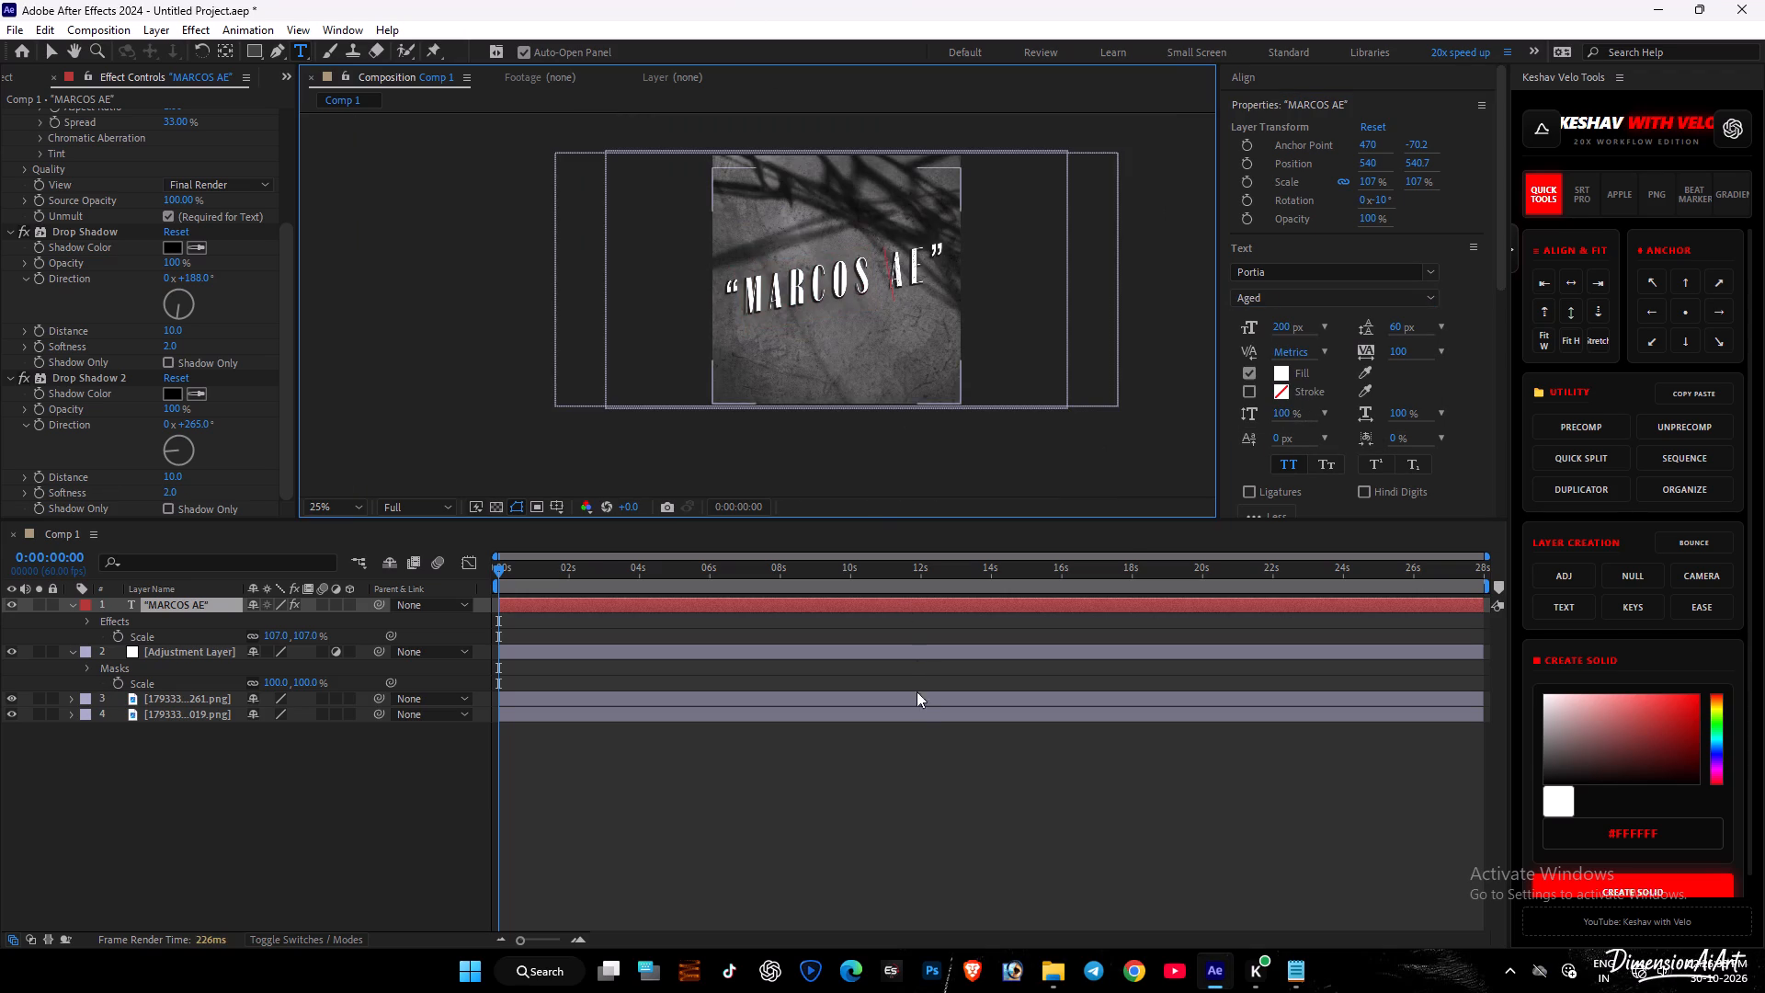
left_click(915, 725)
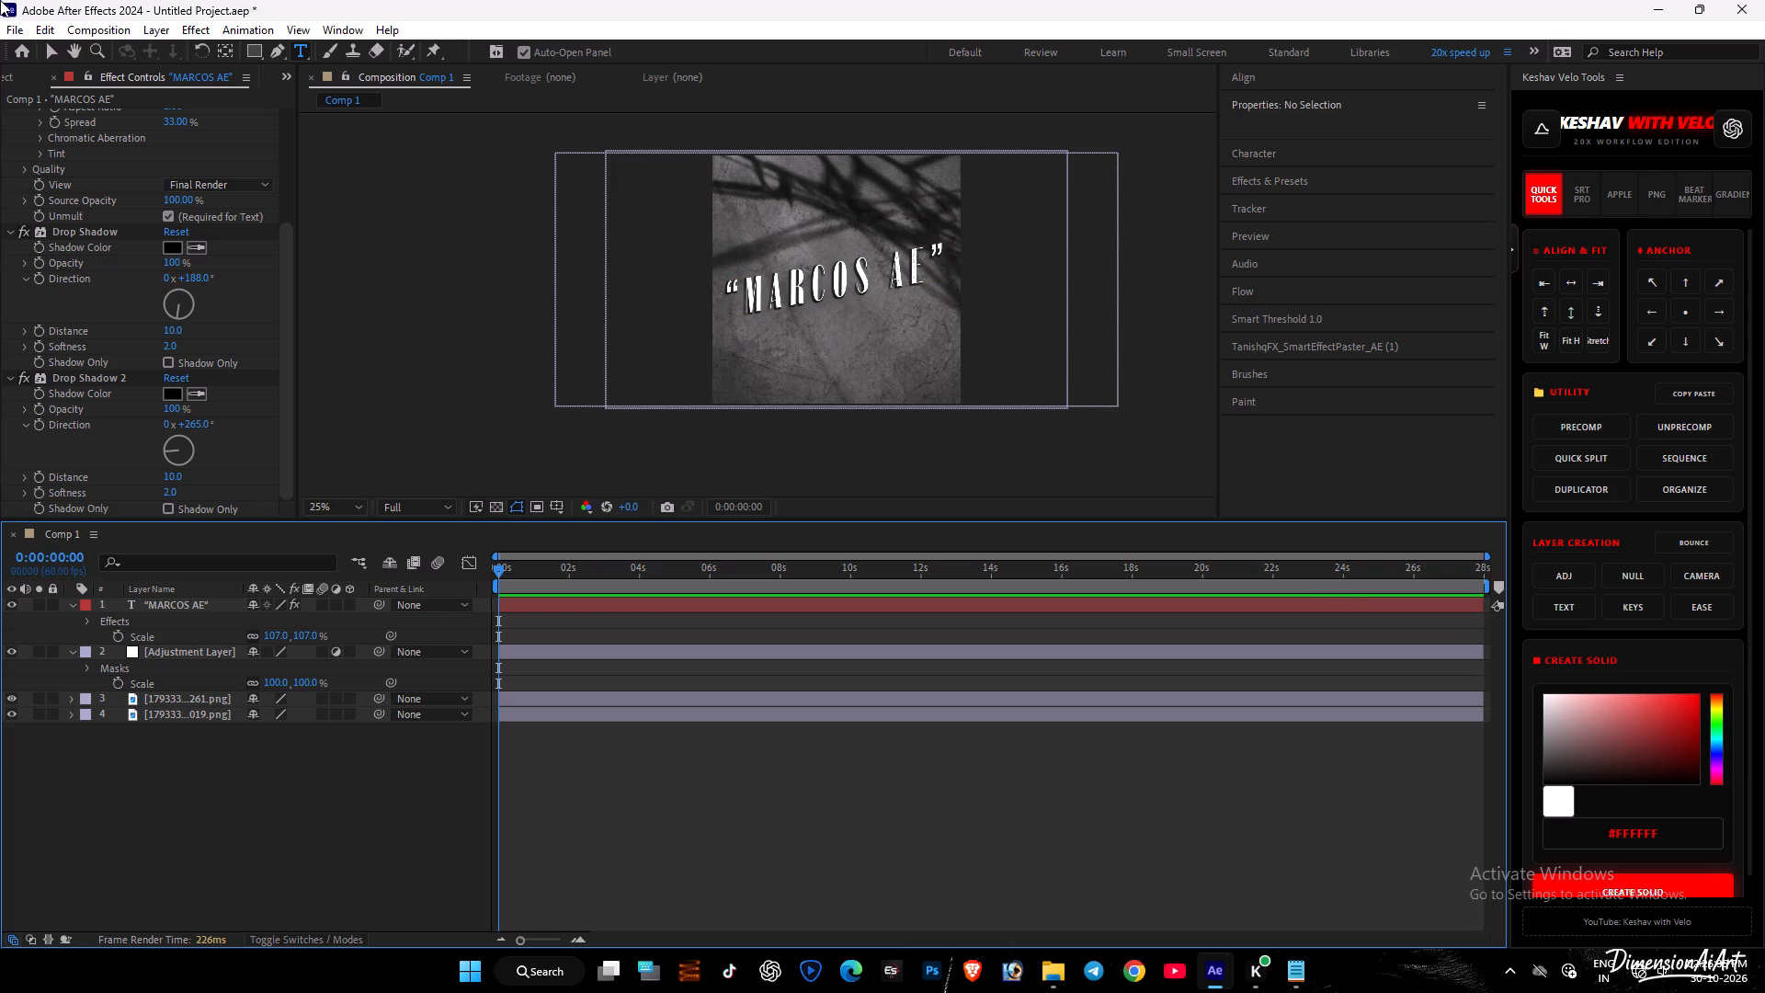
Move the adjustment layer above the MARCOS AE text layer in the layer stack.
left_click(346, 508)
left_click(345, 529)
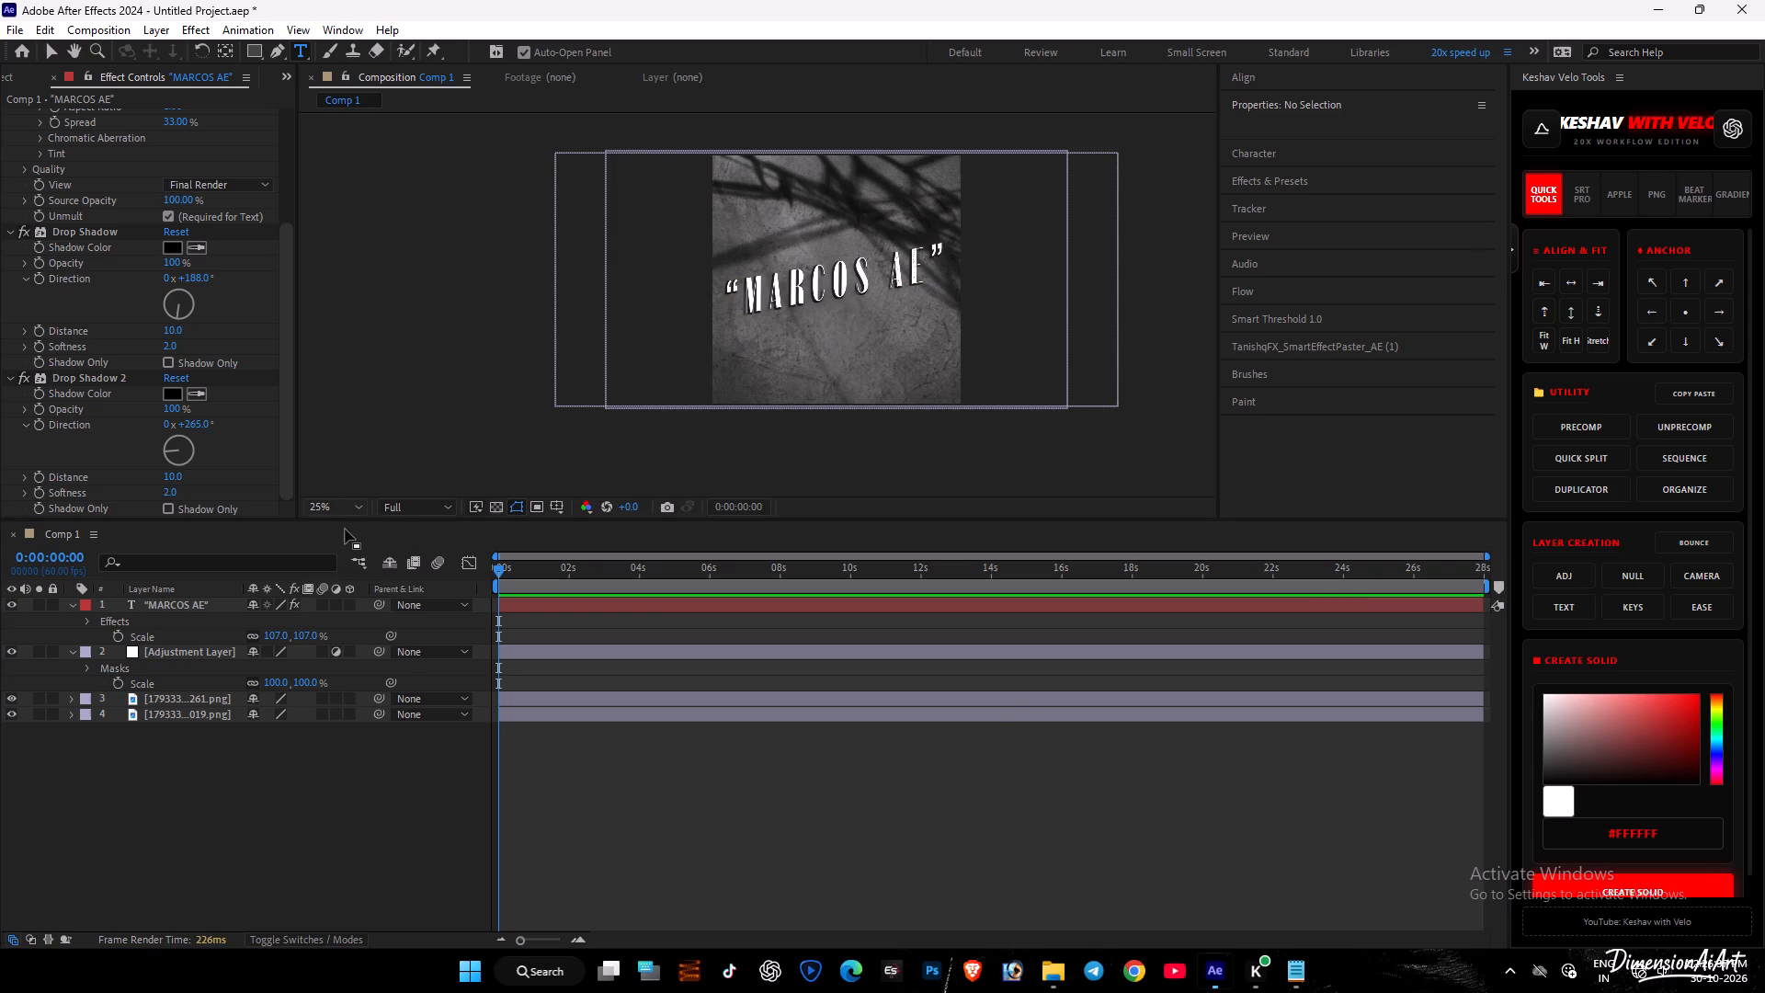
left_click_drag(512, 576, 495, 576)
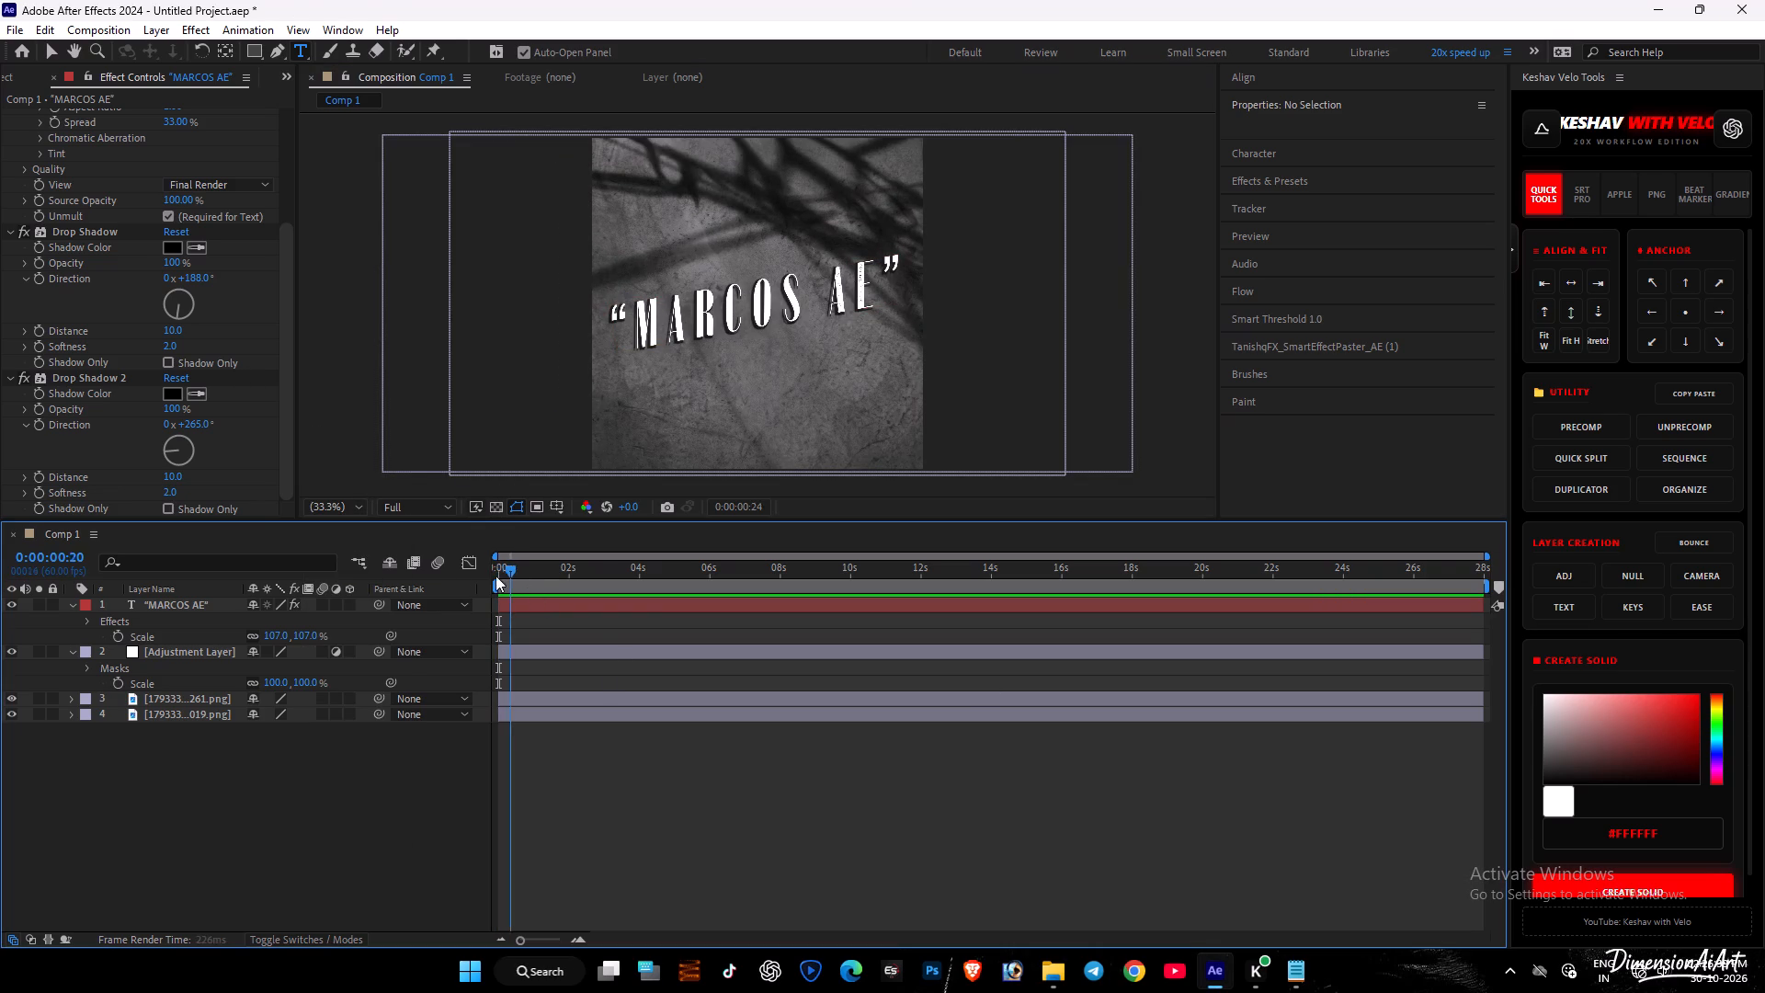
left_click_drag(495, 576, 430, 579)
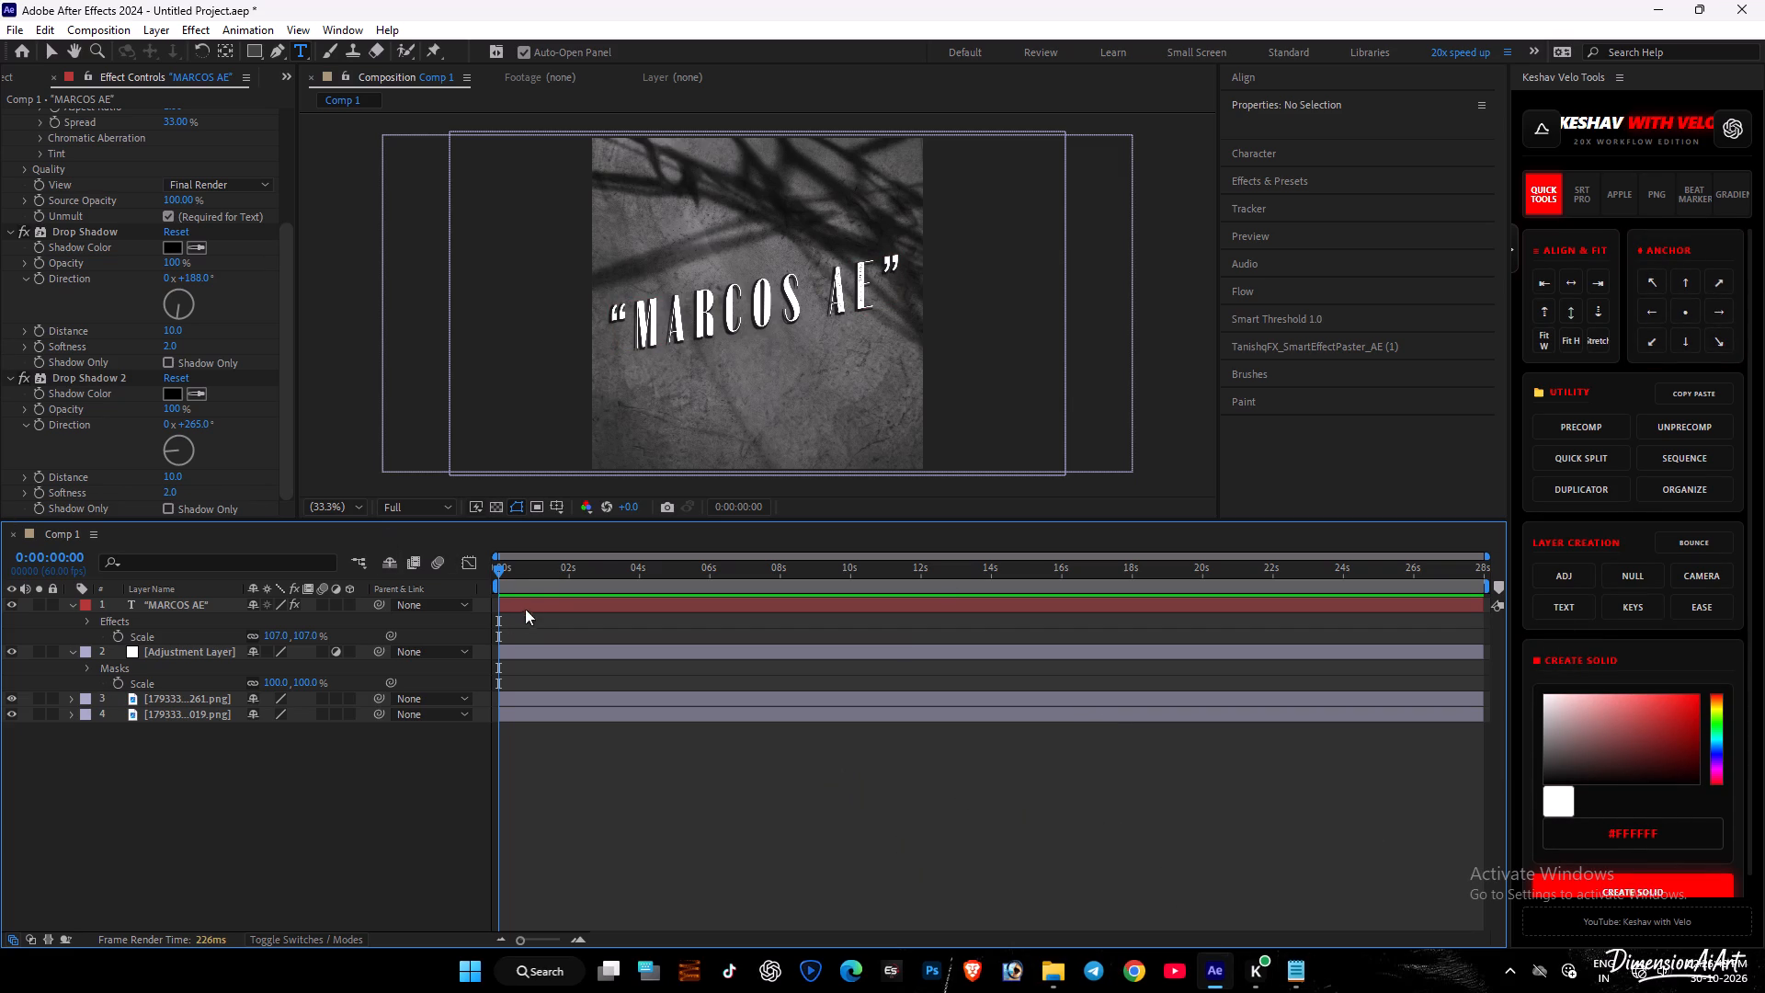
left_click_drag(504, 581, 226, 708)
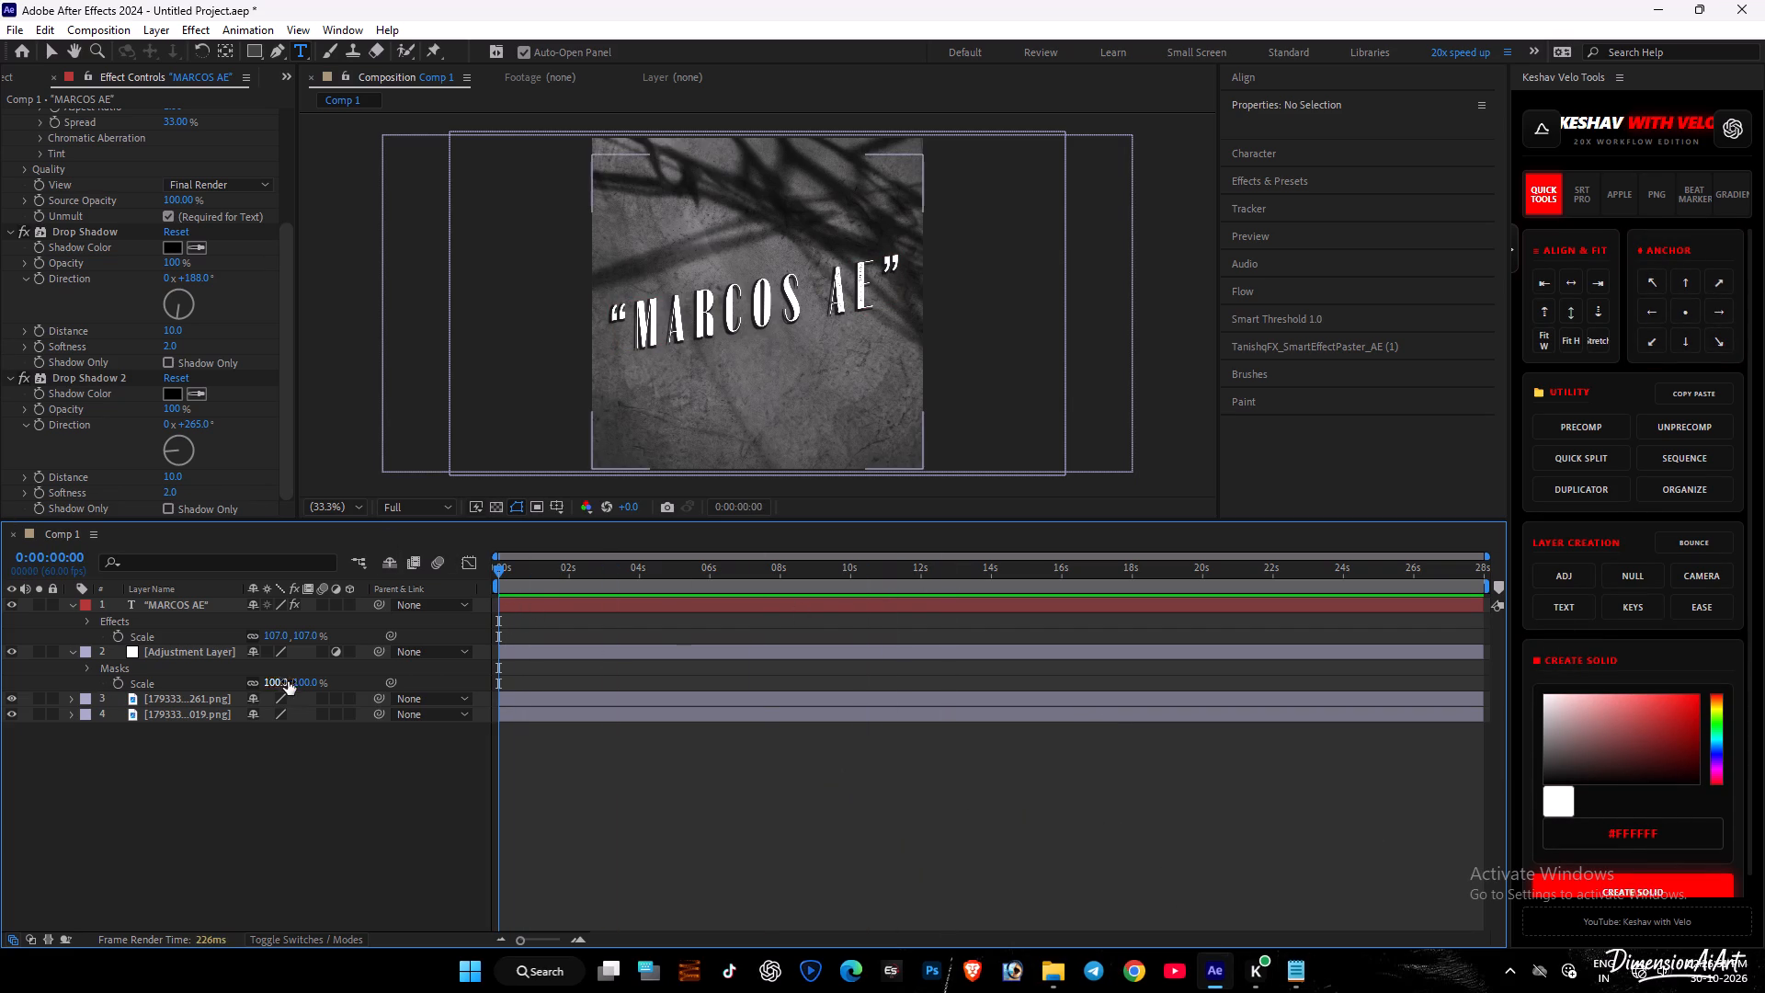
left_click_drag(171, 656, 167, 603)
left_click(188, 607)
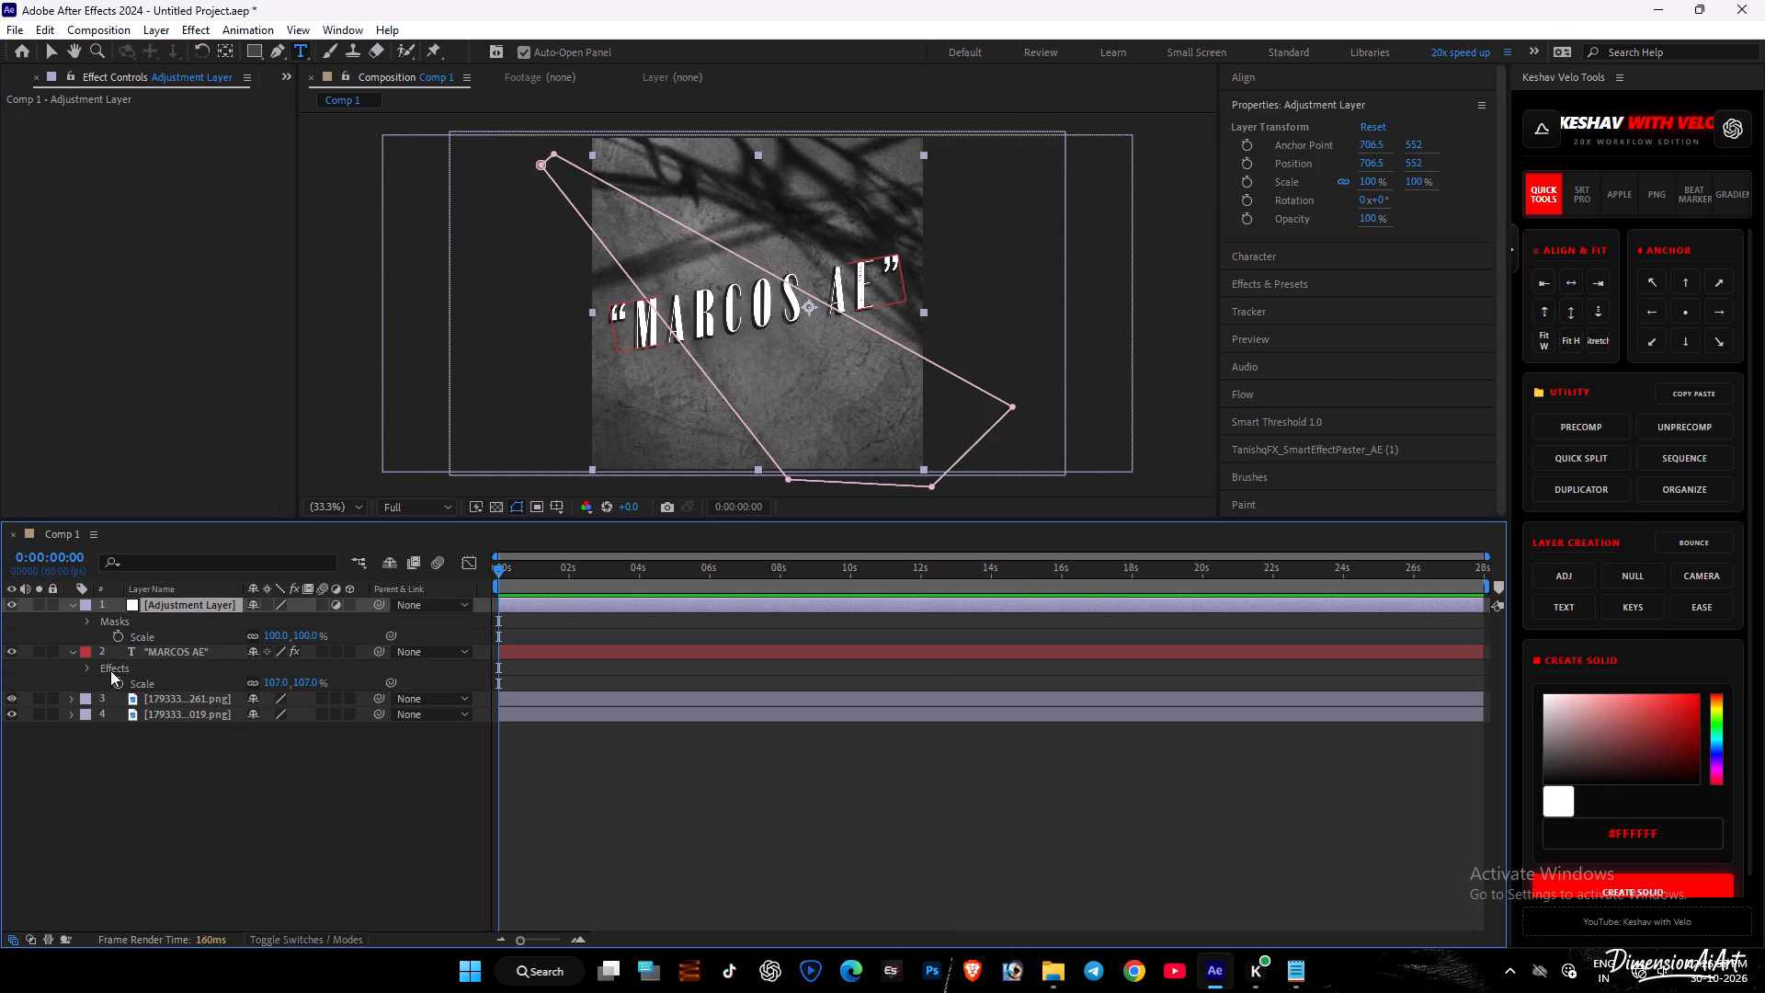
Add a Position keyframe at 0:00 to the 1793335030261.png image layer.
left_click(66, 649)
left_click(169, 663)
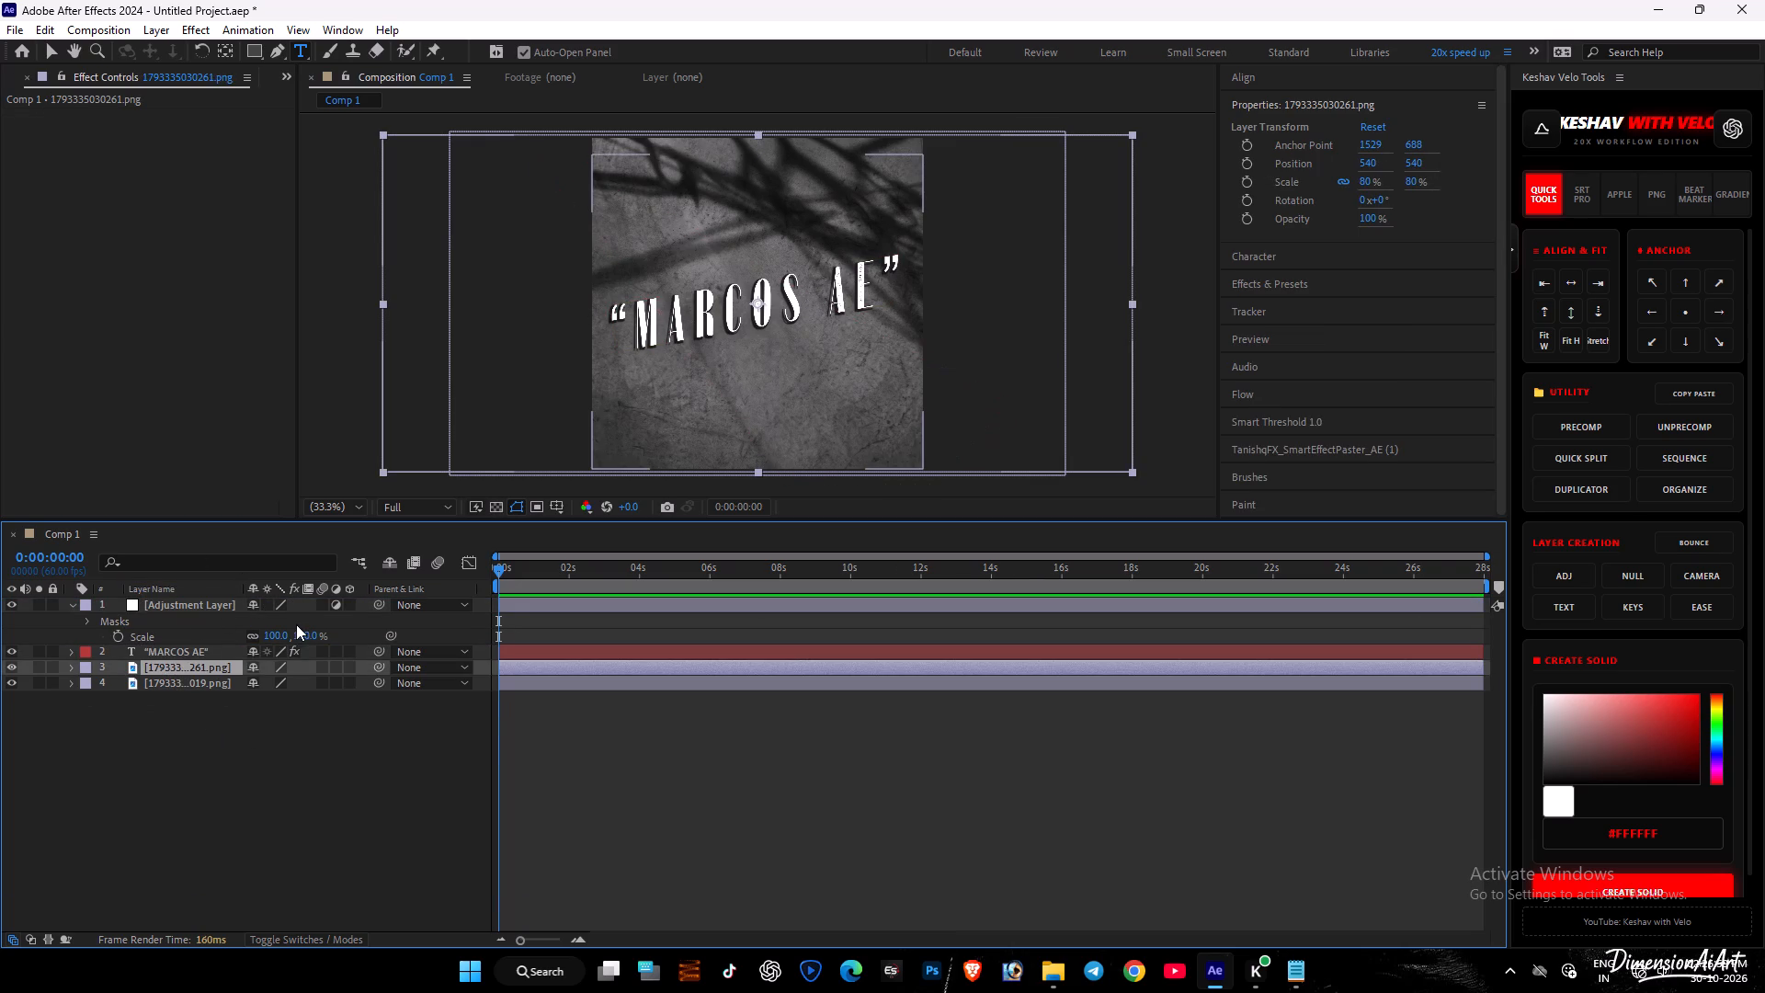
key("p")
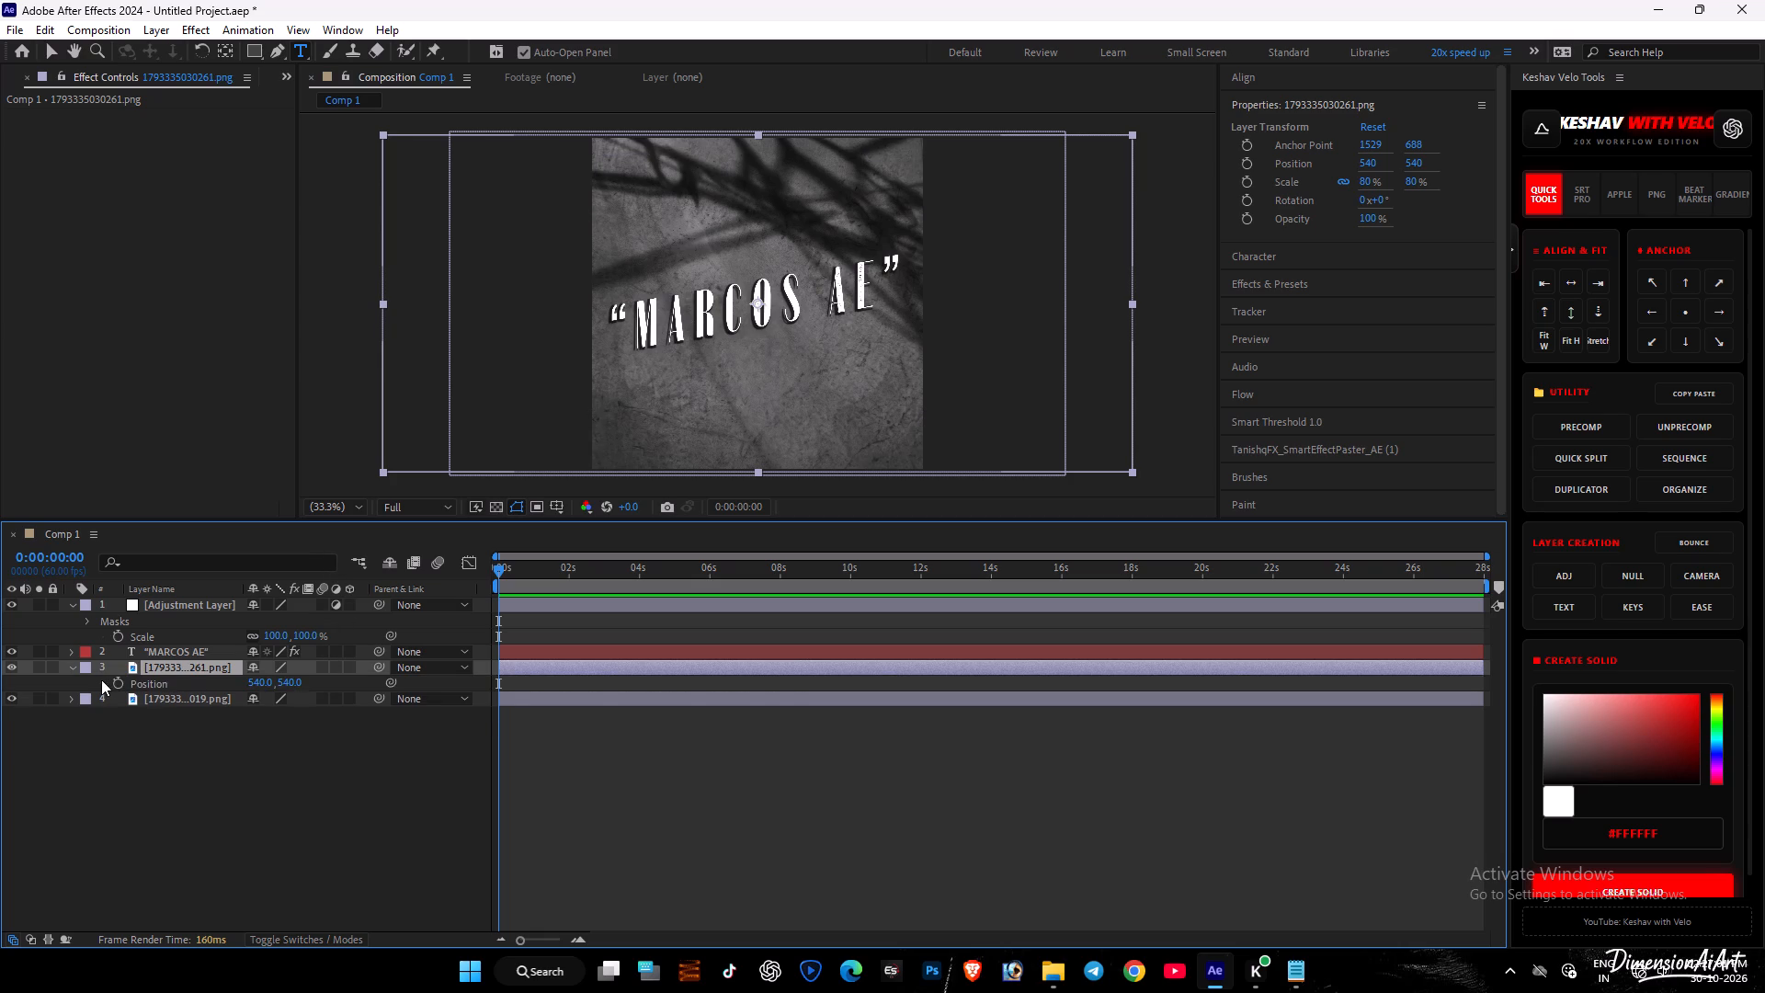
left_click(115, 679)
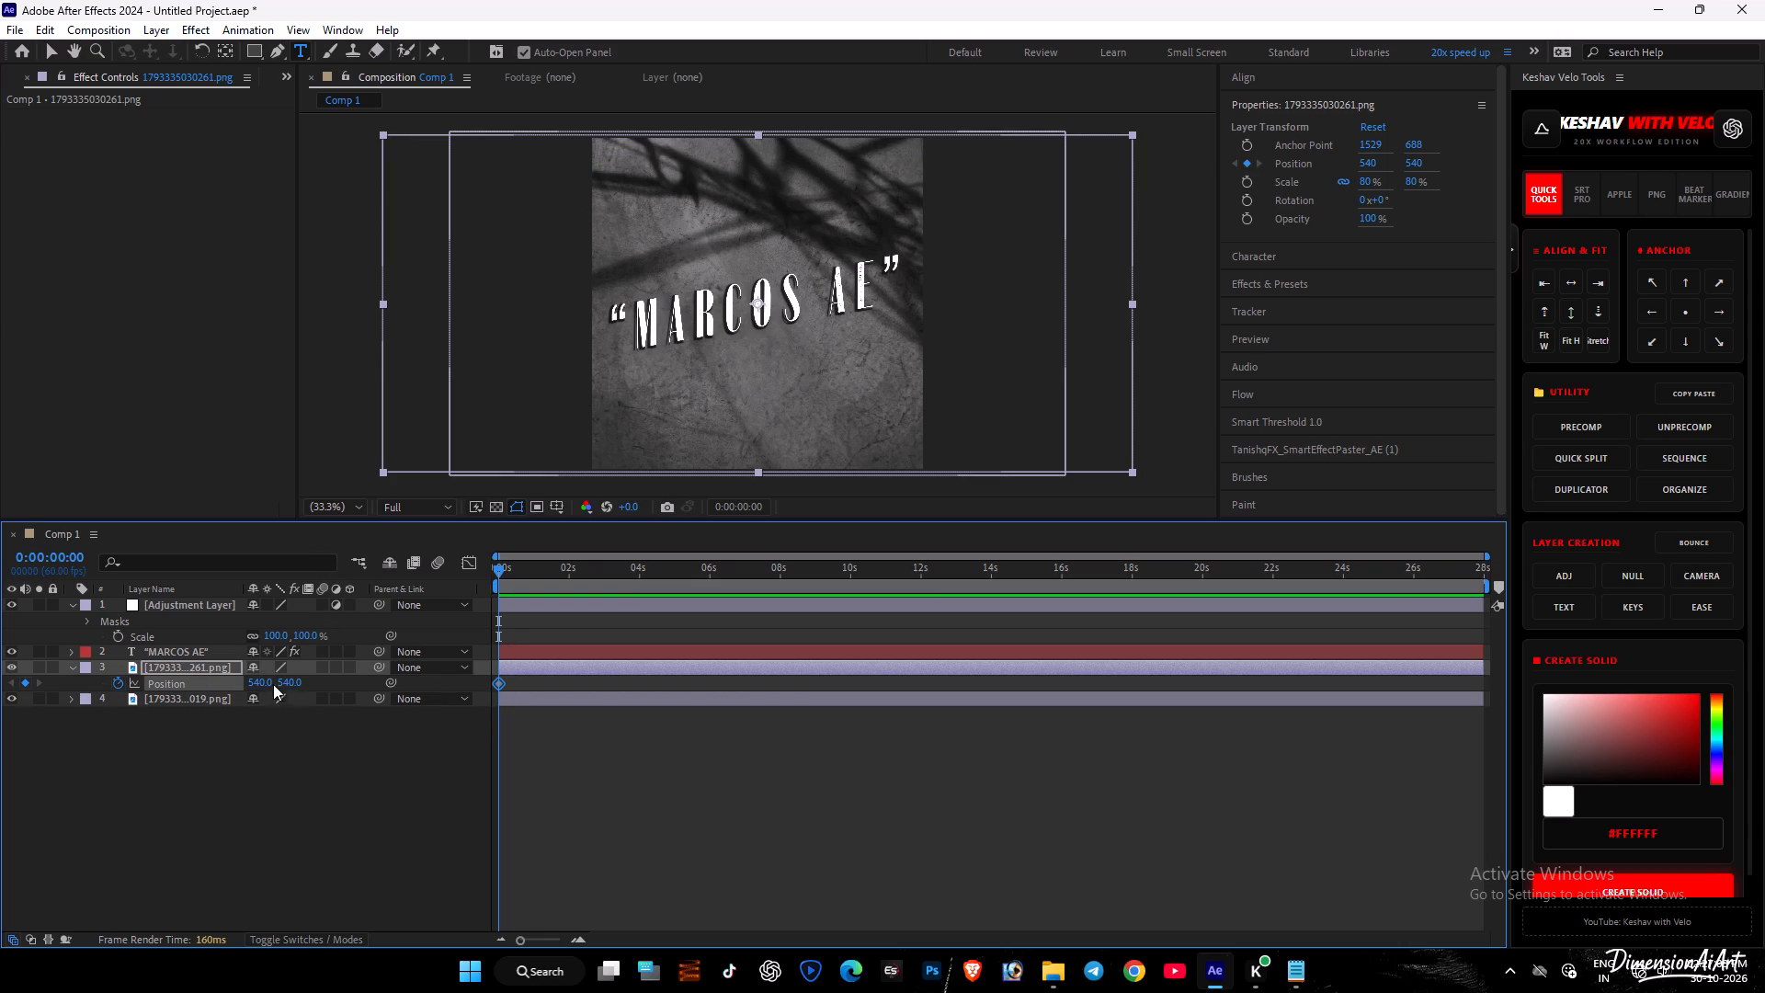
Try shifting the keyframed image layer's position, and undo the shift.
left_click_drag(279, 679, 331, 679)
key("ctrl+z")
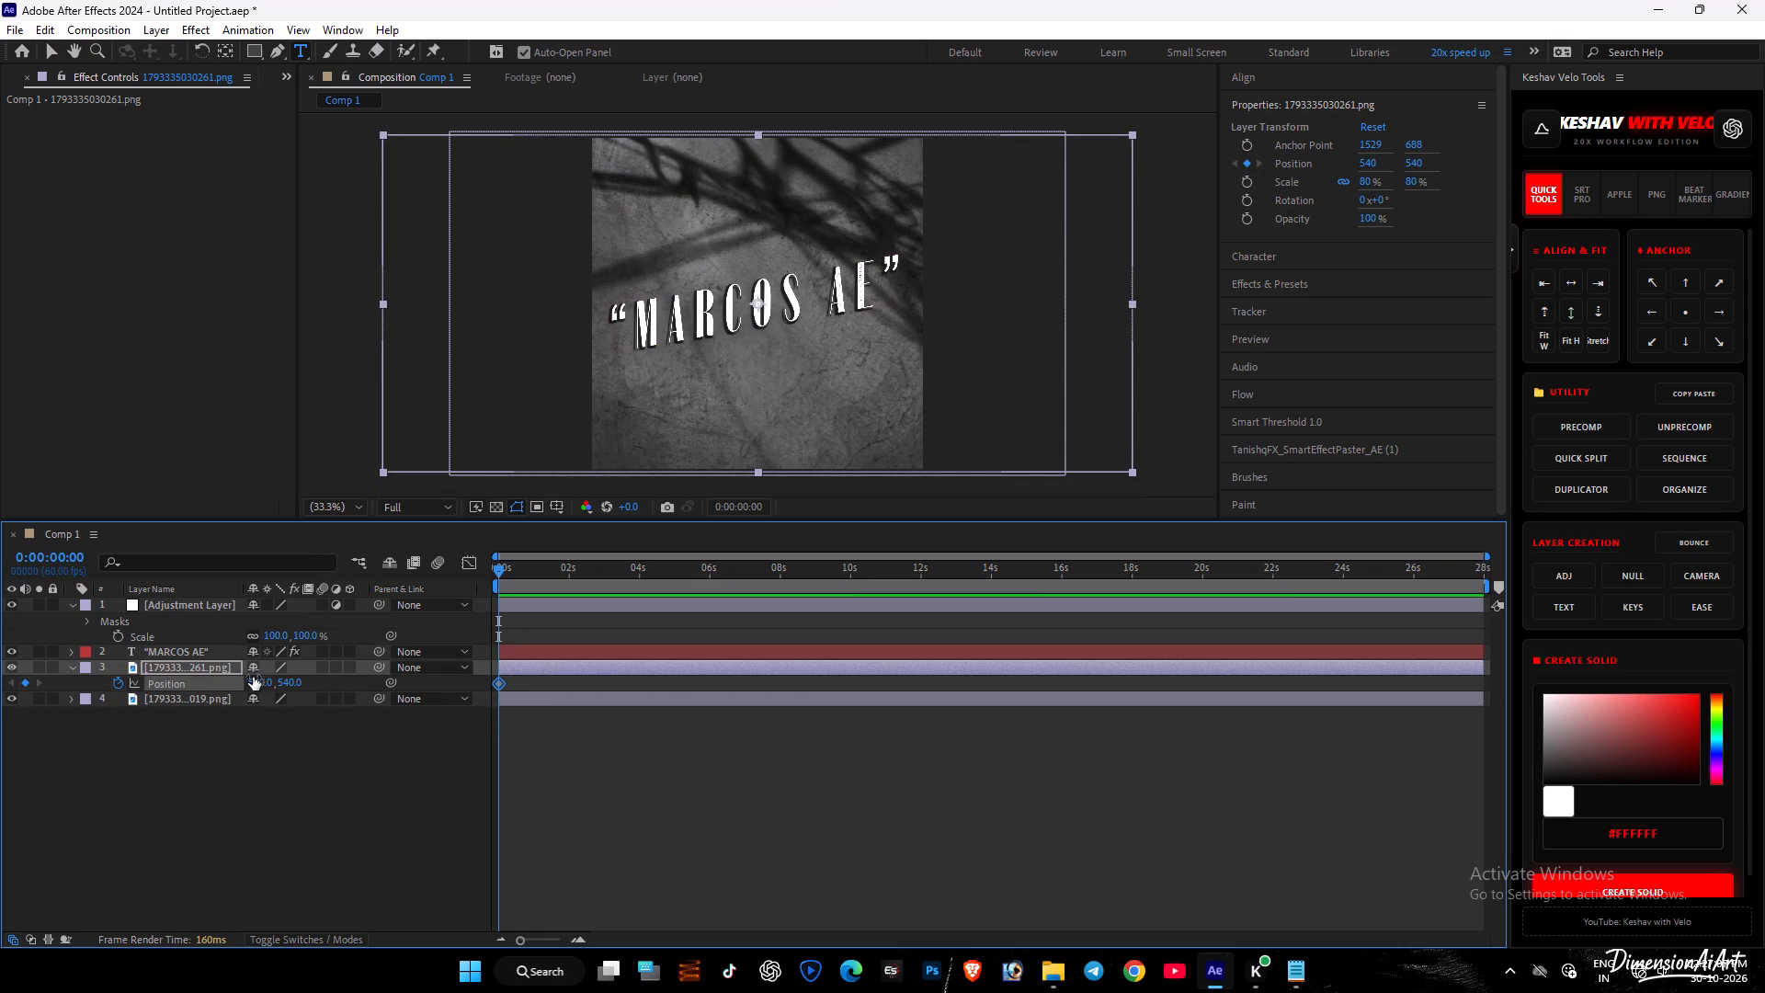
Keyframe the 1793335030261.png layer's X position at 753 on 0:00 and at 594 on 0:04:00.
left_click_drag(252, 677, 441, 670)
left_click_drag(519, 568, 726, 588)
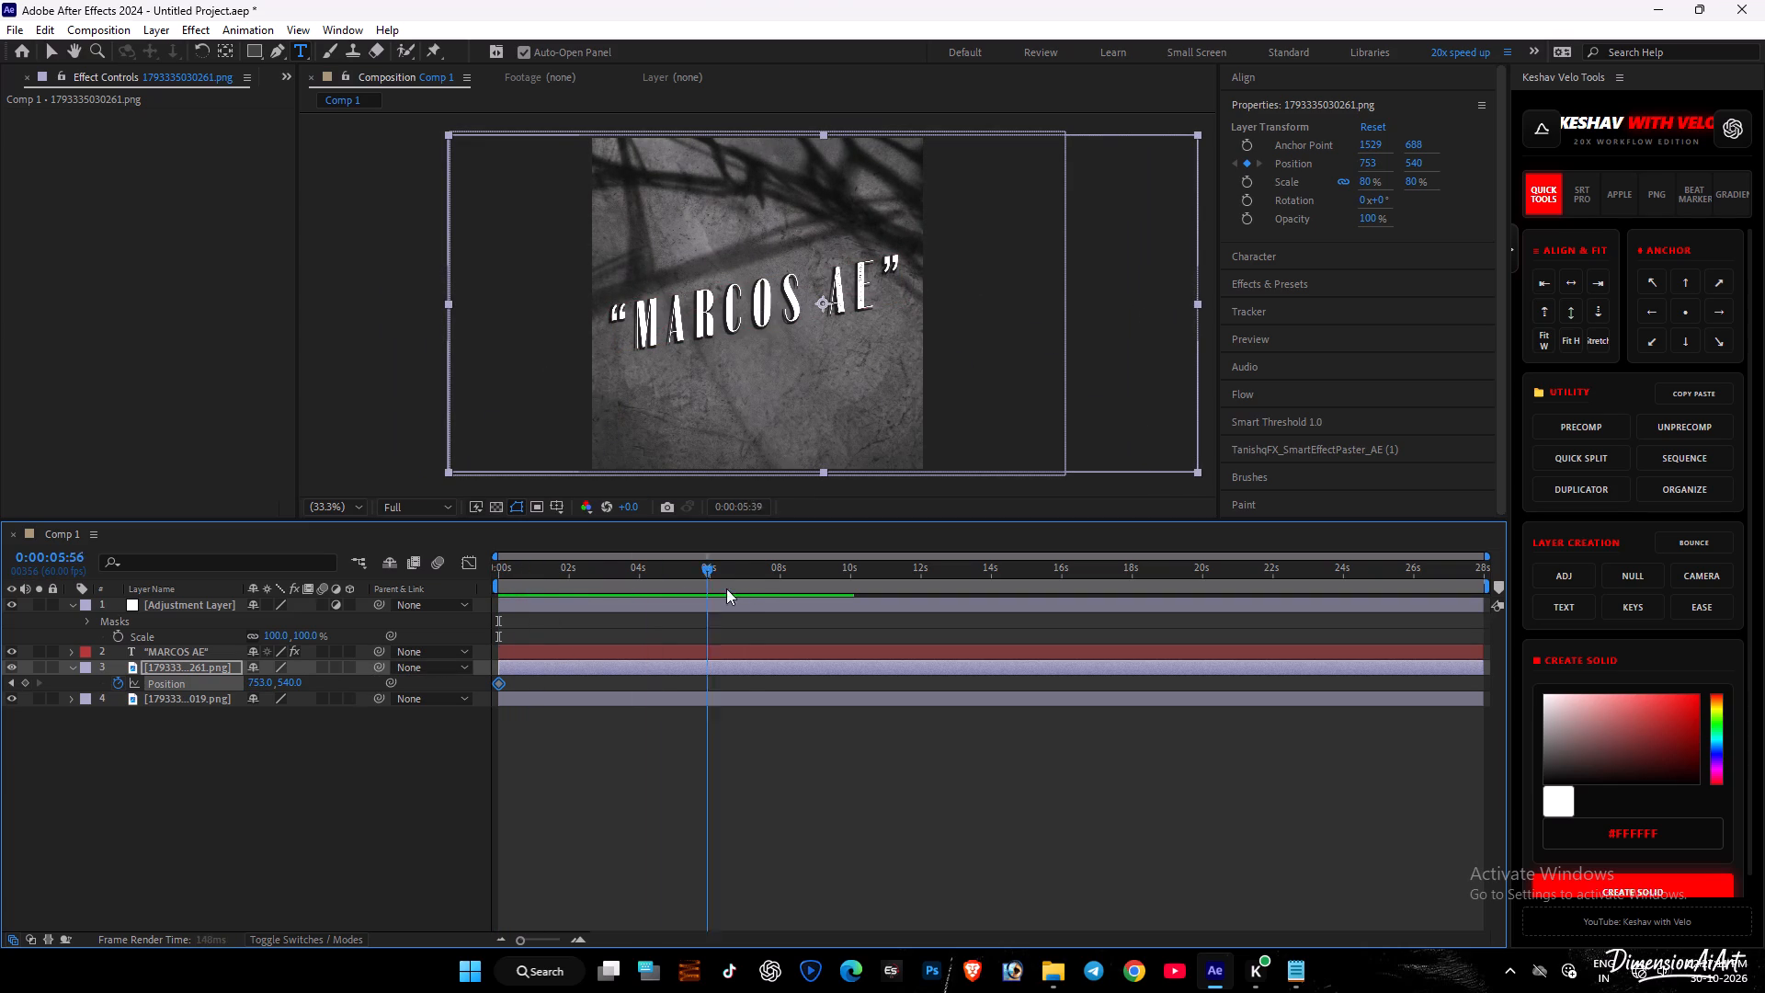
left_click_drag(726, 588, 639, 587)
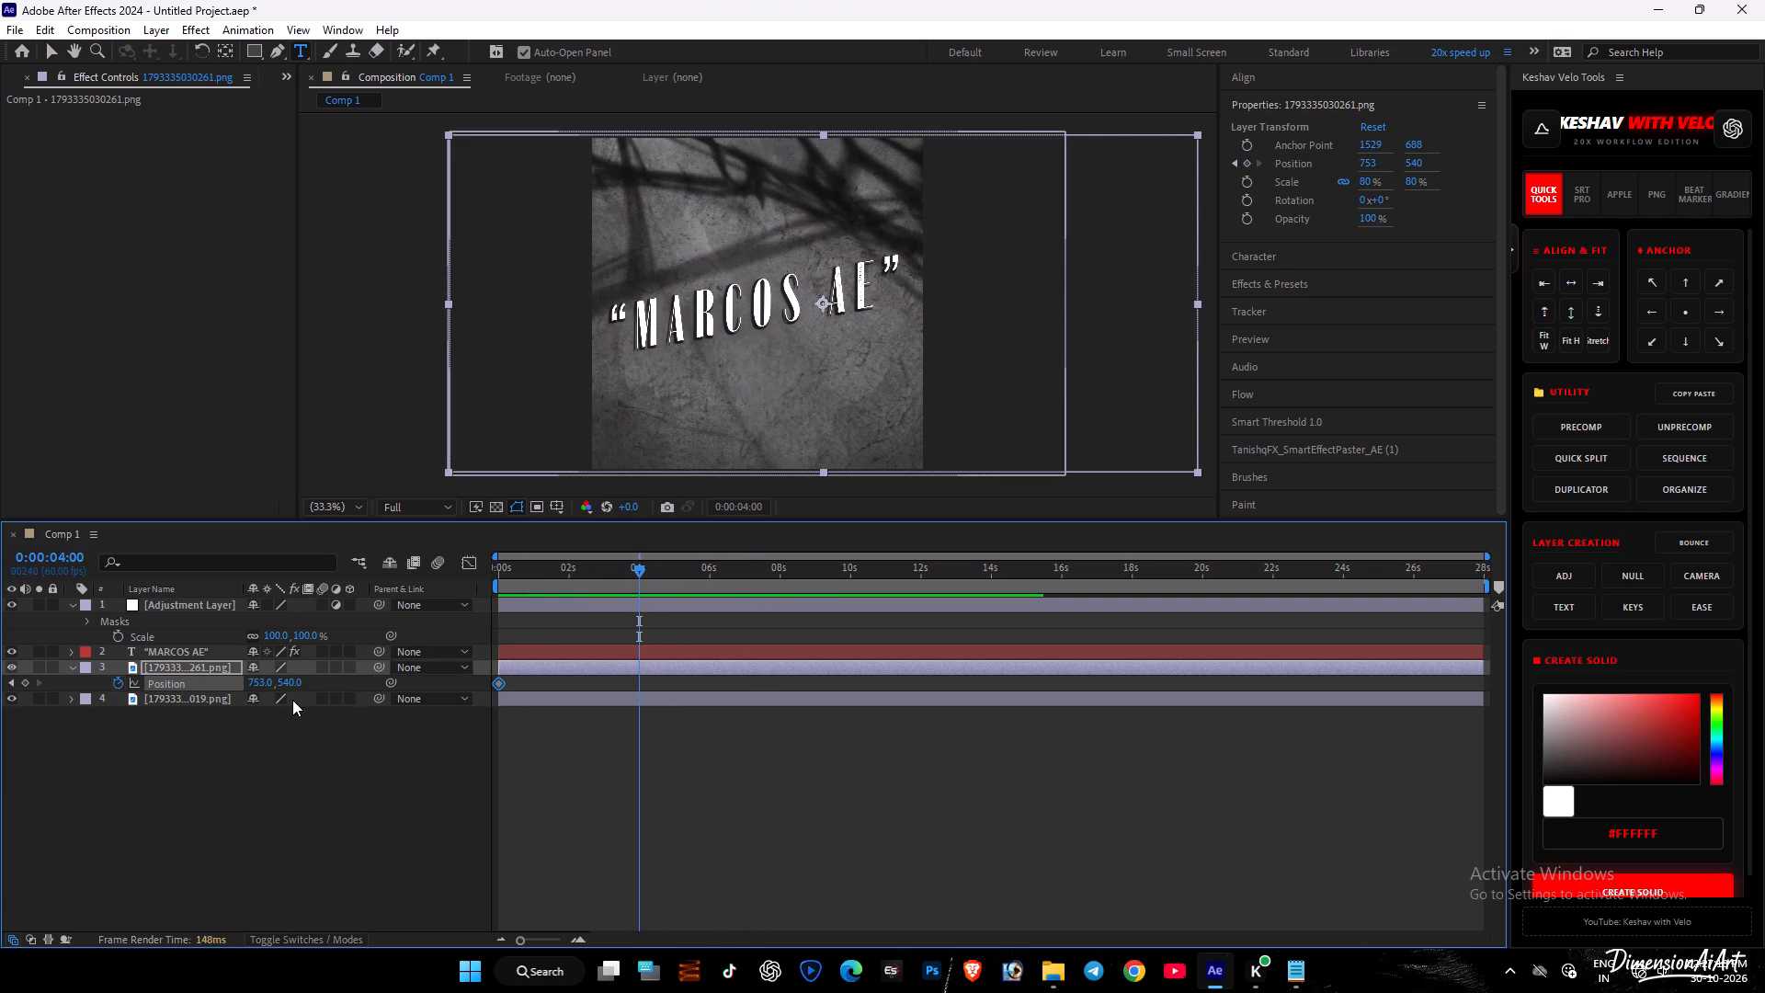
left_click_drag(295, 679, 270, 680)
key("ctrl+z")
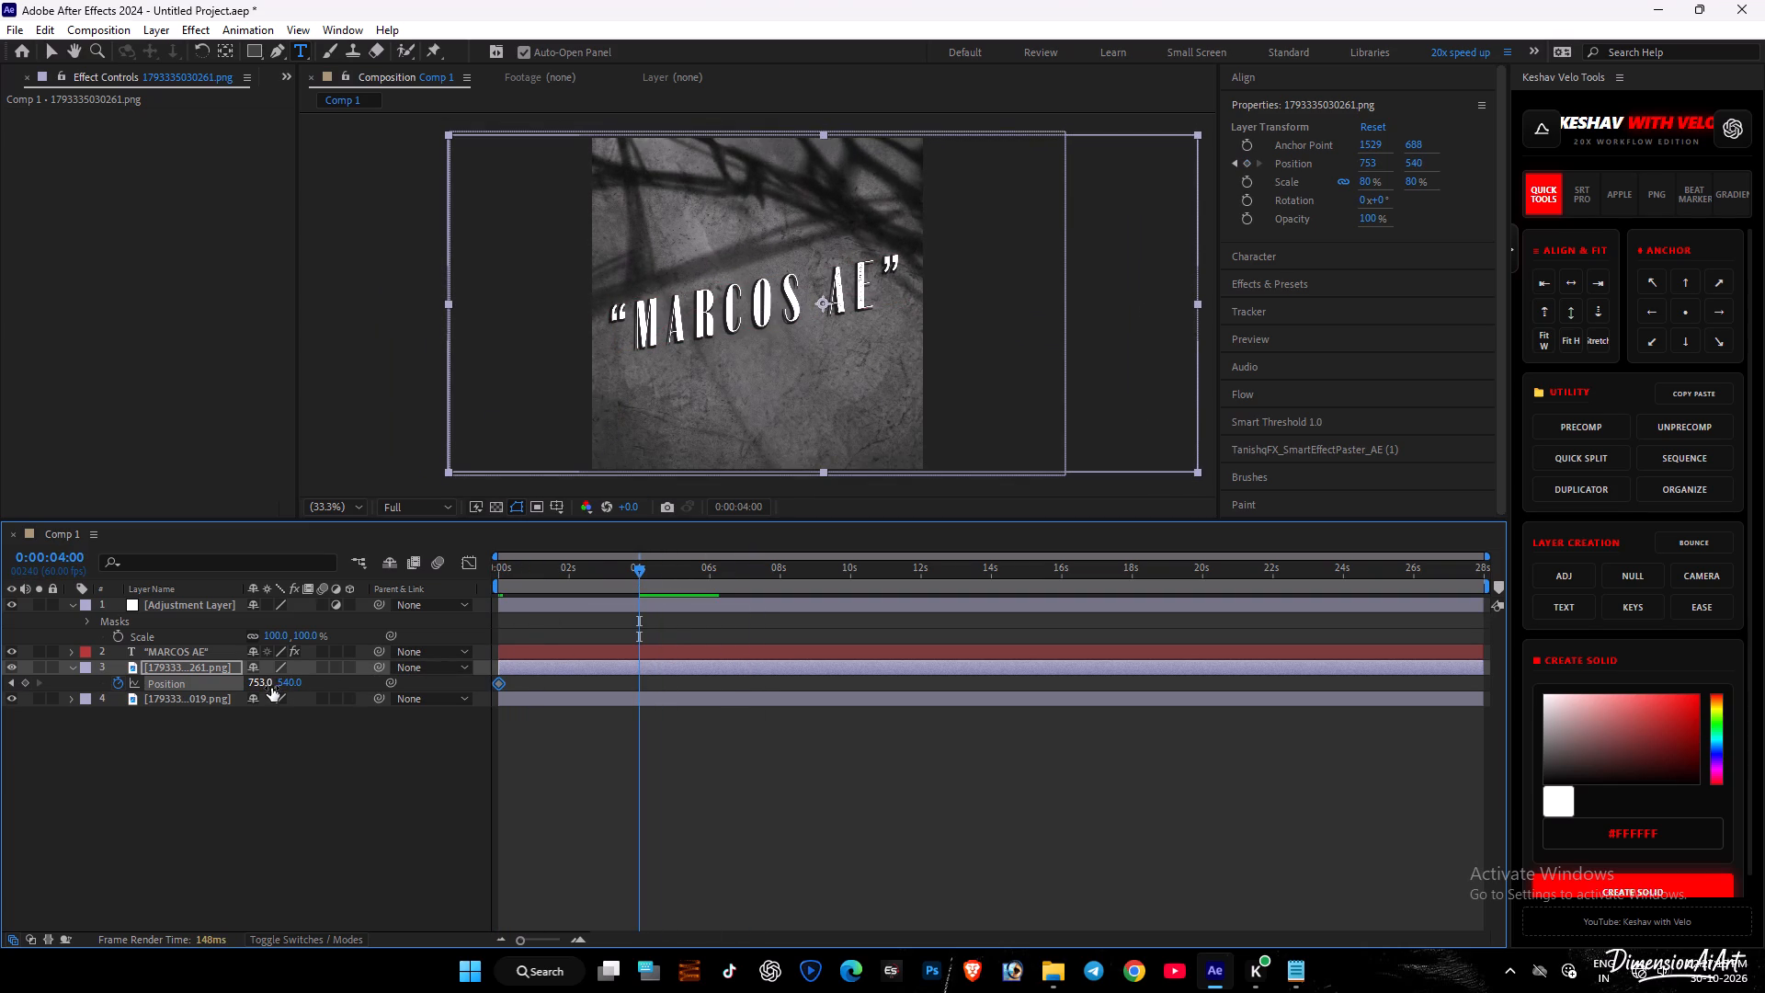
left_click_drag(256, 688, 213, 686)
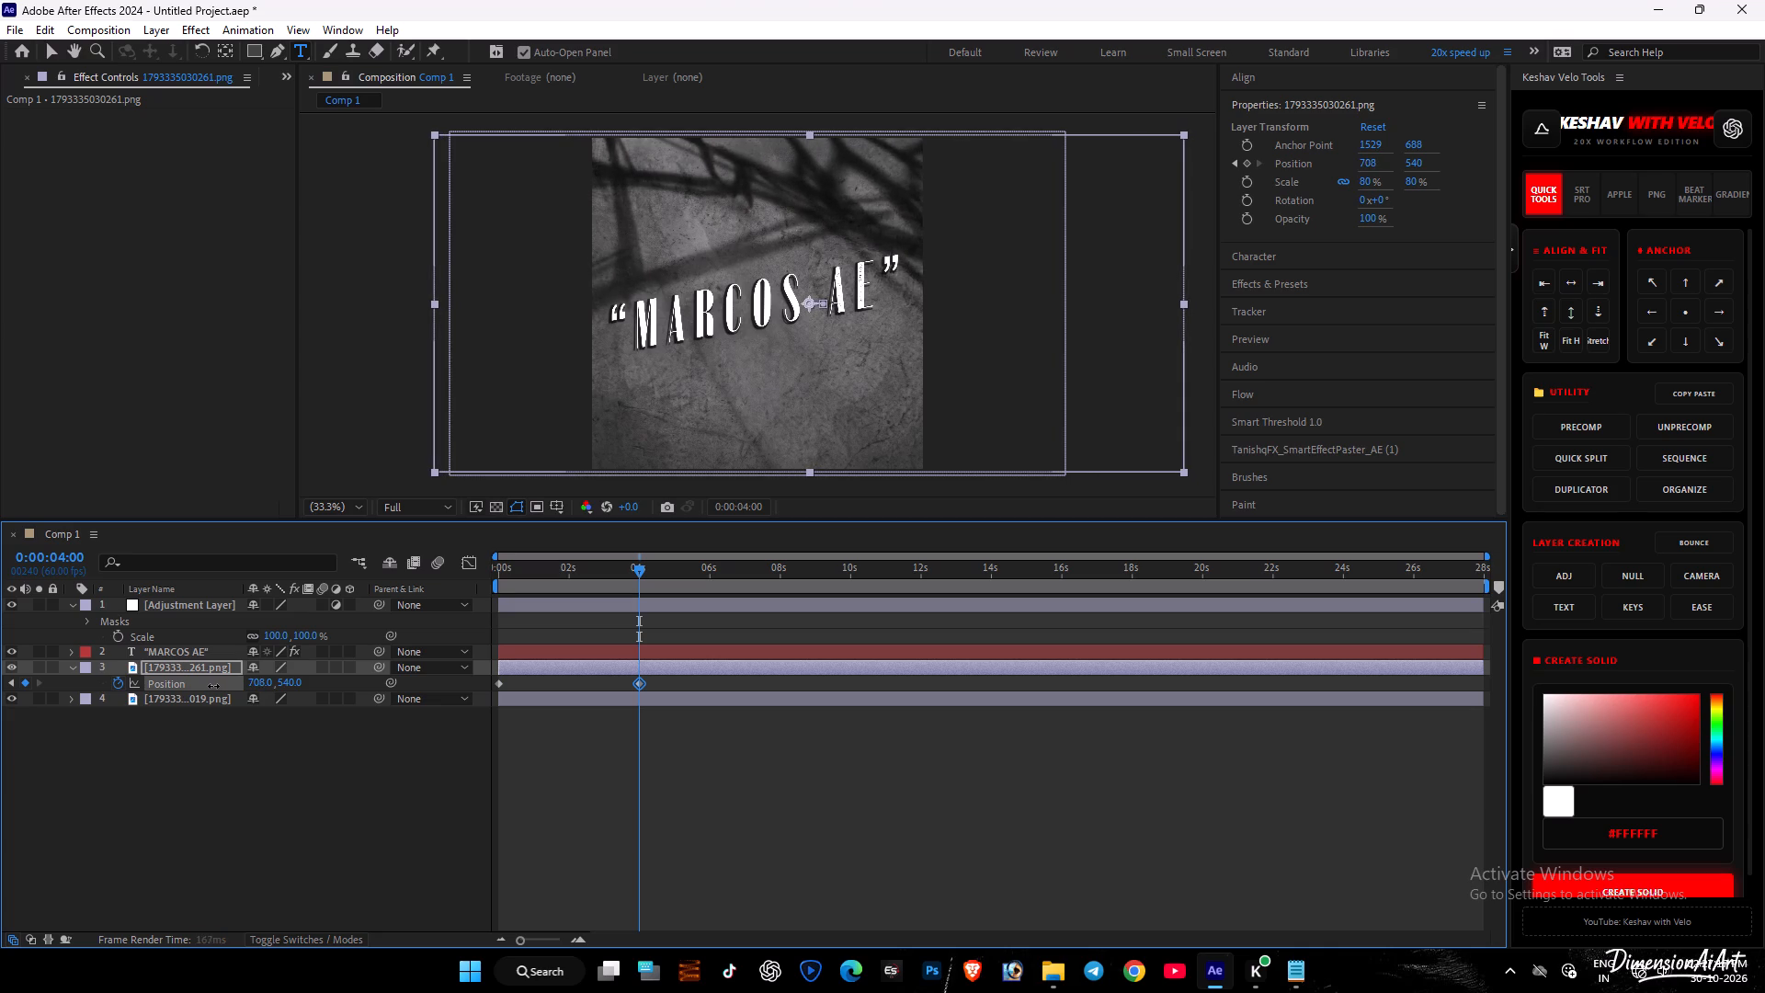
left_click_drag(213, 686, 99, 677)
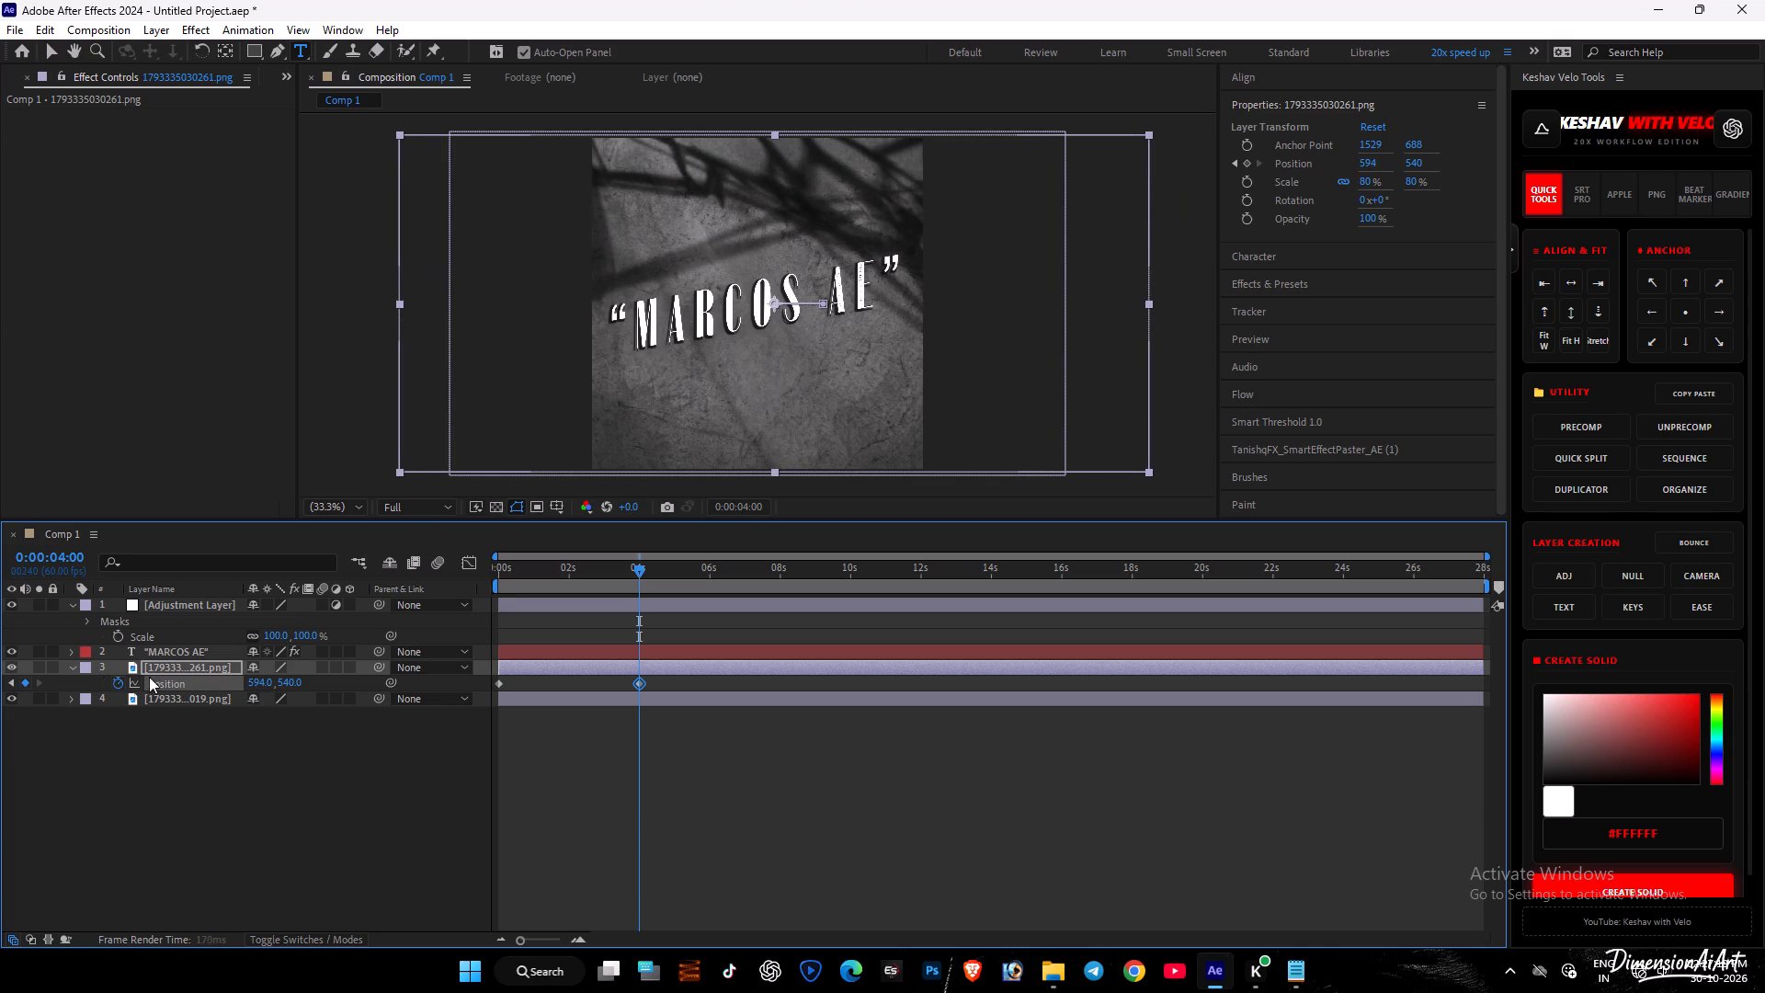
Swap the image layer's two Position keyframes so X runs from 594 at 0:00 to 753 at 0:04:00.
left_click_drag(640, 682, 518, 679)
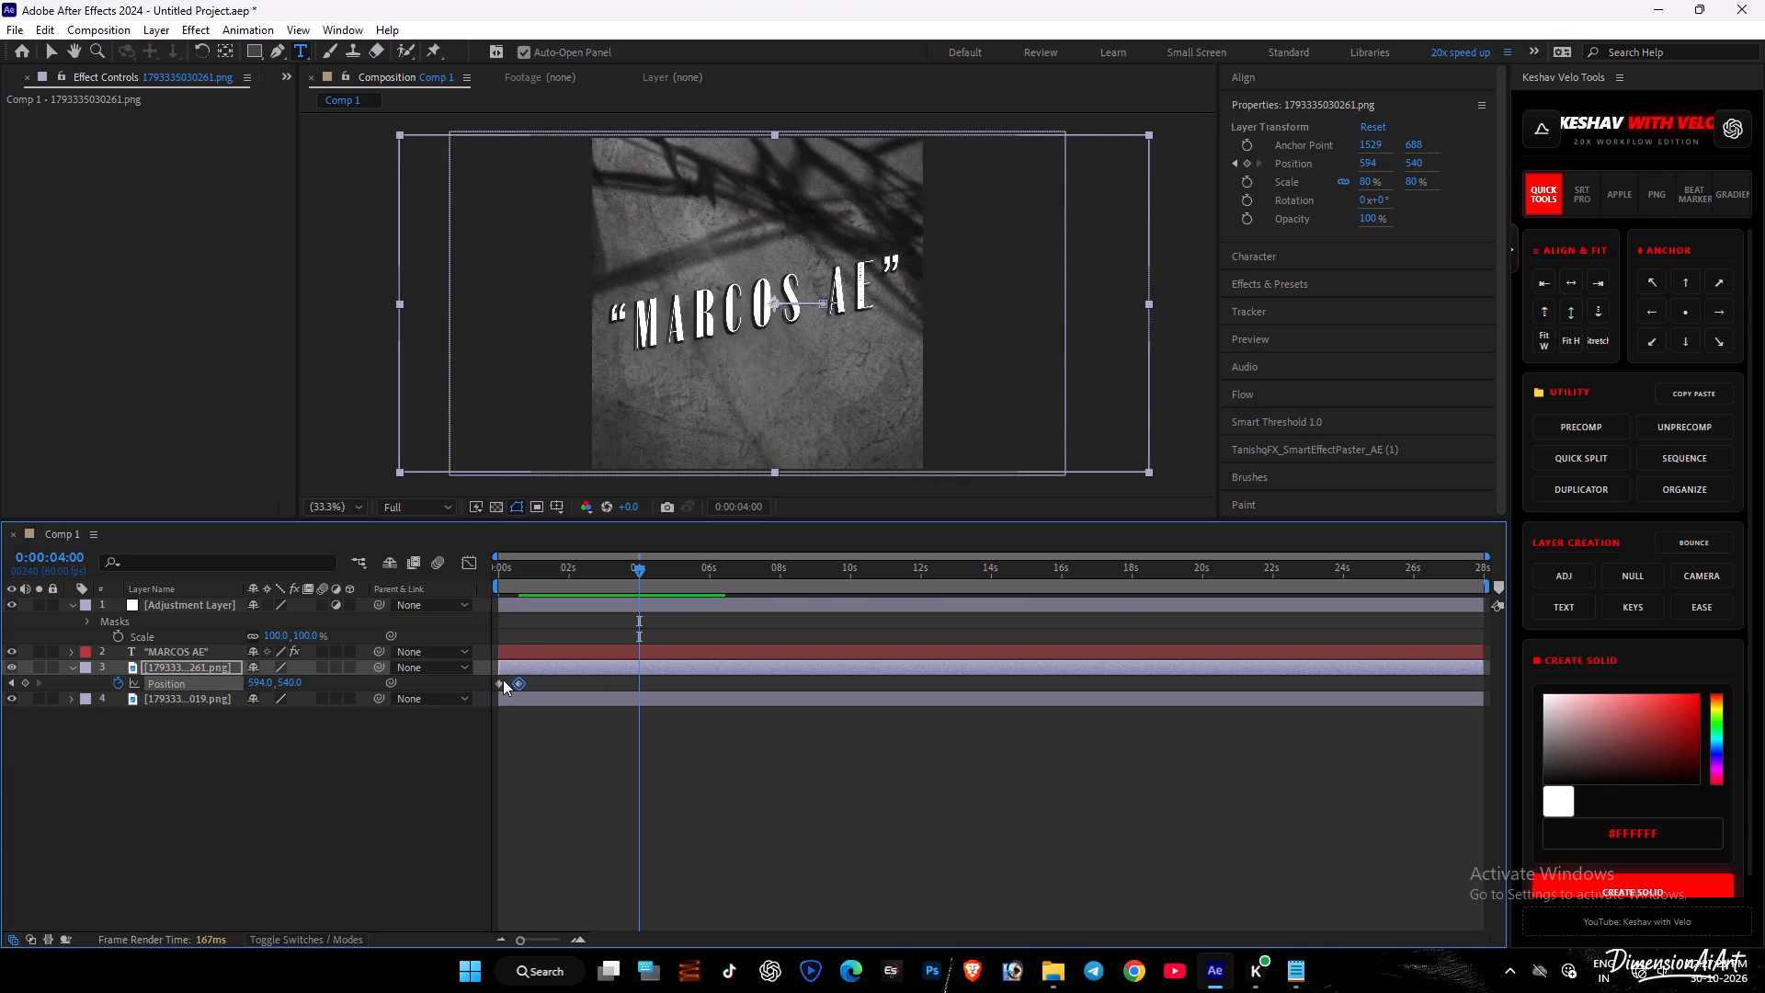
left_click_drag(497, 681, 643, 686)
left_click_drag(517, 686, 486, 685)
Scrub between 0:00 and about 0:04 to check the image layer's sideways movement over the concrete.
left_click_drag(516, 569, 450, 575)
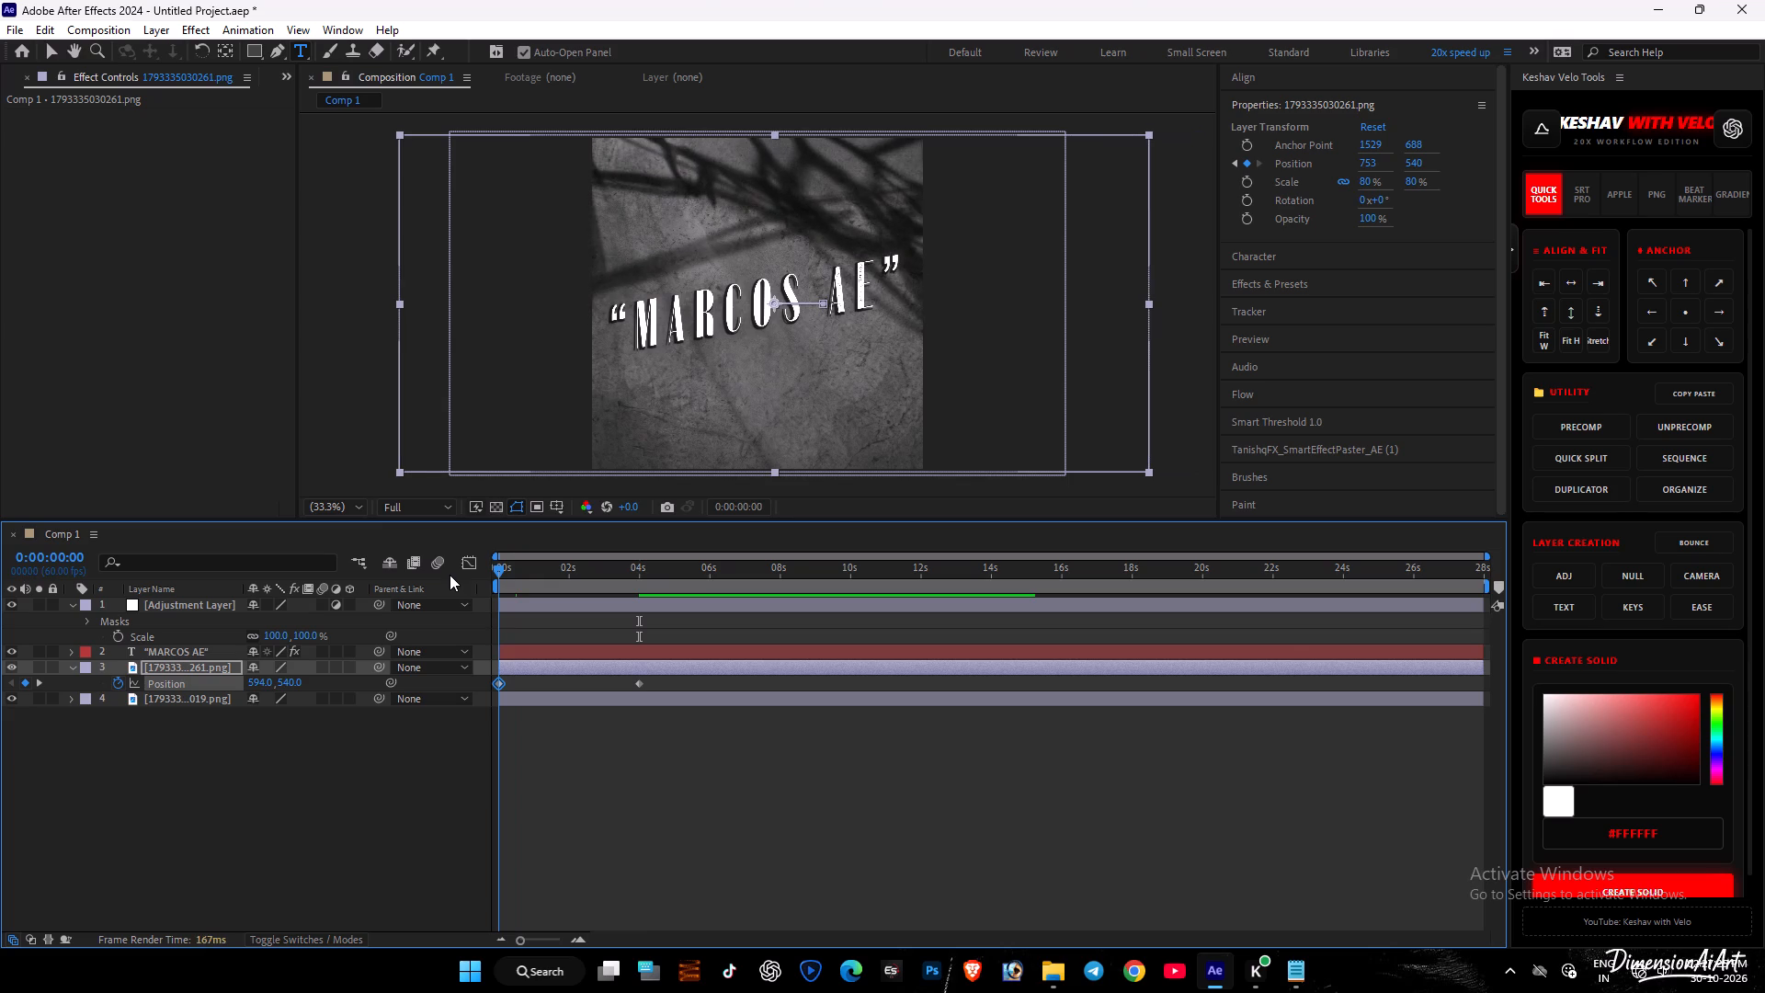
left_click_drag(450, 575, 563, 575)
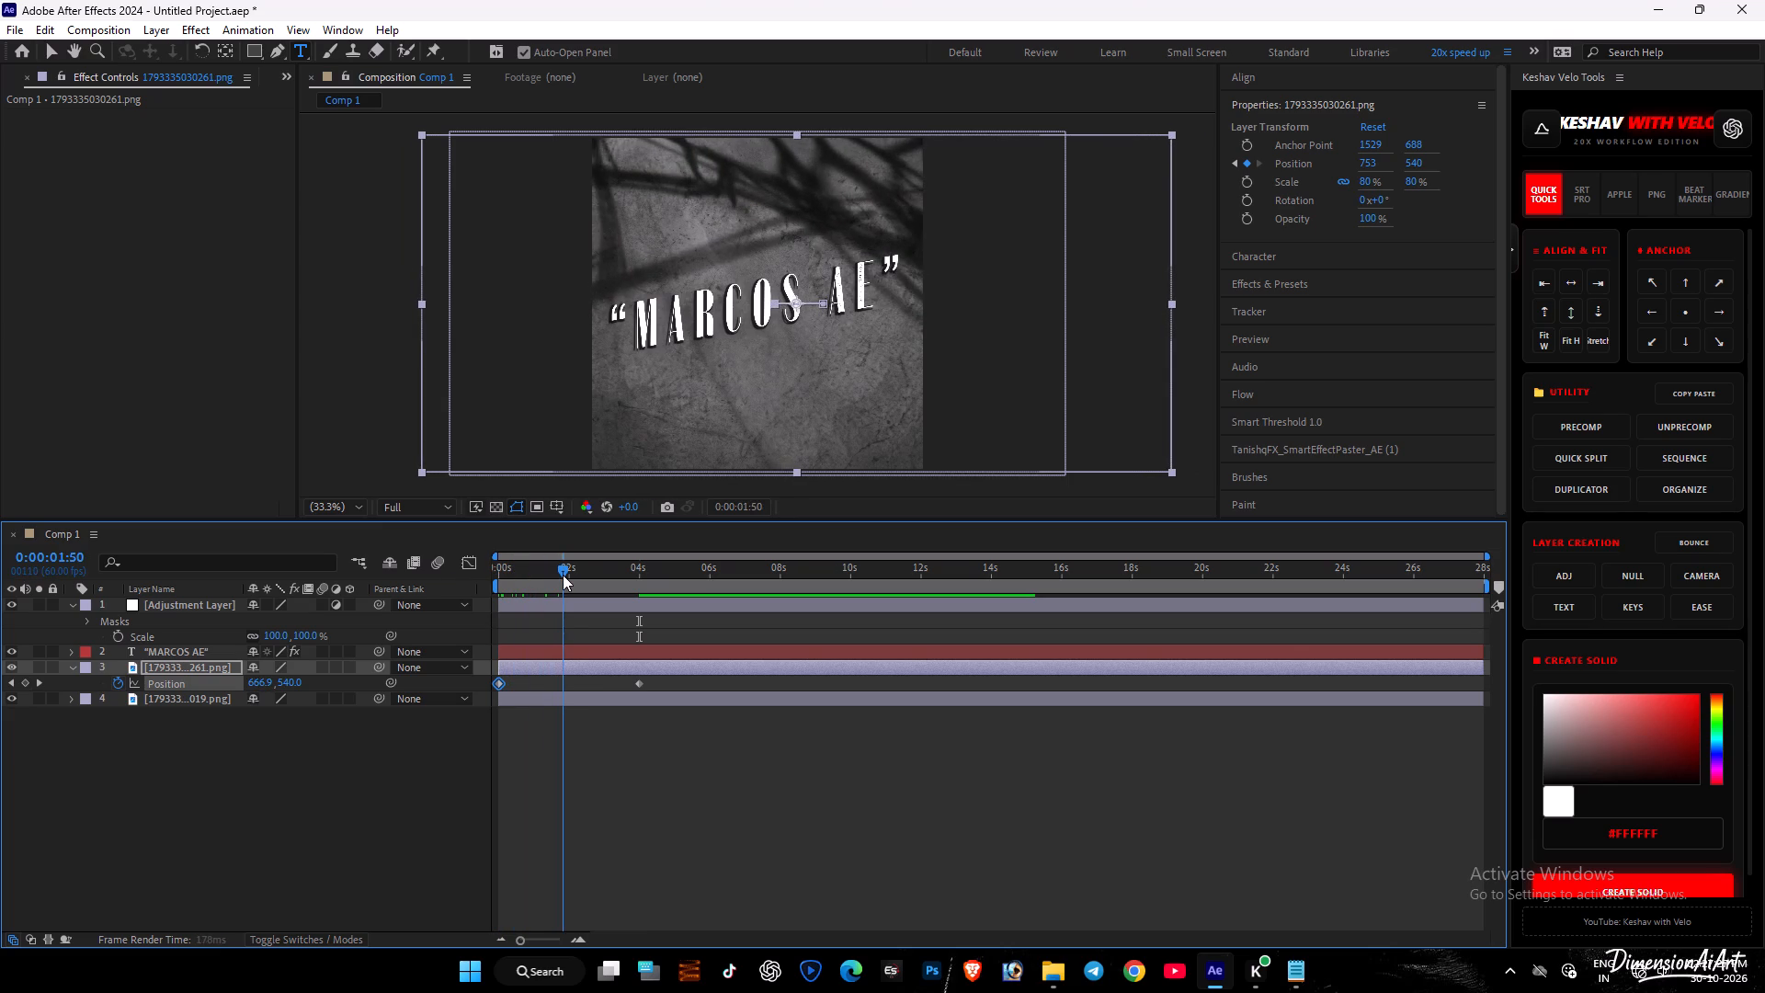
left_click_drag(563, 575, 643, 593)
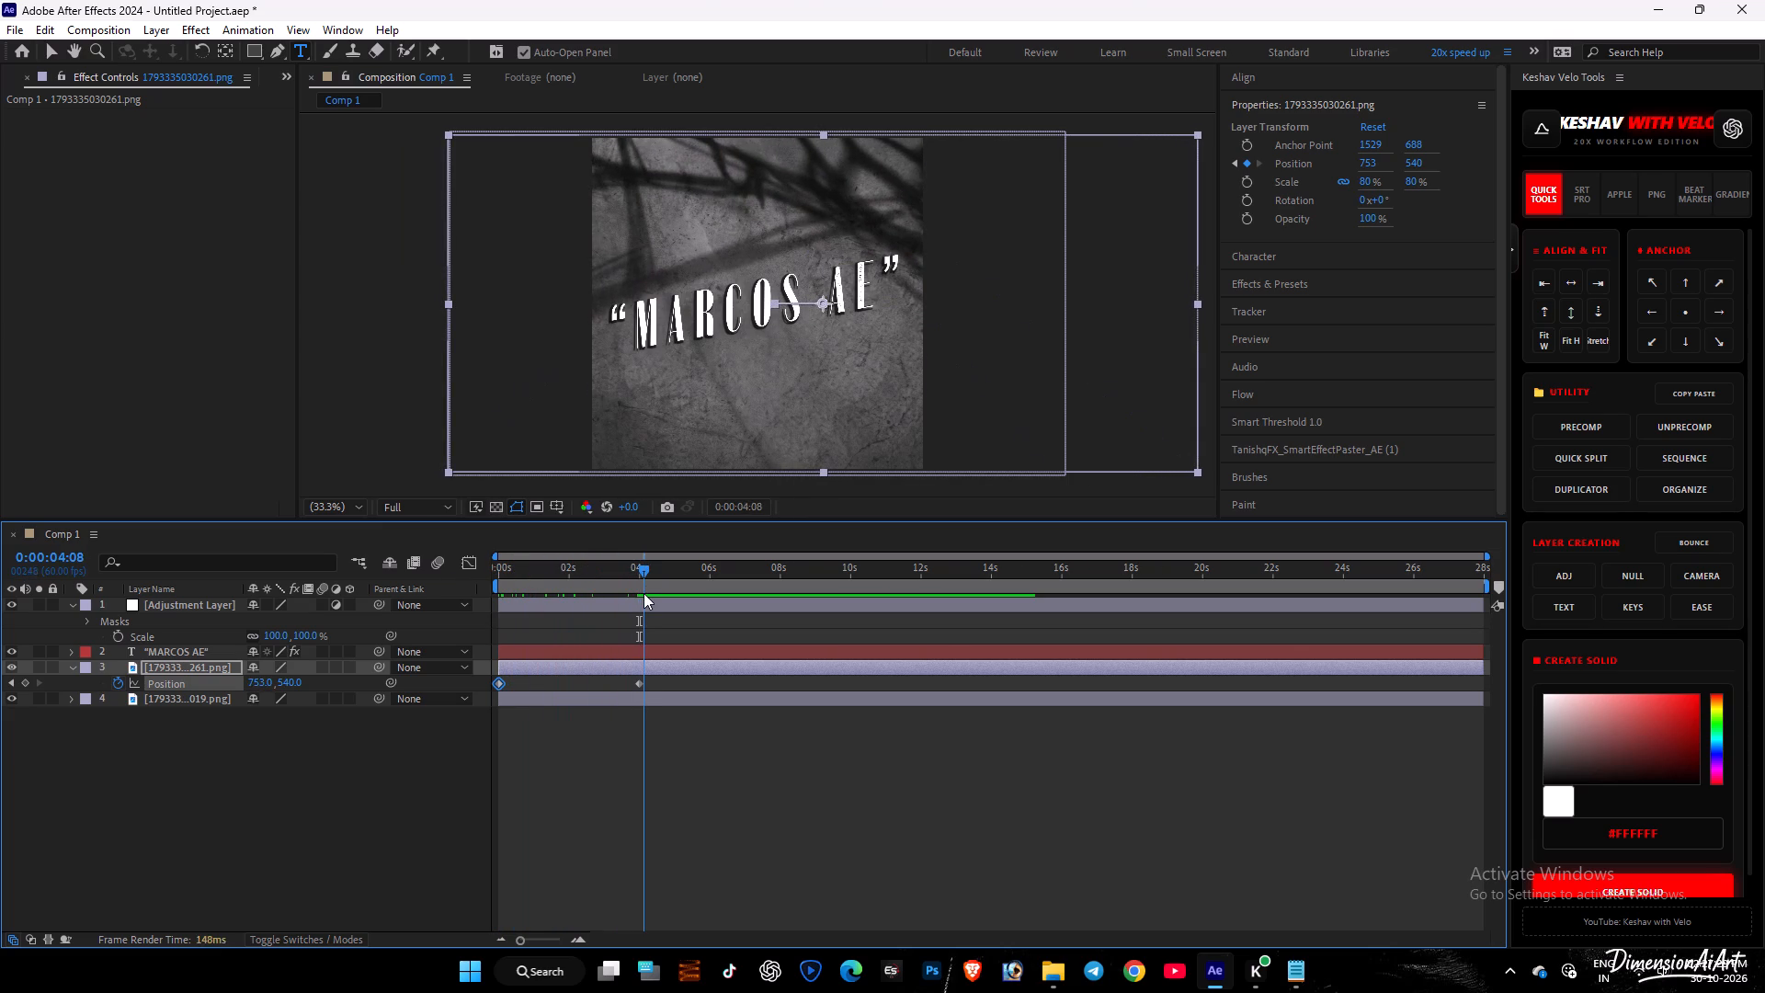
left_click_drag(643, 593, 493, 623)
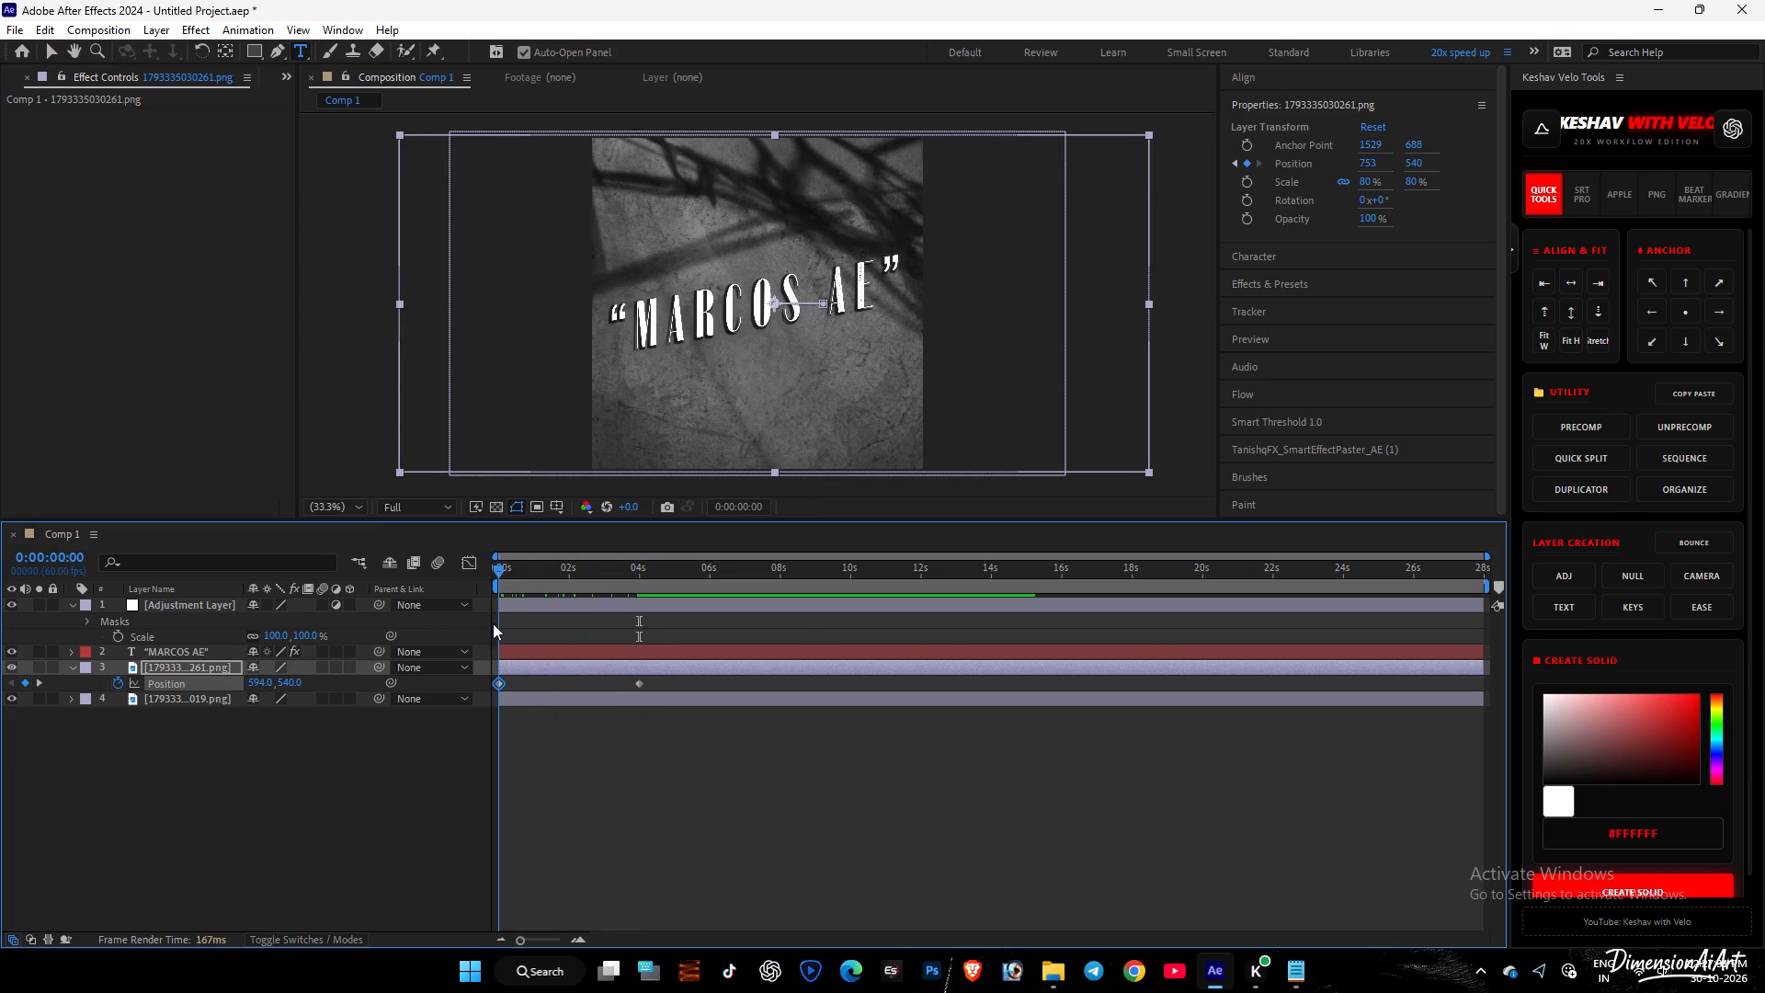
left_click_drag(493, 623, 596, 617)
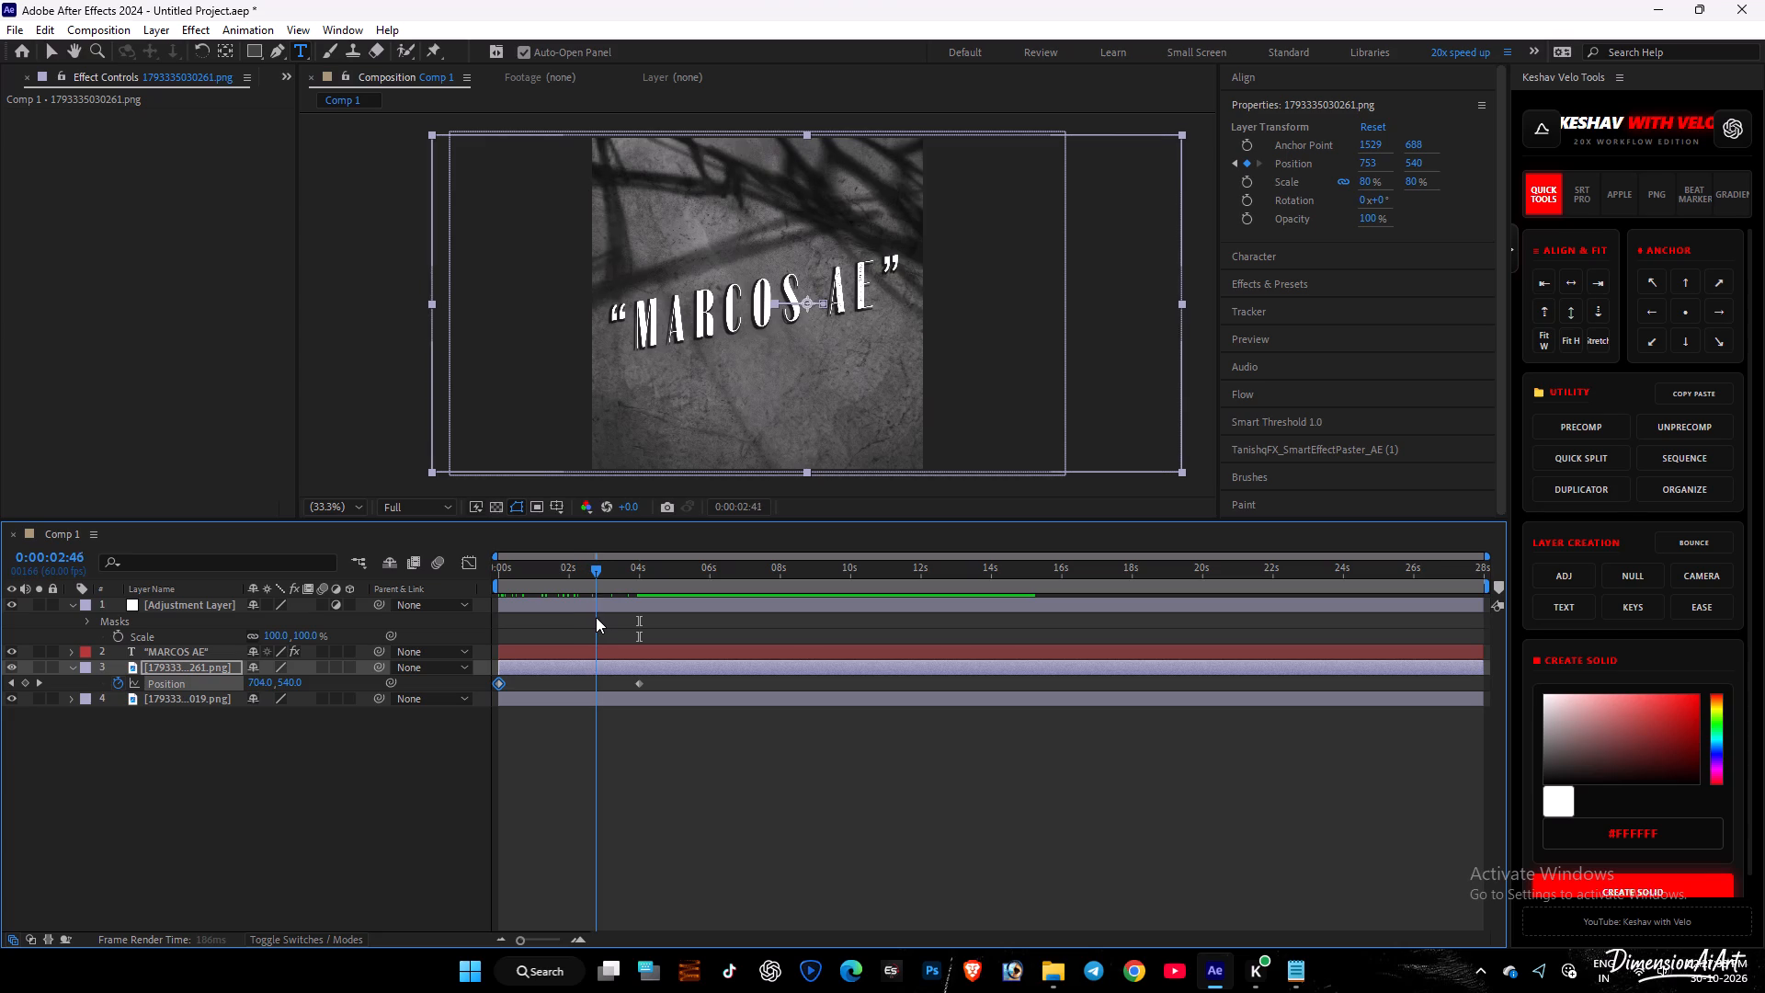
left_click_drag(596, 617, 498, 621)
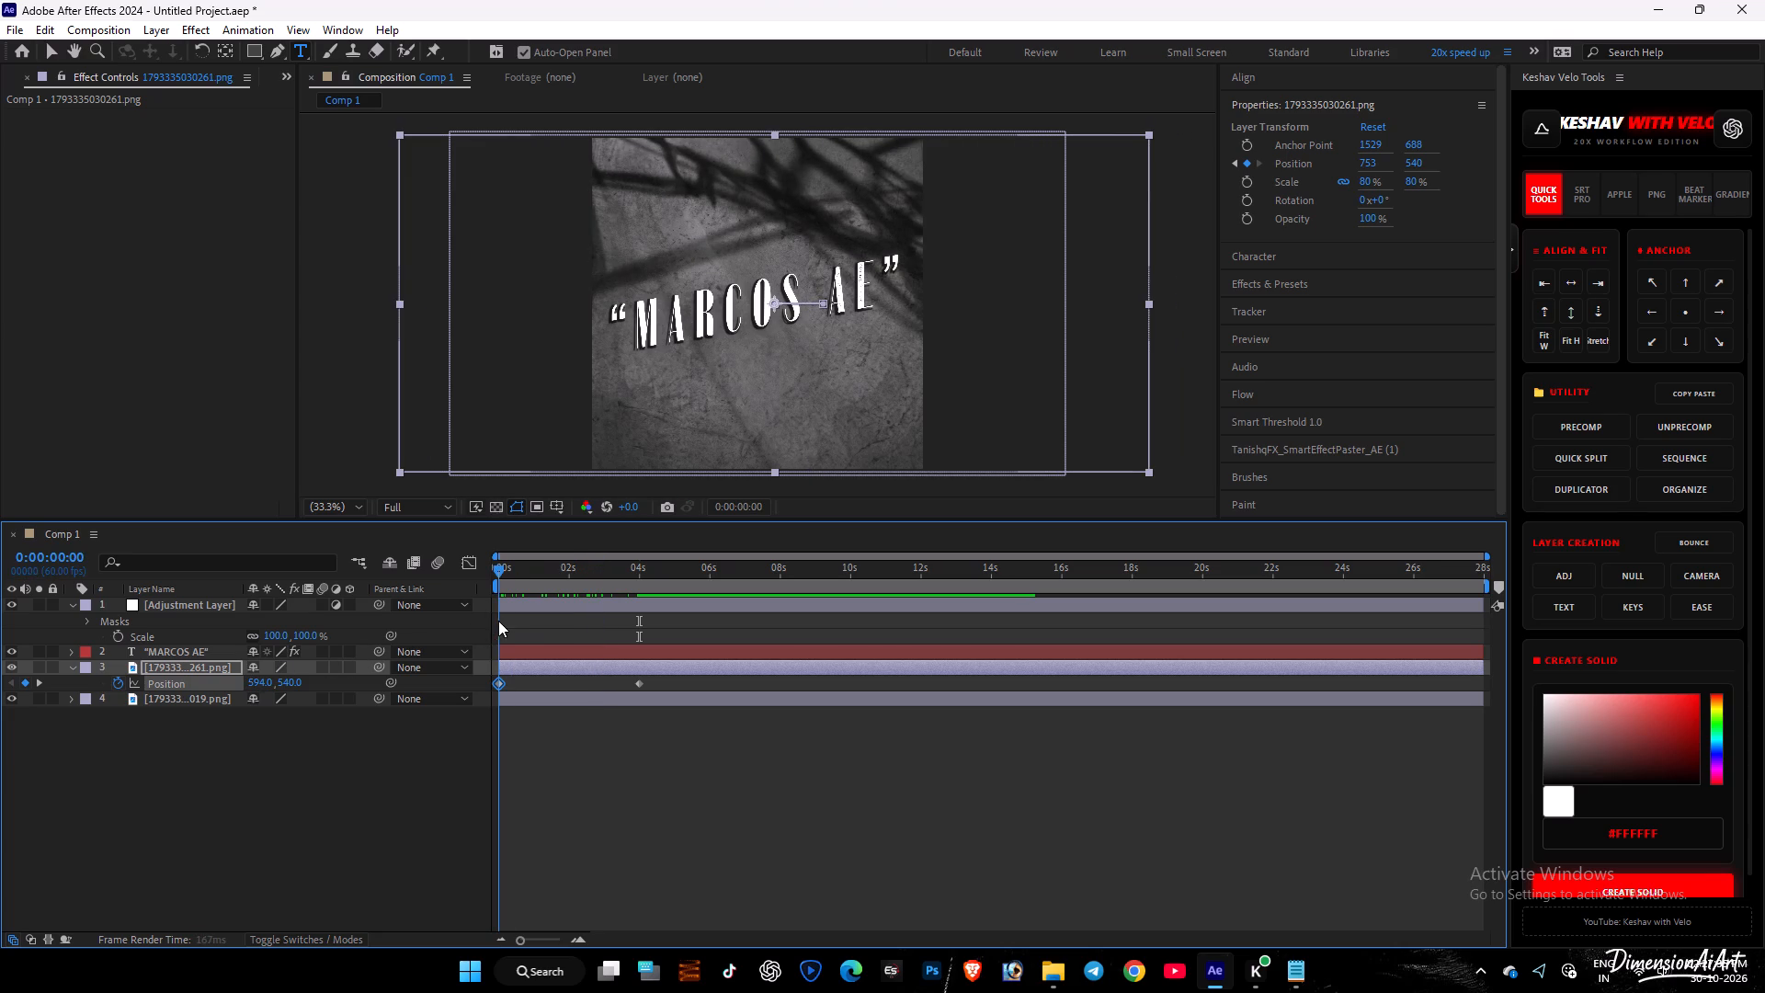
left_click_drag(498, 621, 537, 621)
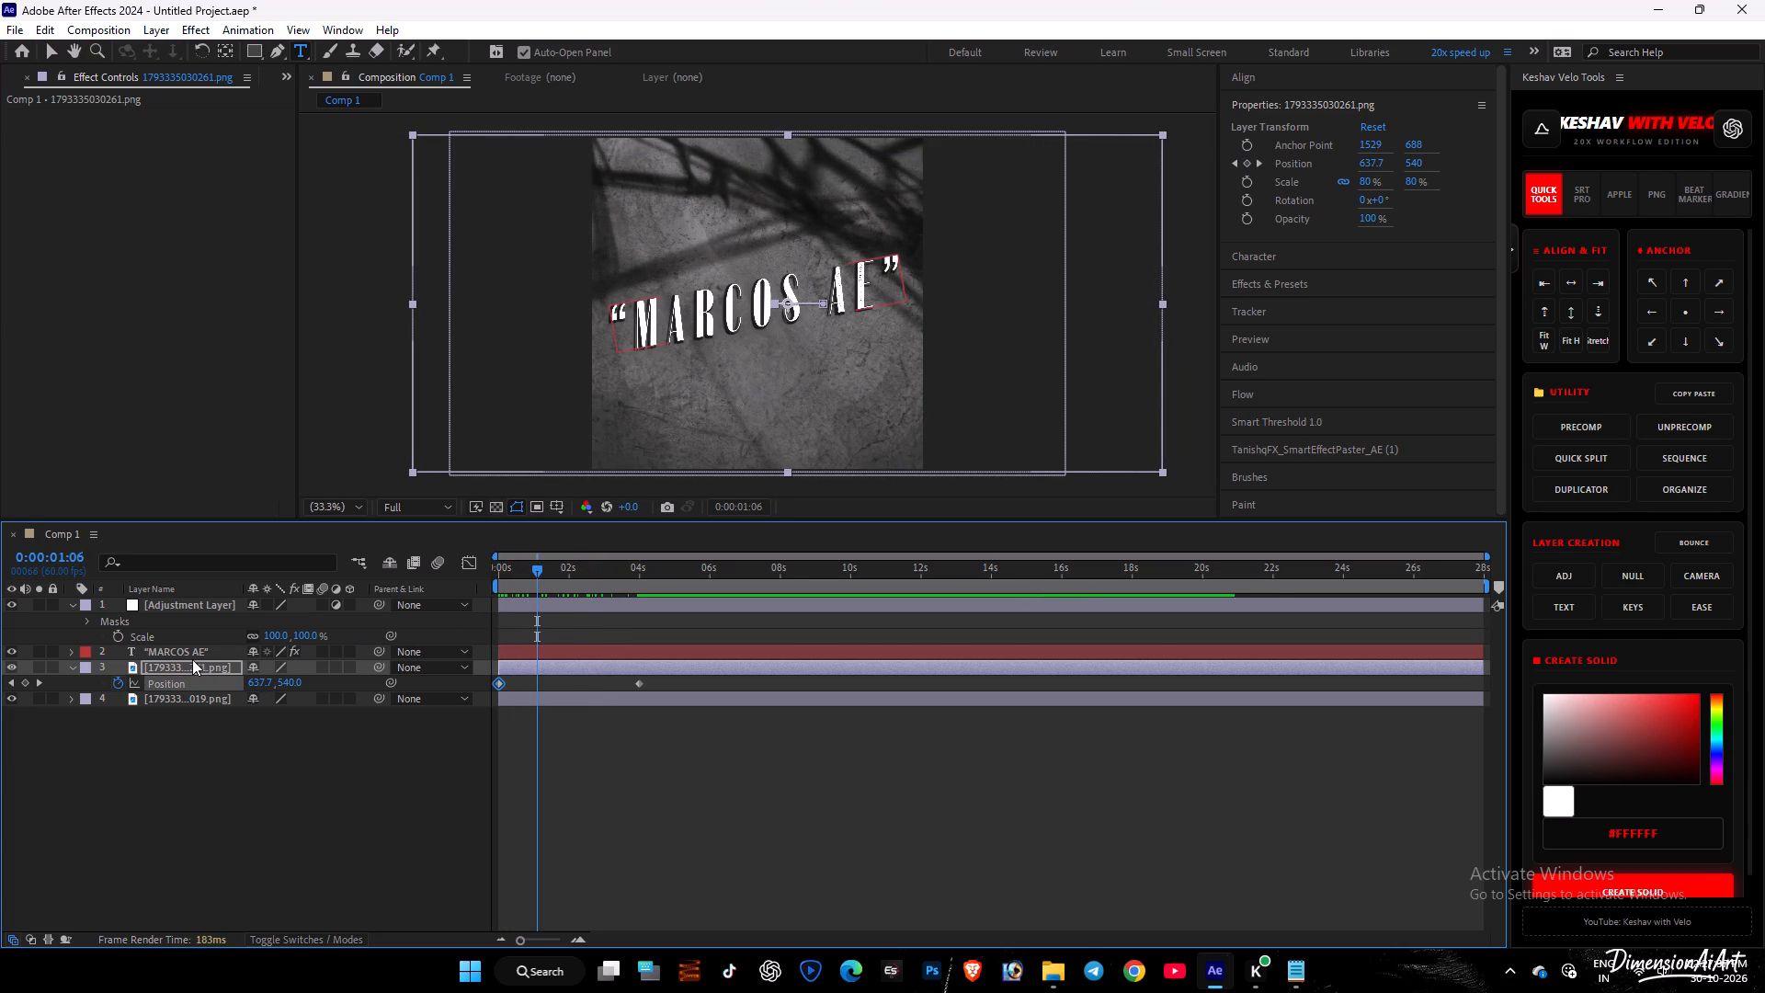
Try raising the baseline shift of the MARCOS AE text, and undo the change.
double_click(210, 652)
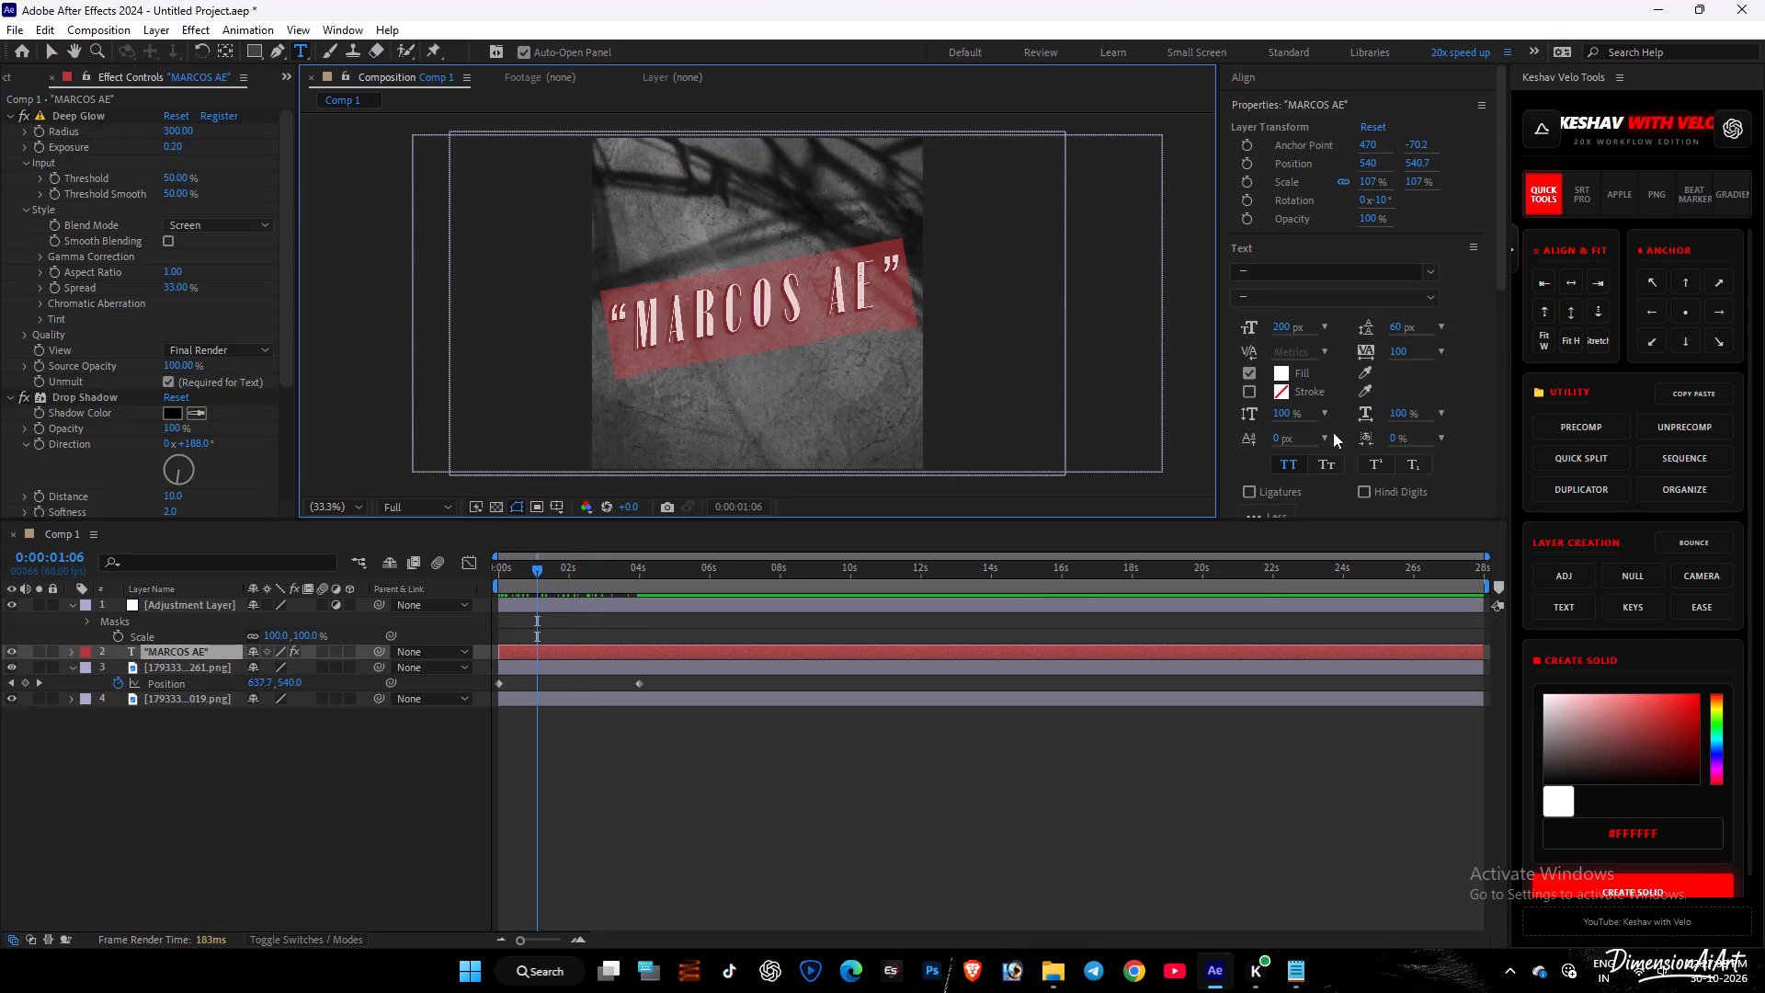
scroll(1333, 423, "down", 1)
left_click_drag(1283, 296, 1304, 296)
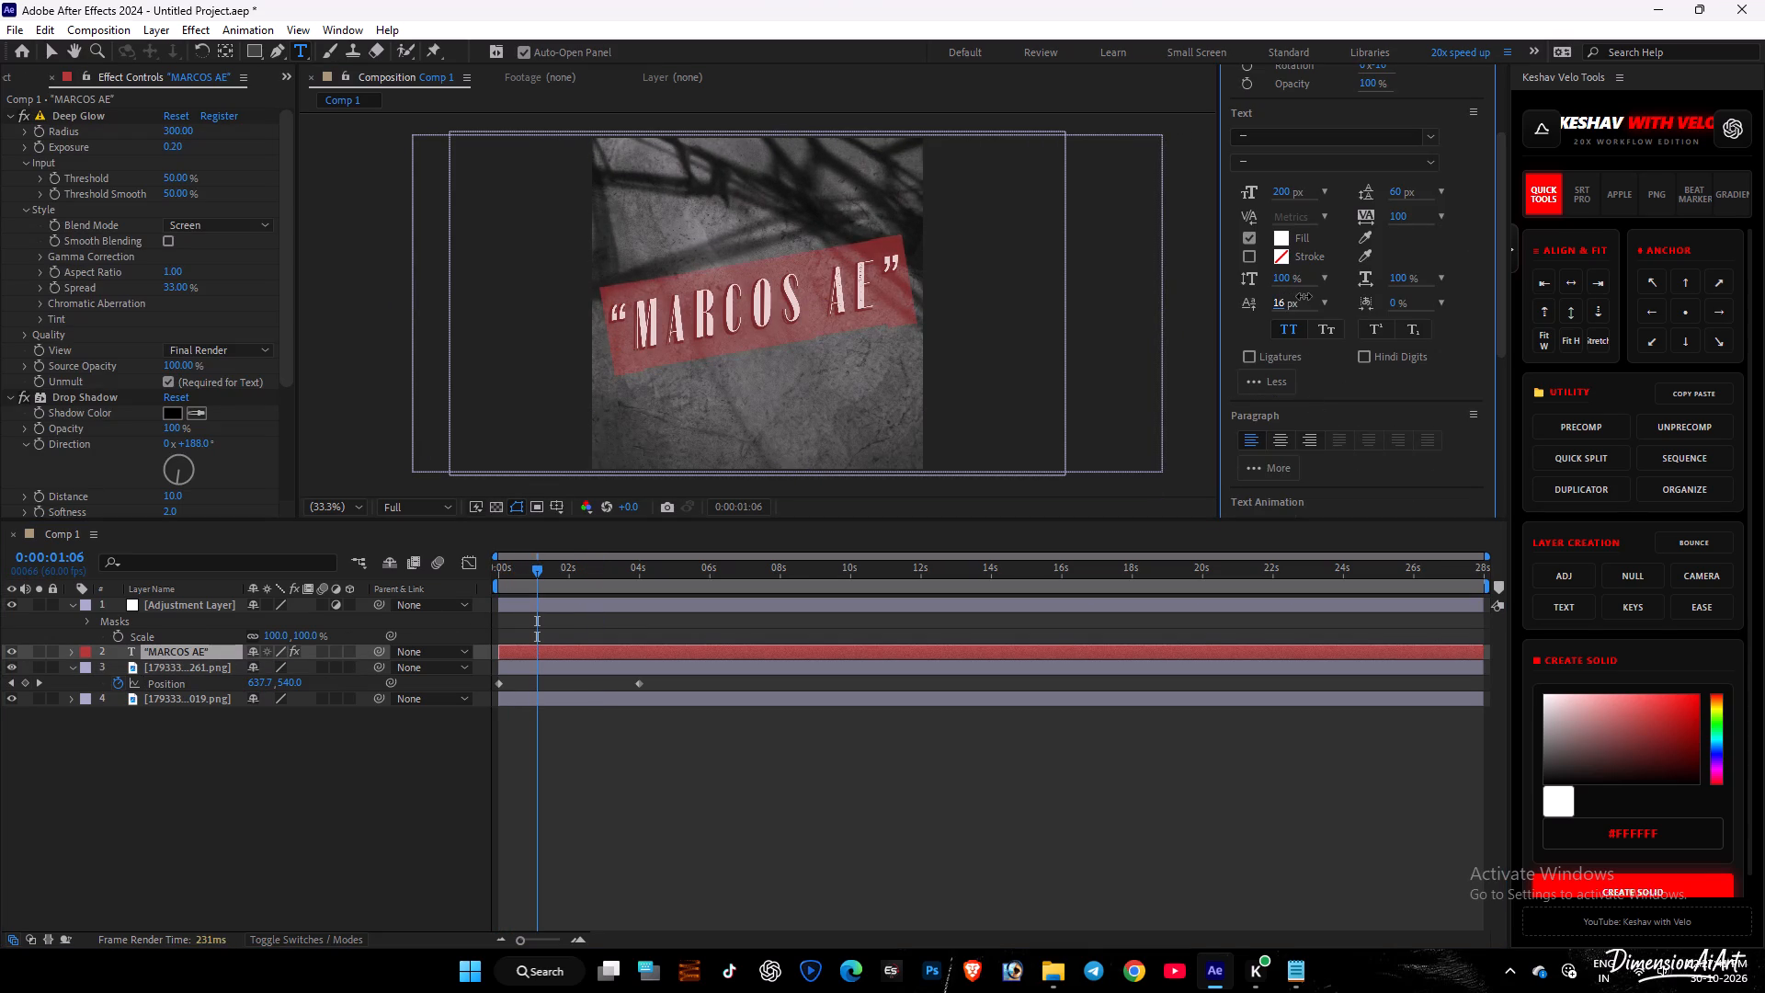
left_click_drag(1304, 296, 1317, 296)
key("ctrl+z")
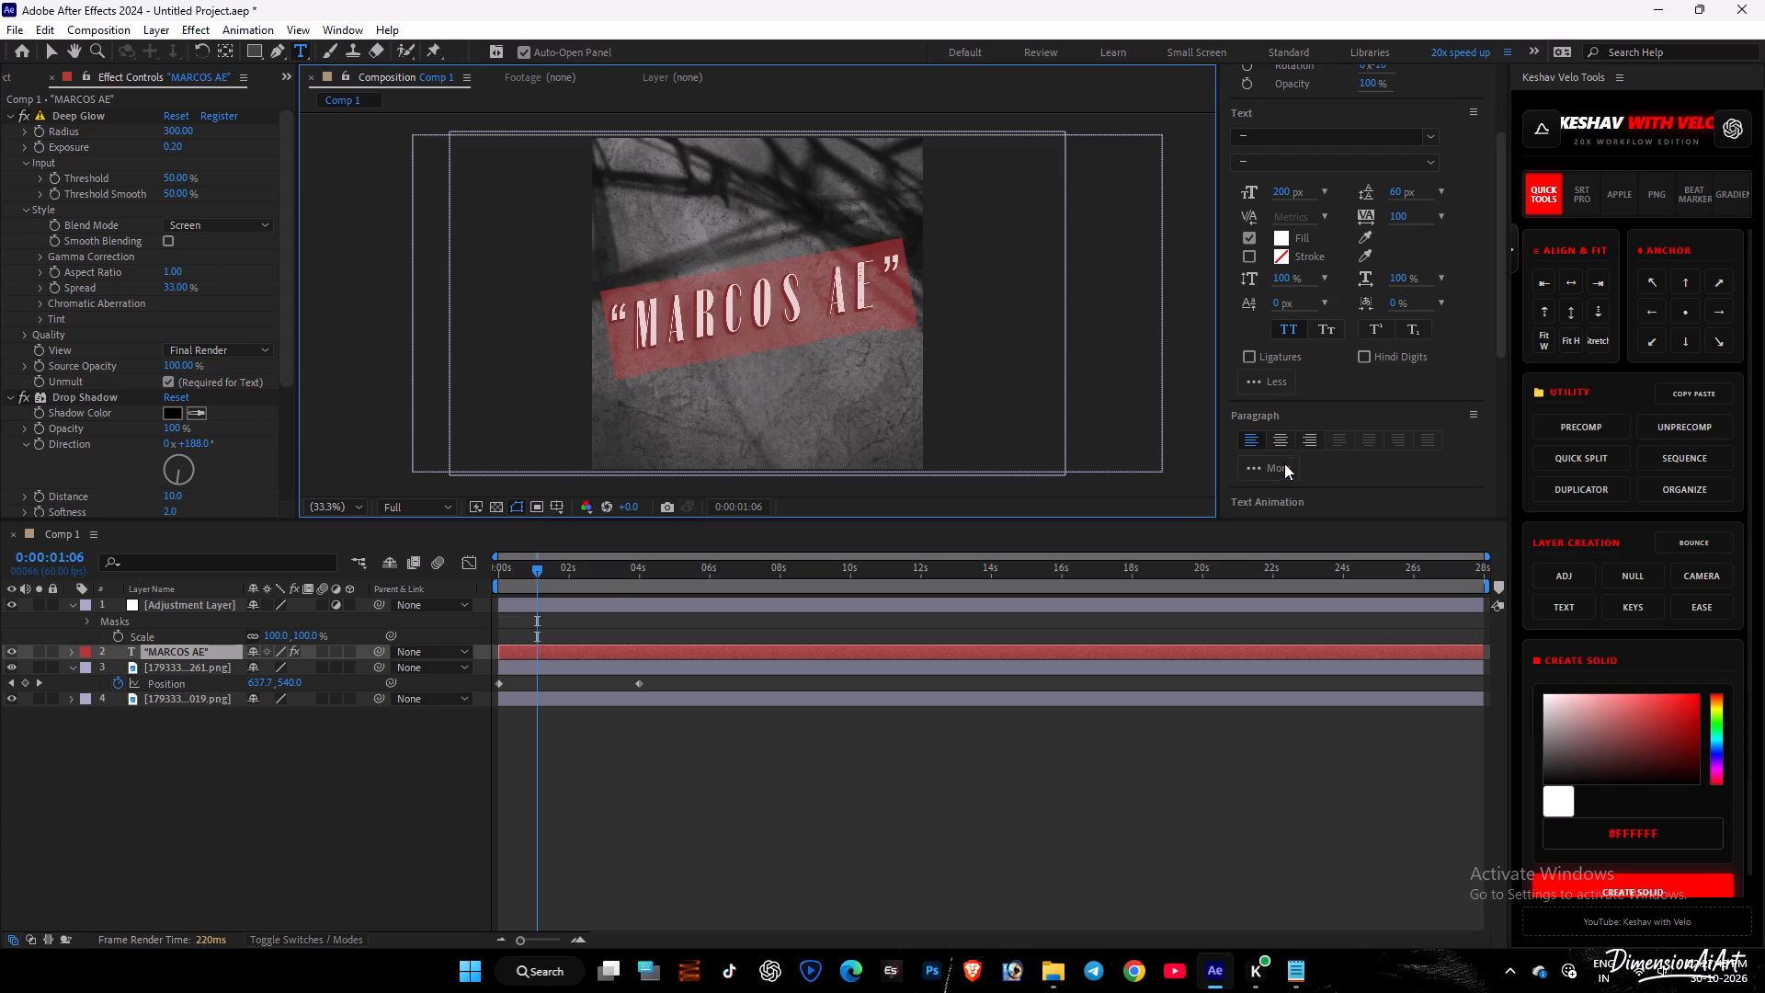
Set the vertical scale of the whole MARCOS AE text to 134% and leave text editing.
scroll(1304, 387, "down", 1)
left_click(1247, 436)
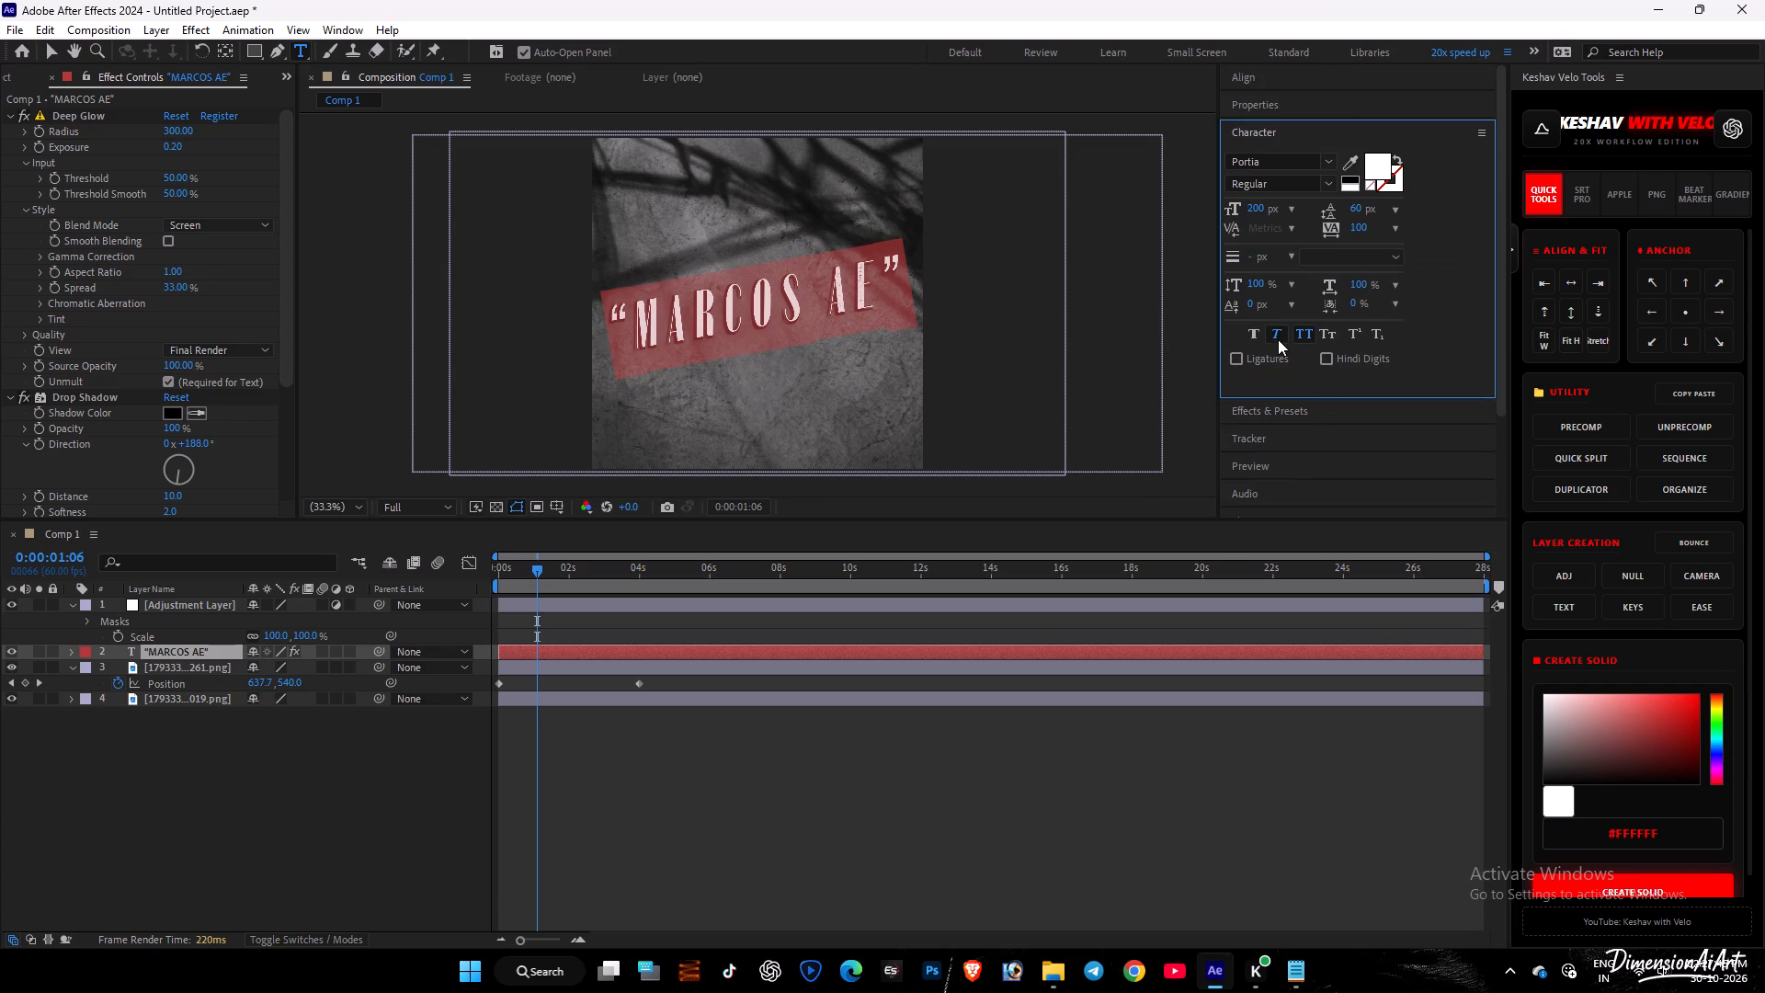
left_click_drag(1257, 281, 1291, 285)
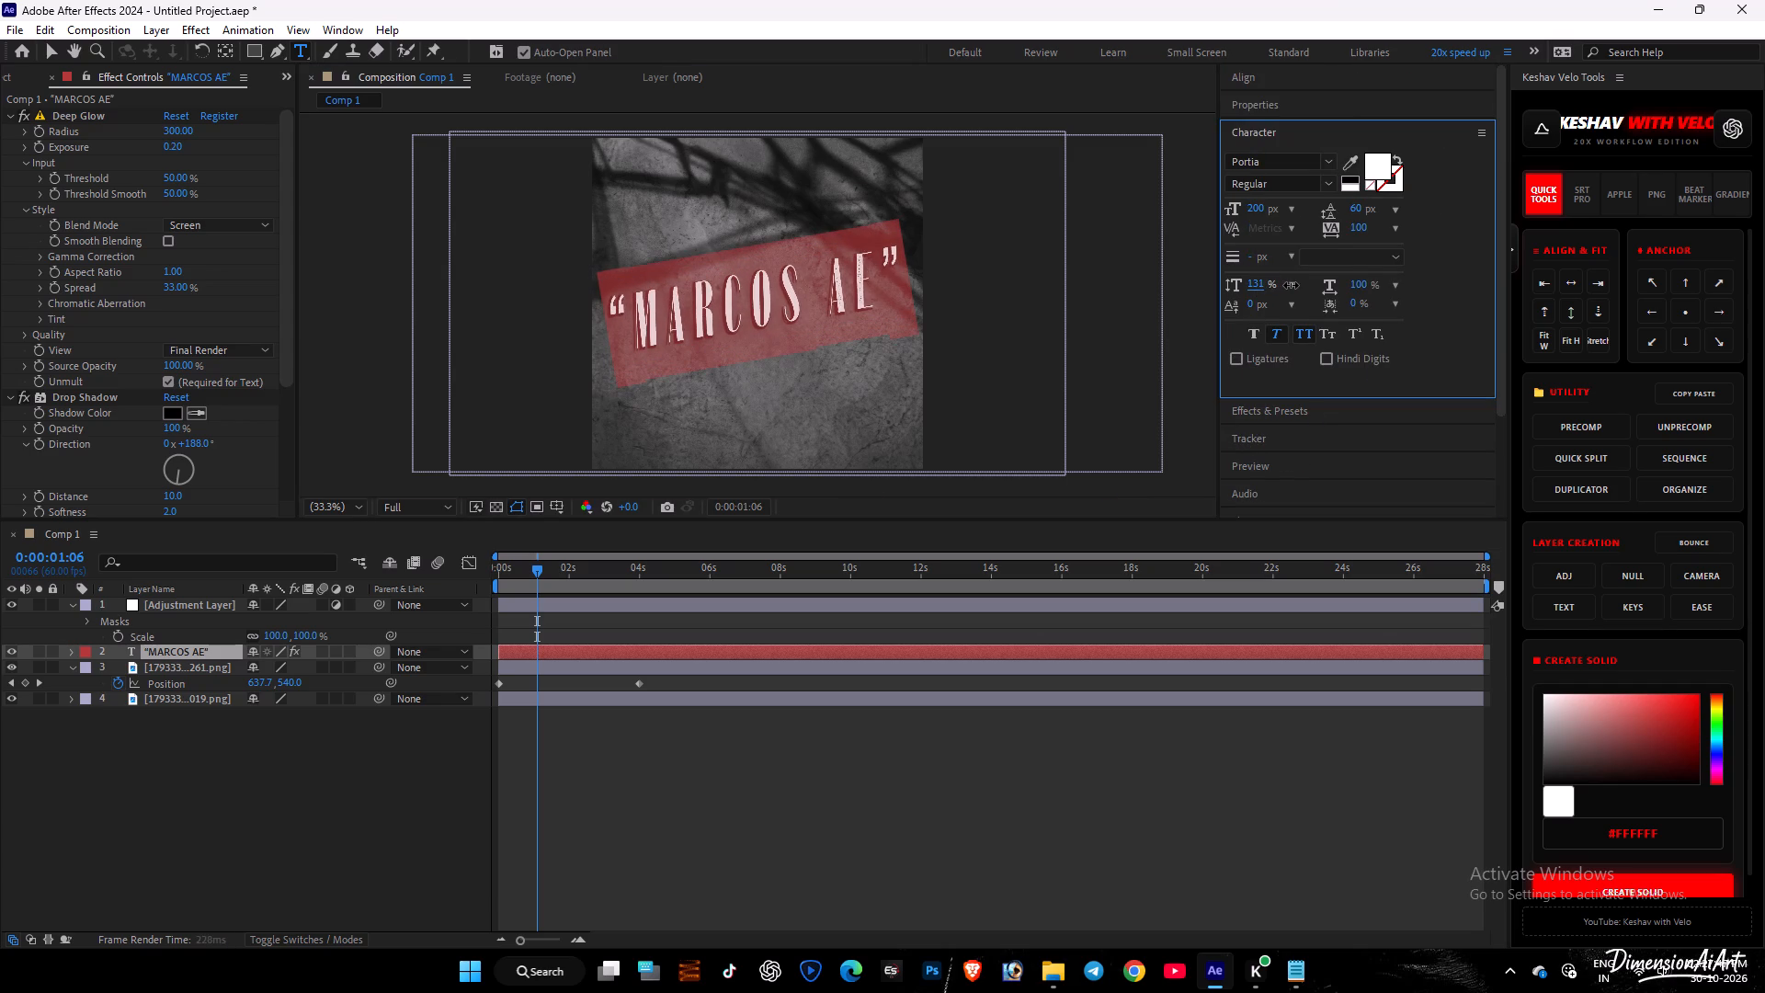
left_click_drag(1291, 285, 1298, 284)
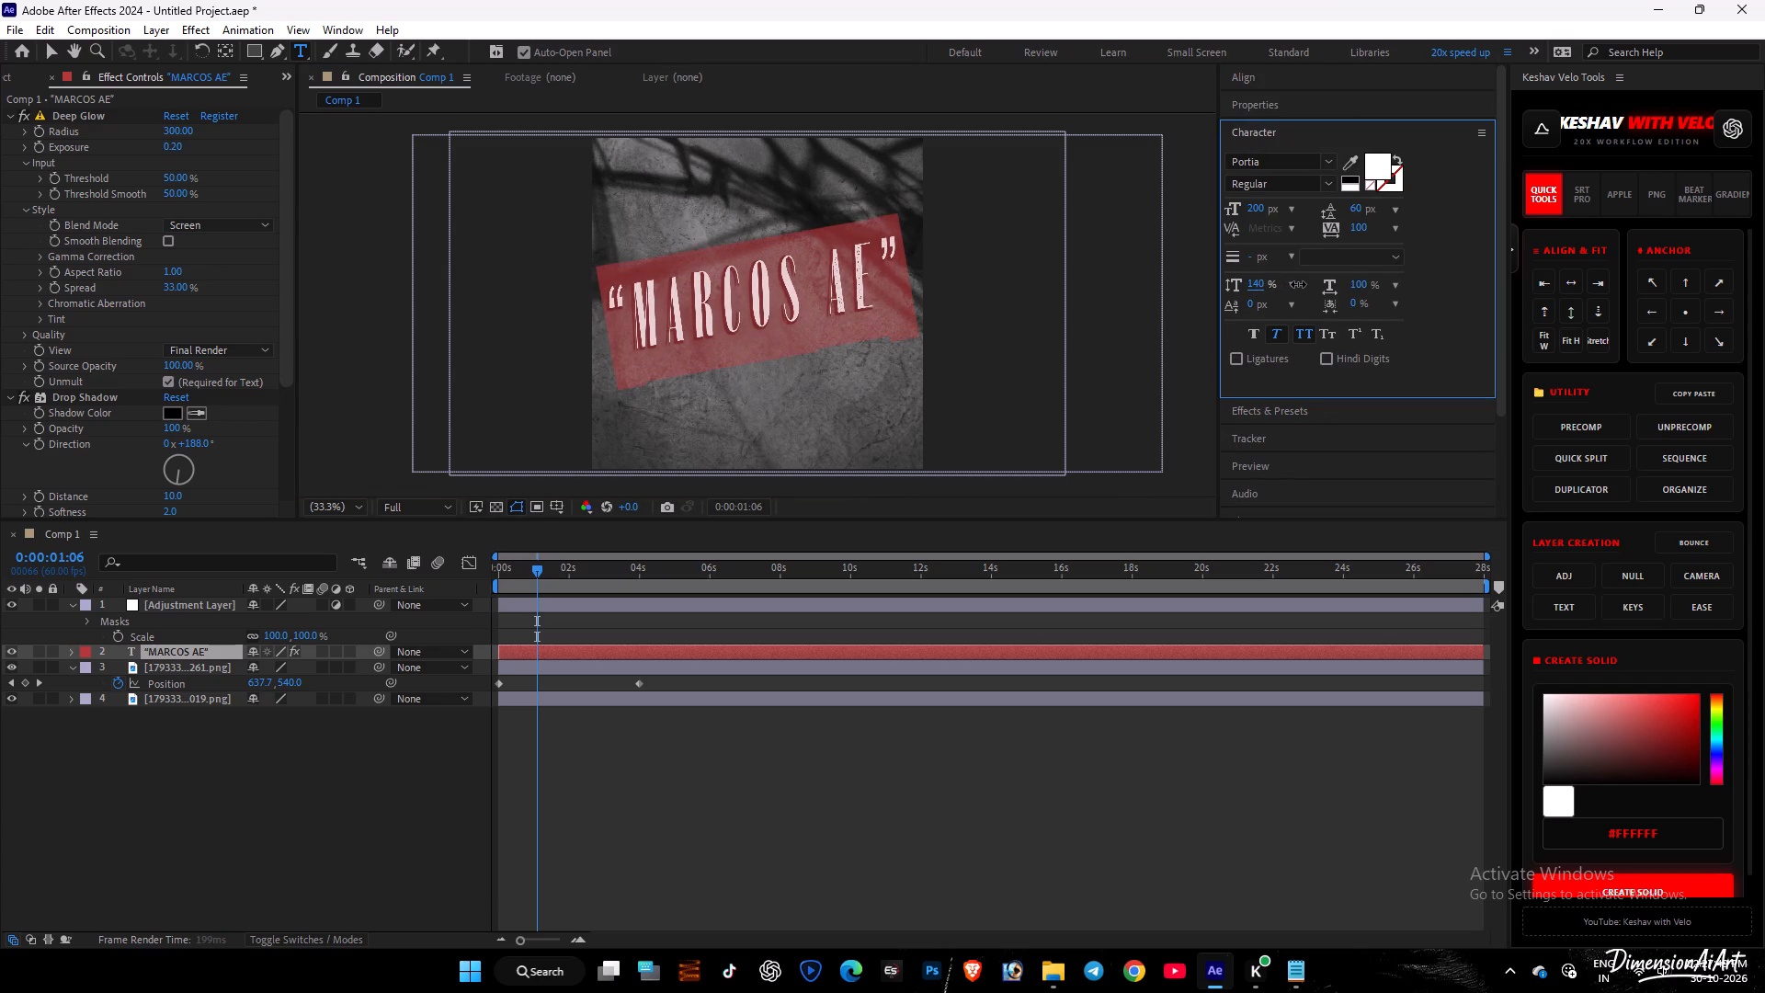
left_click_drag(1298, 284, 1283, 285)
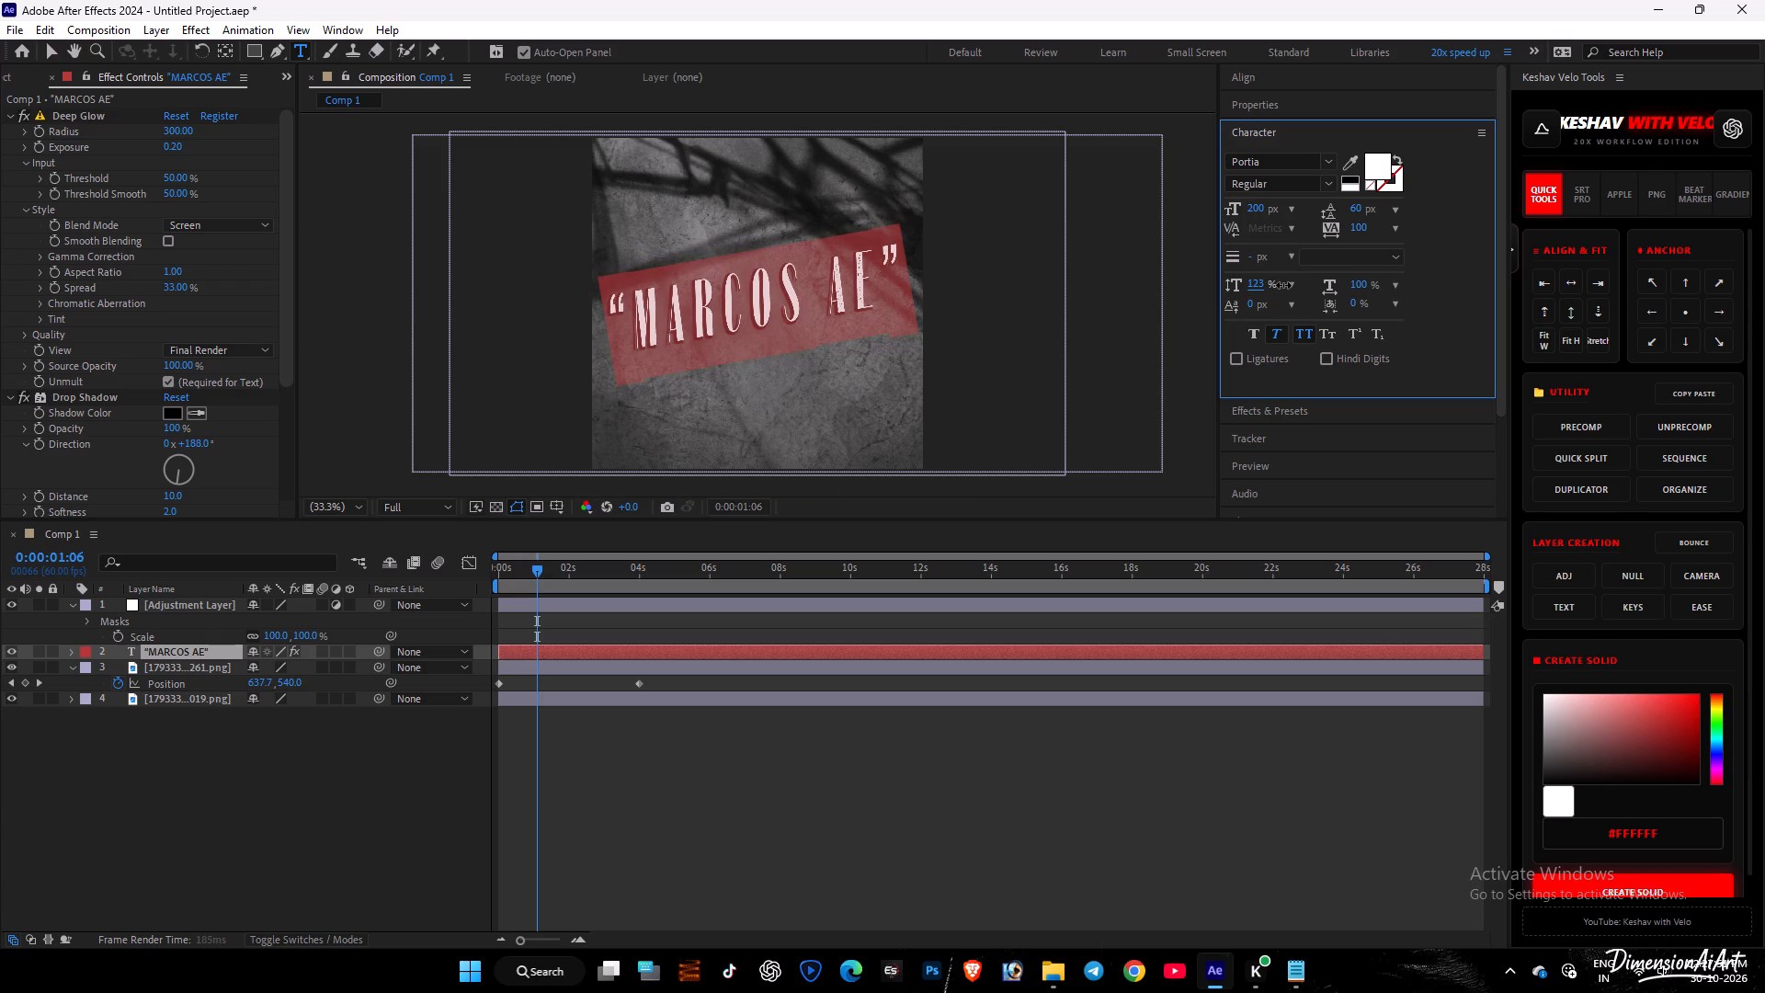
left_click_drag(1283, 285, 1291, 282)
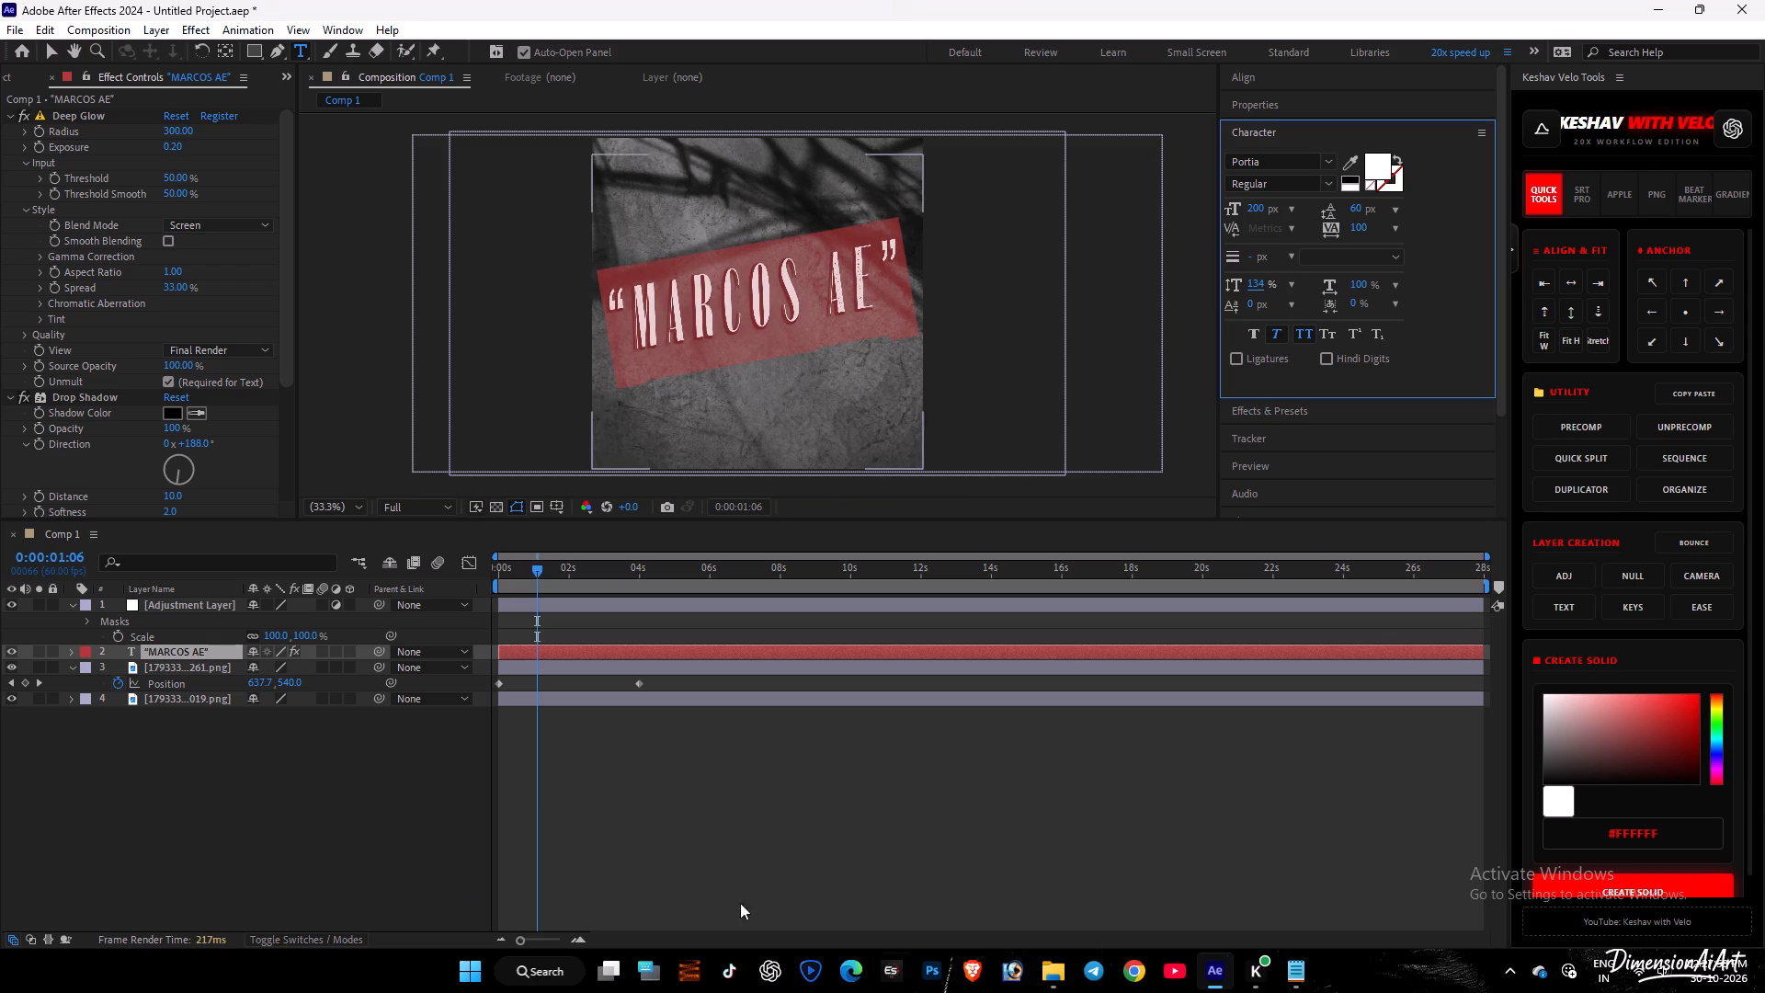
left_click(590, 777)
Centre the MARCOS AE text layer horizontally and vertically in the composition, and deselect it.
left_click(544, 651)
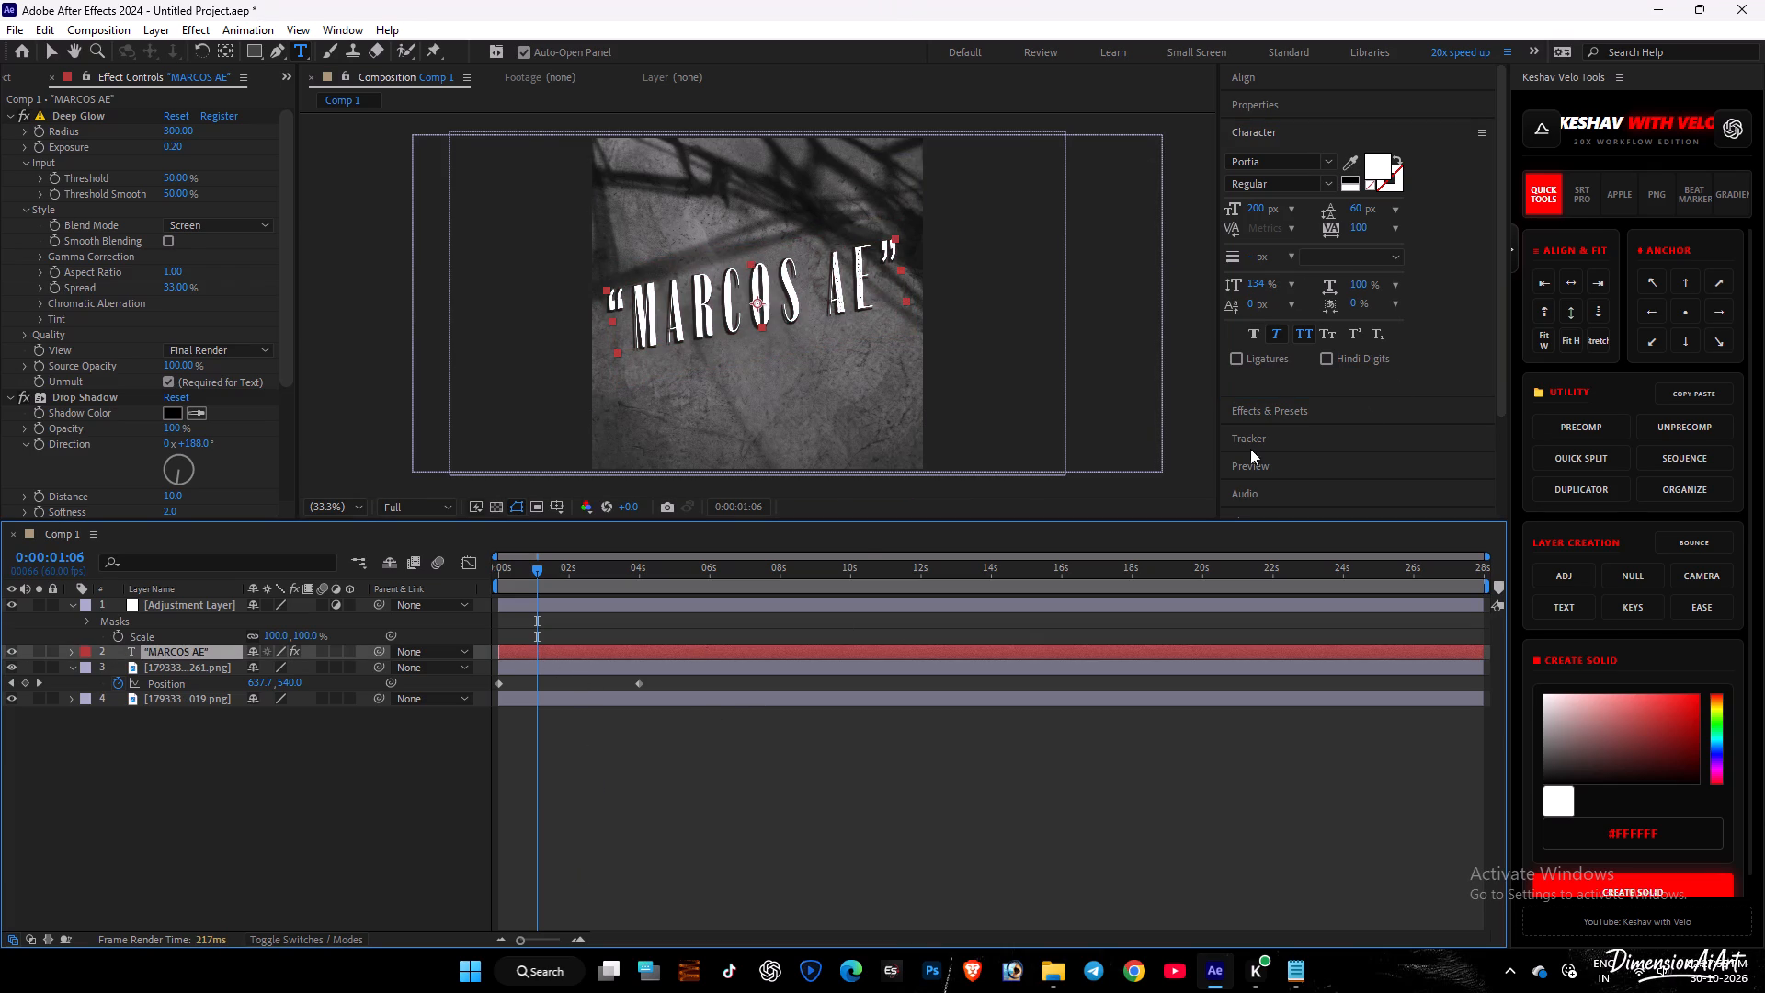
left_click(1566, 282)
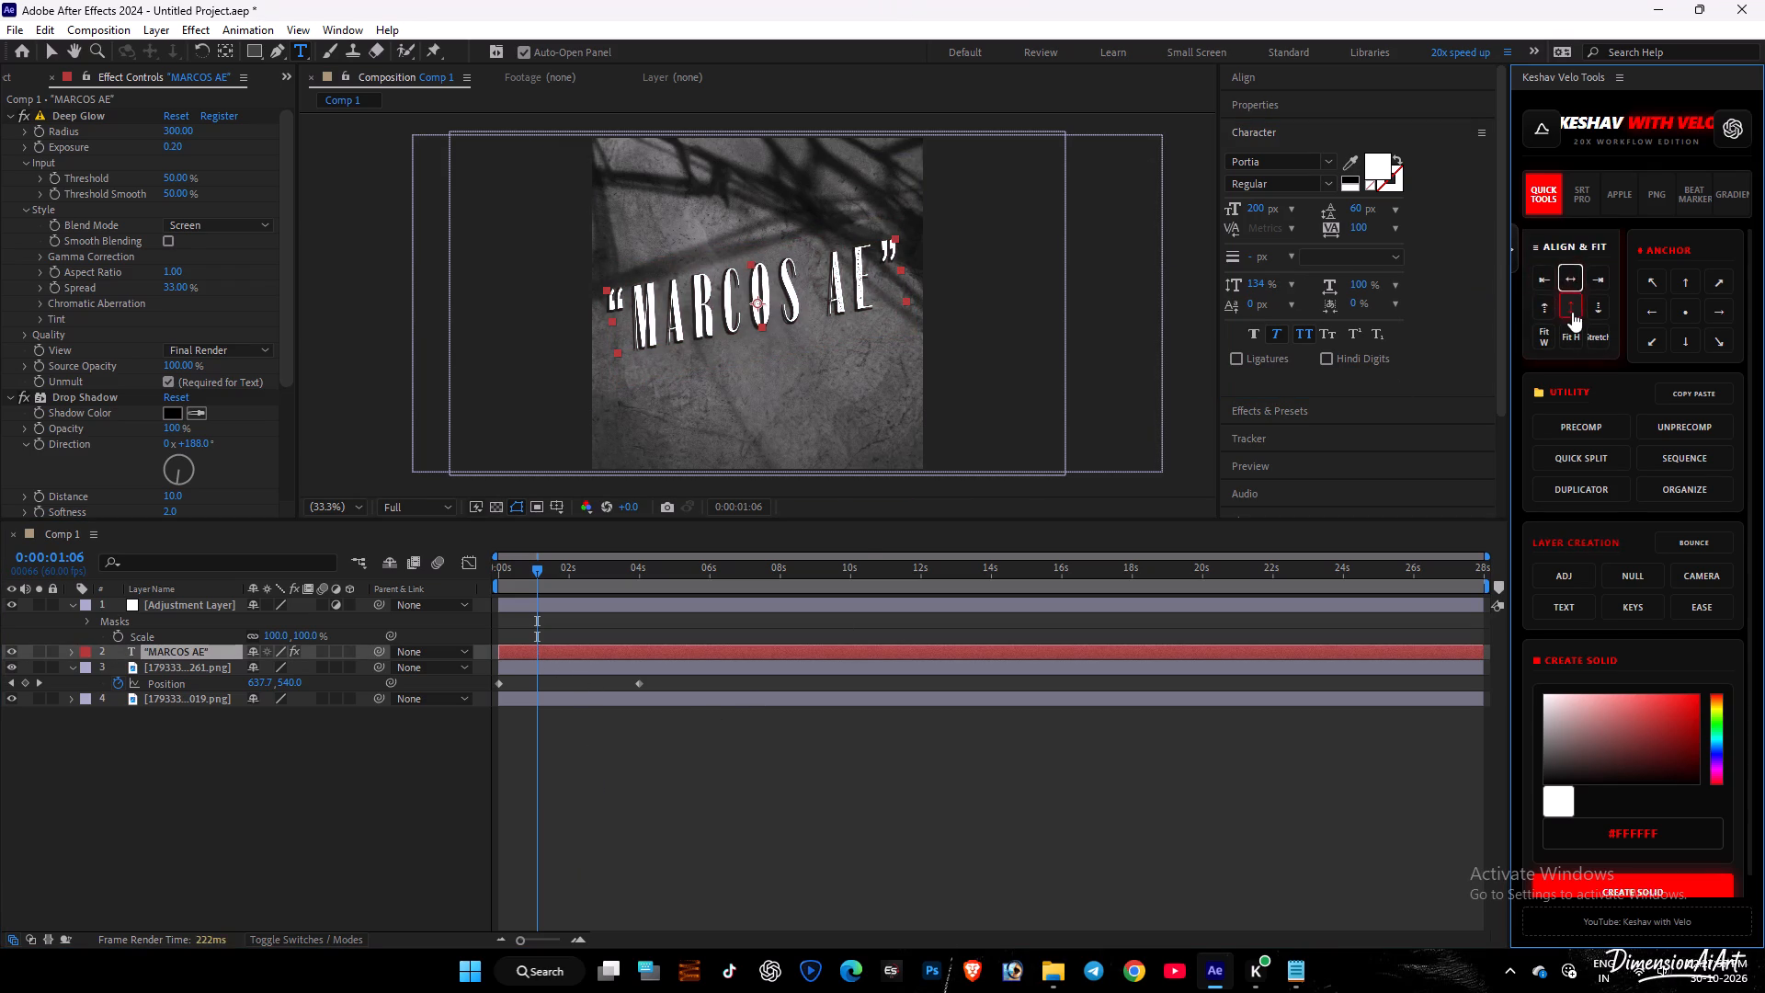
left_click(1572, 312)
left_click(834, 816)
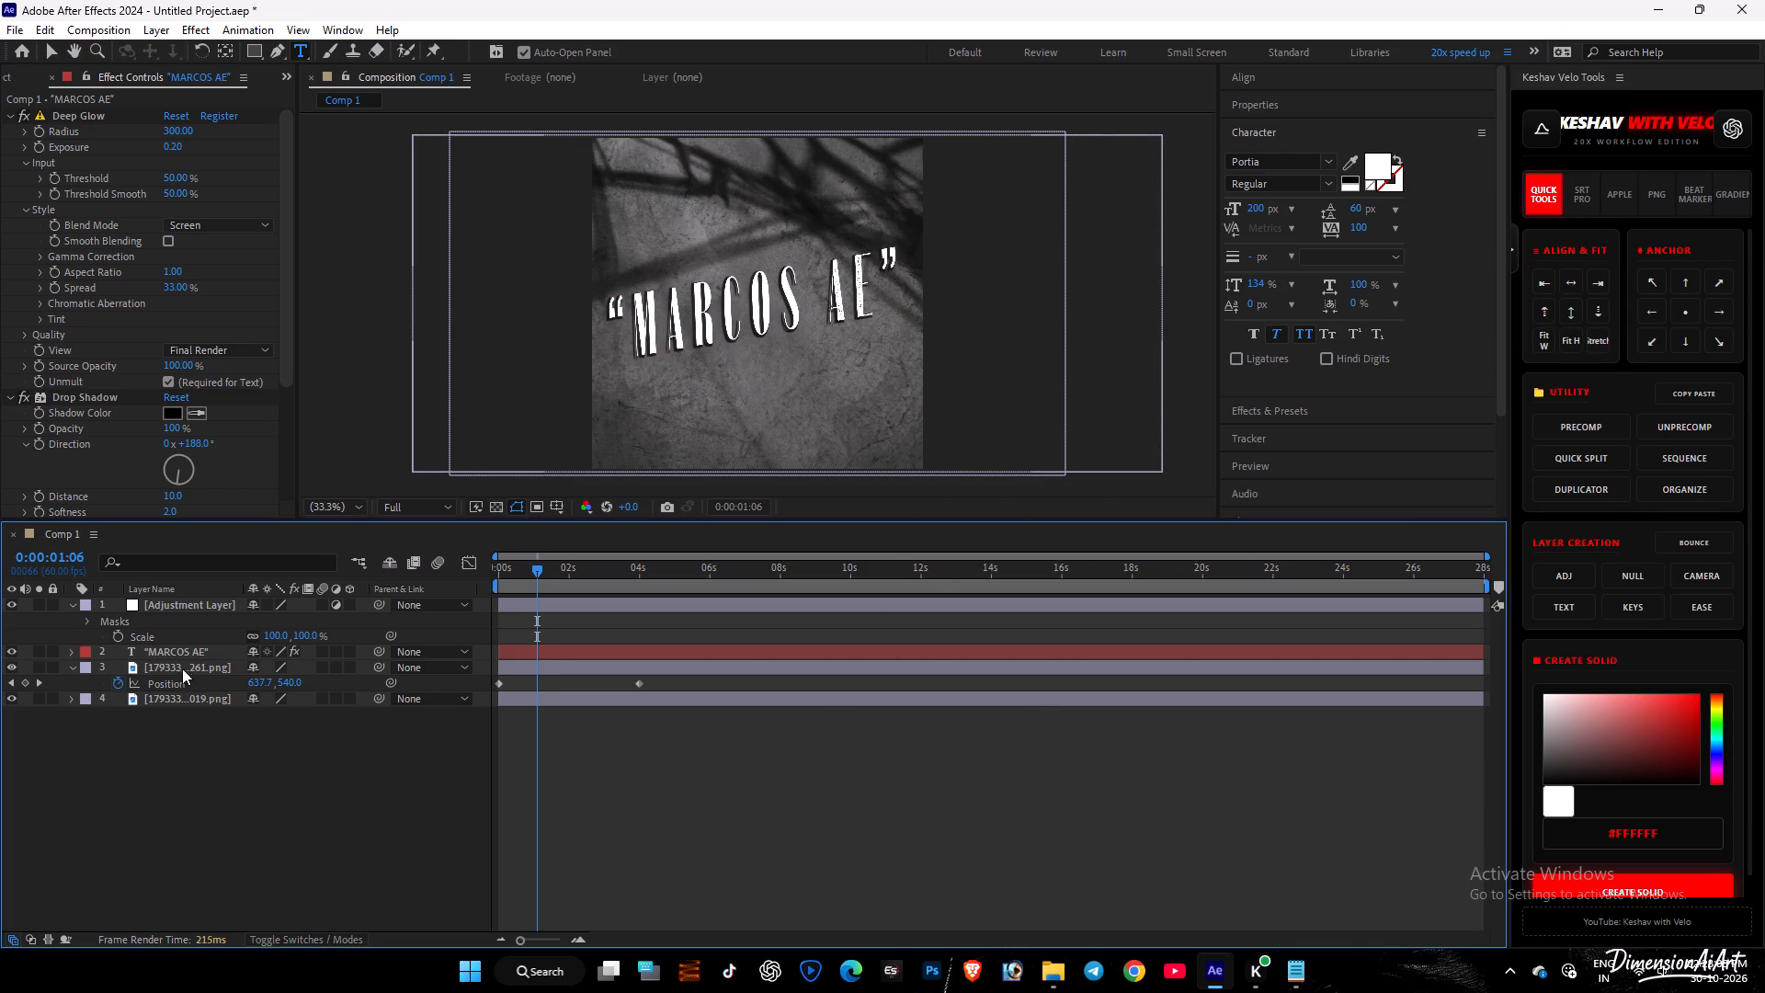
Collapse the keyframed image layer's properties and select the MARCOS AE text layer together with both image layers.
left_click(70, 667)
left_click_drag(211, 731, 184, 658)
left_click(187, 739)
left_click_drag(190, 713, 180, 673)
left_click_drag(192, 741, 175, 658)
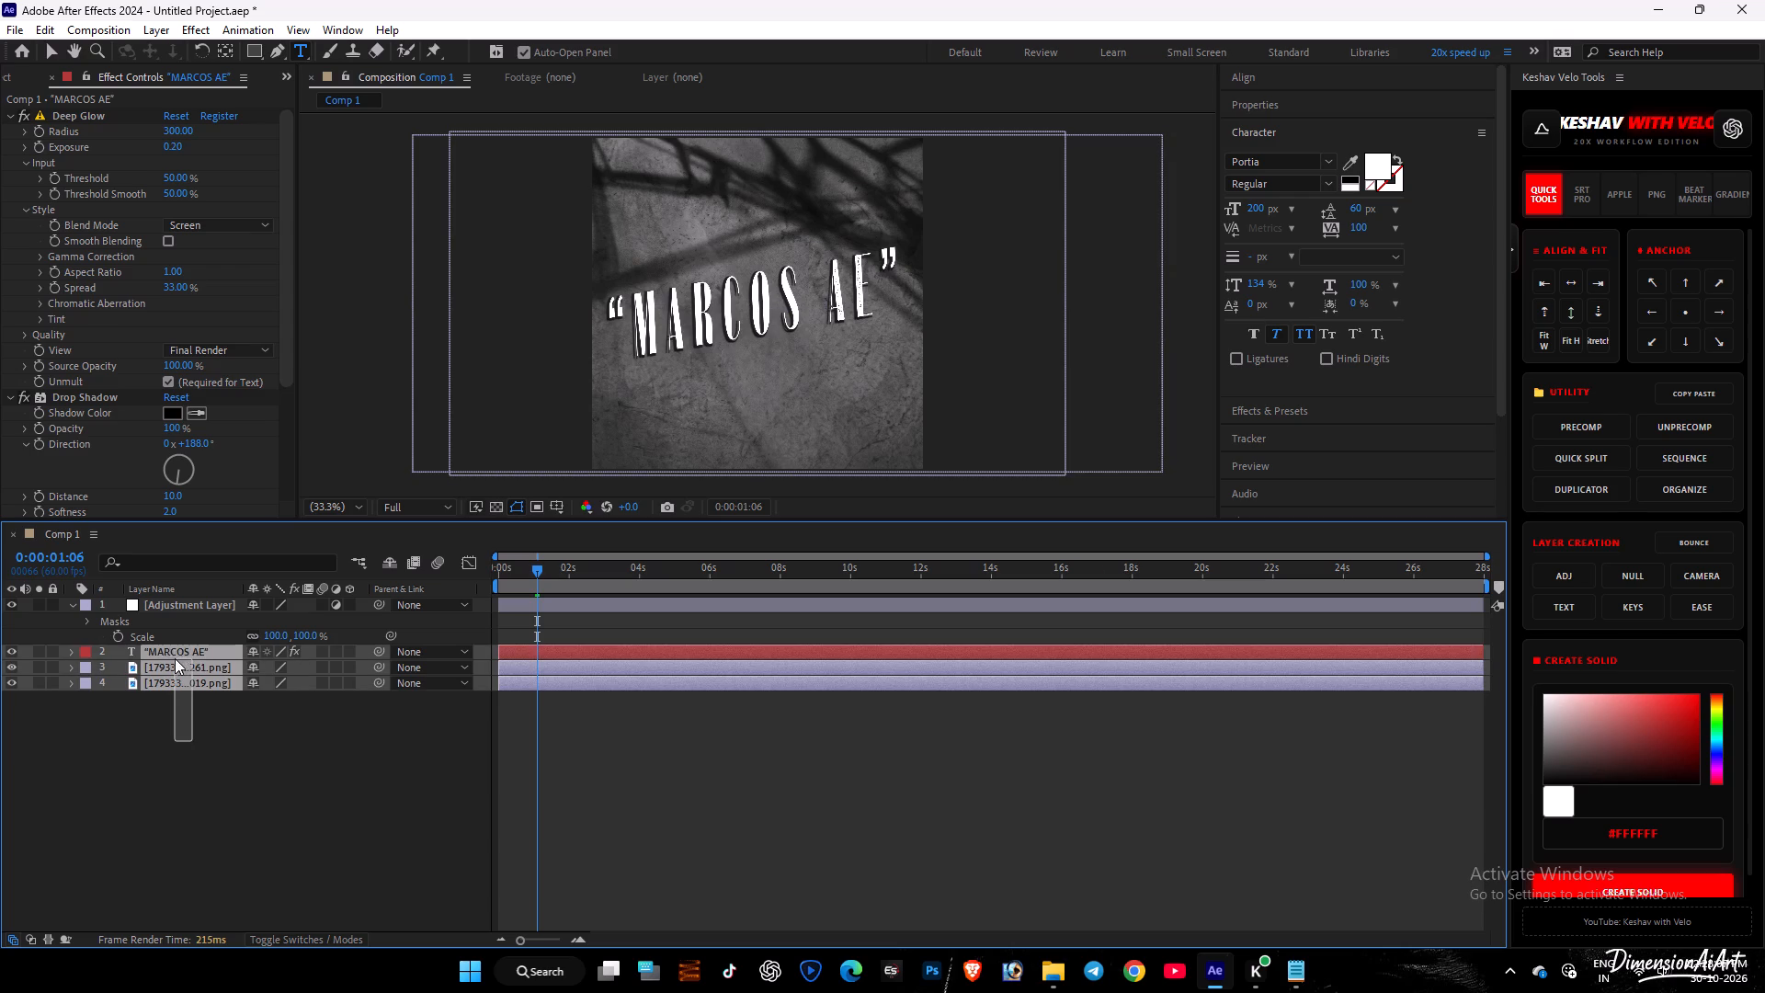
left_click_drag(175, 658, 169, 645)
Clear the selection and preview the title and shadow animation from 0:00 to about 0:05.
left_click_drag(550, 565, 350, 583)
left_click(336, 785)
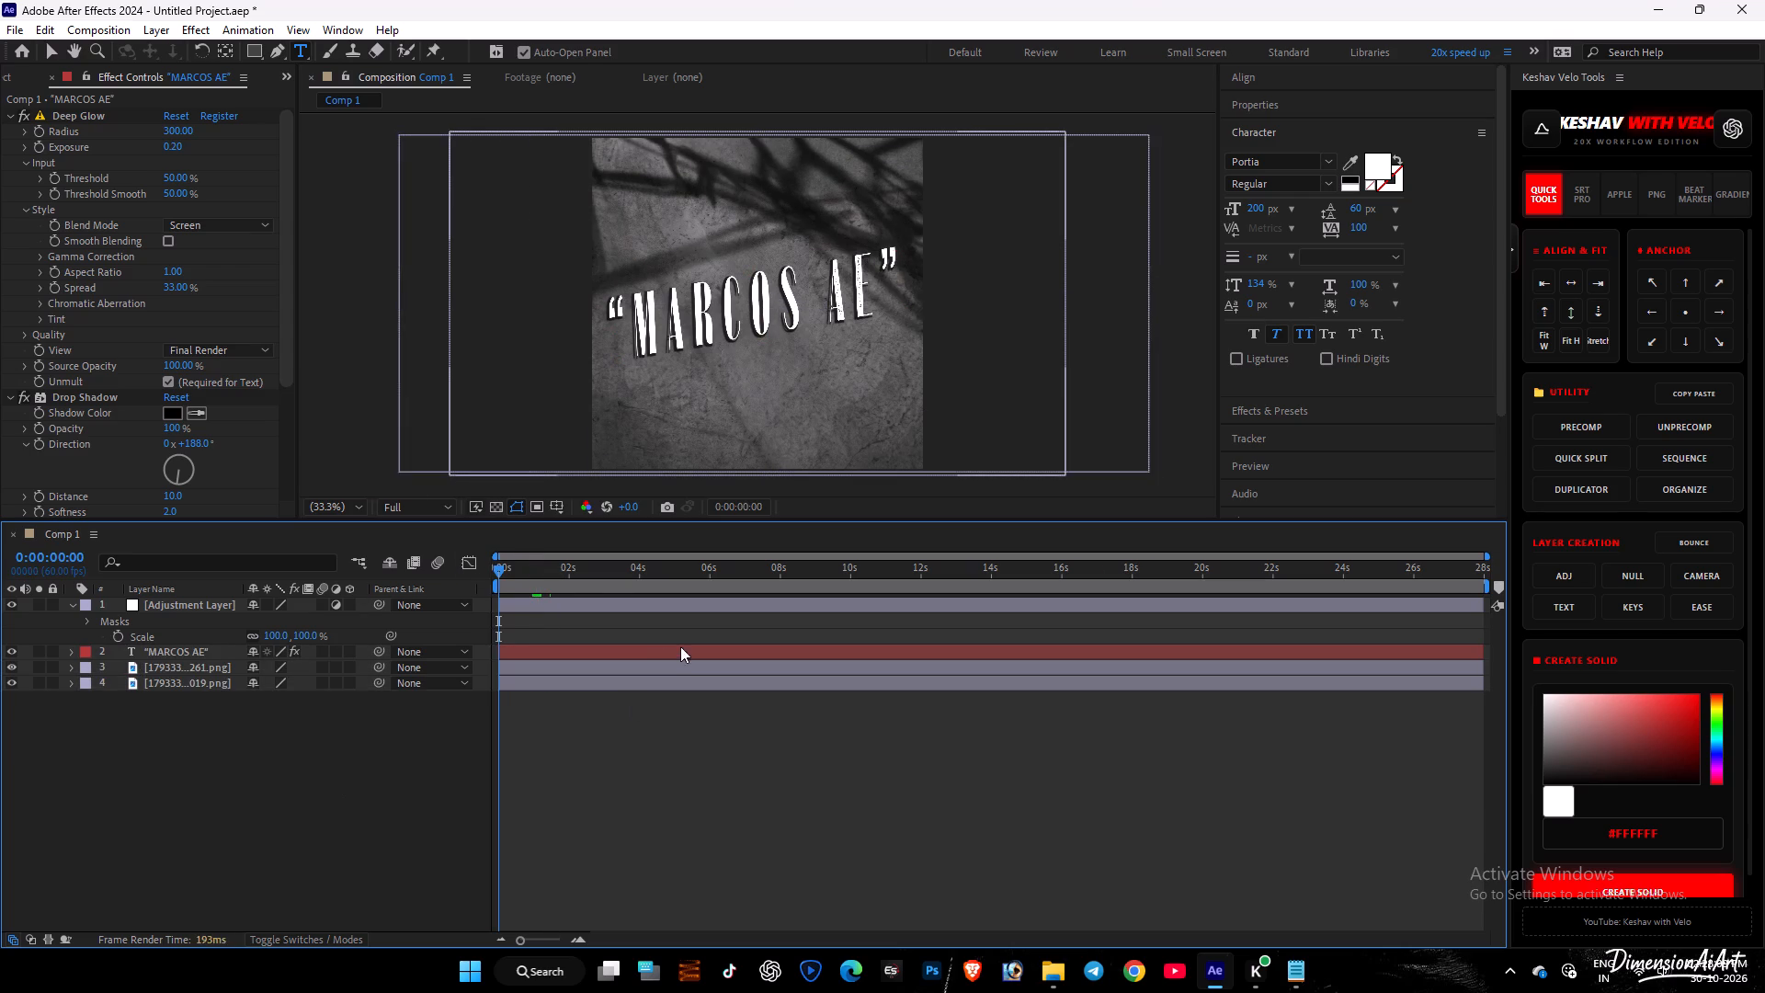
key("space")
left_click_drag(513, 568, 546, 566)
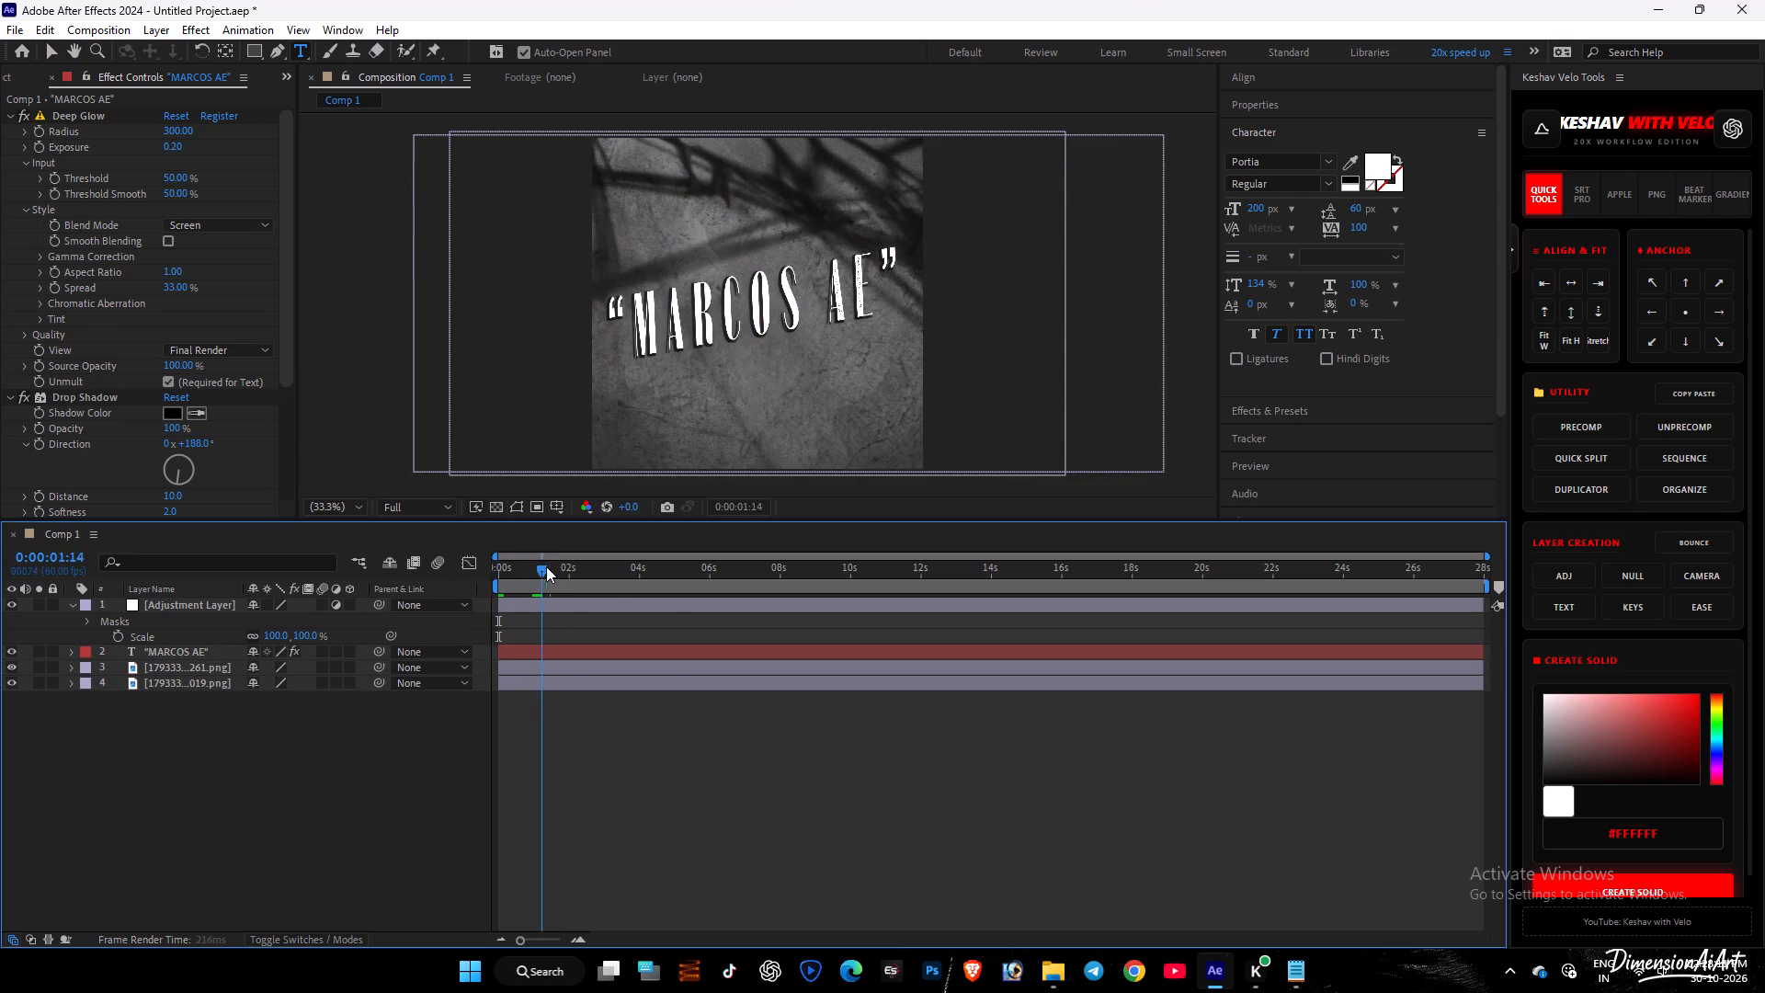
left_click_drag(546, 566, 461, 589)
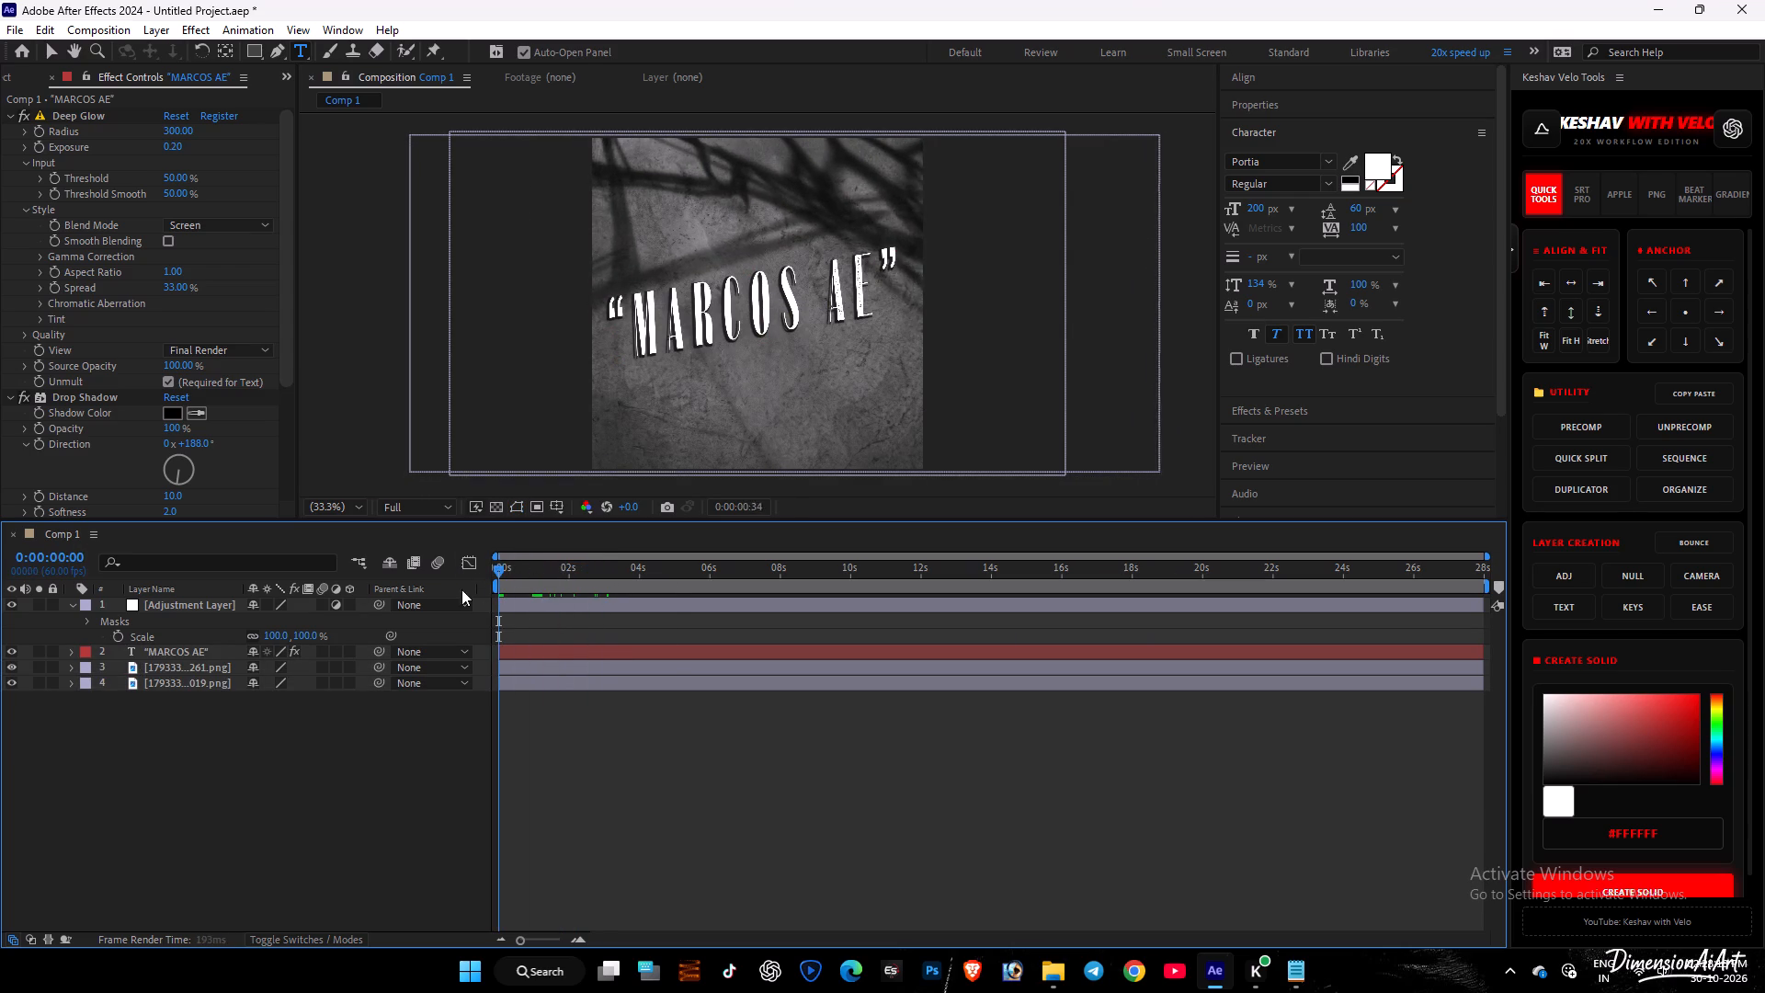
left_click_drag(461, 589, 710, 630)
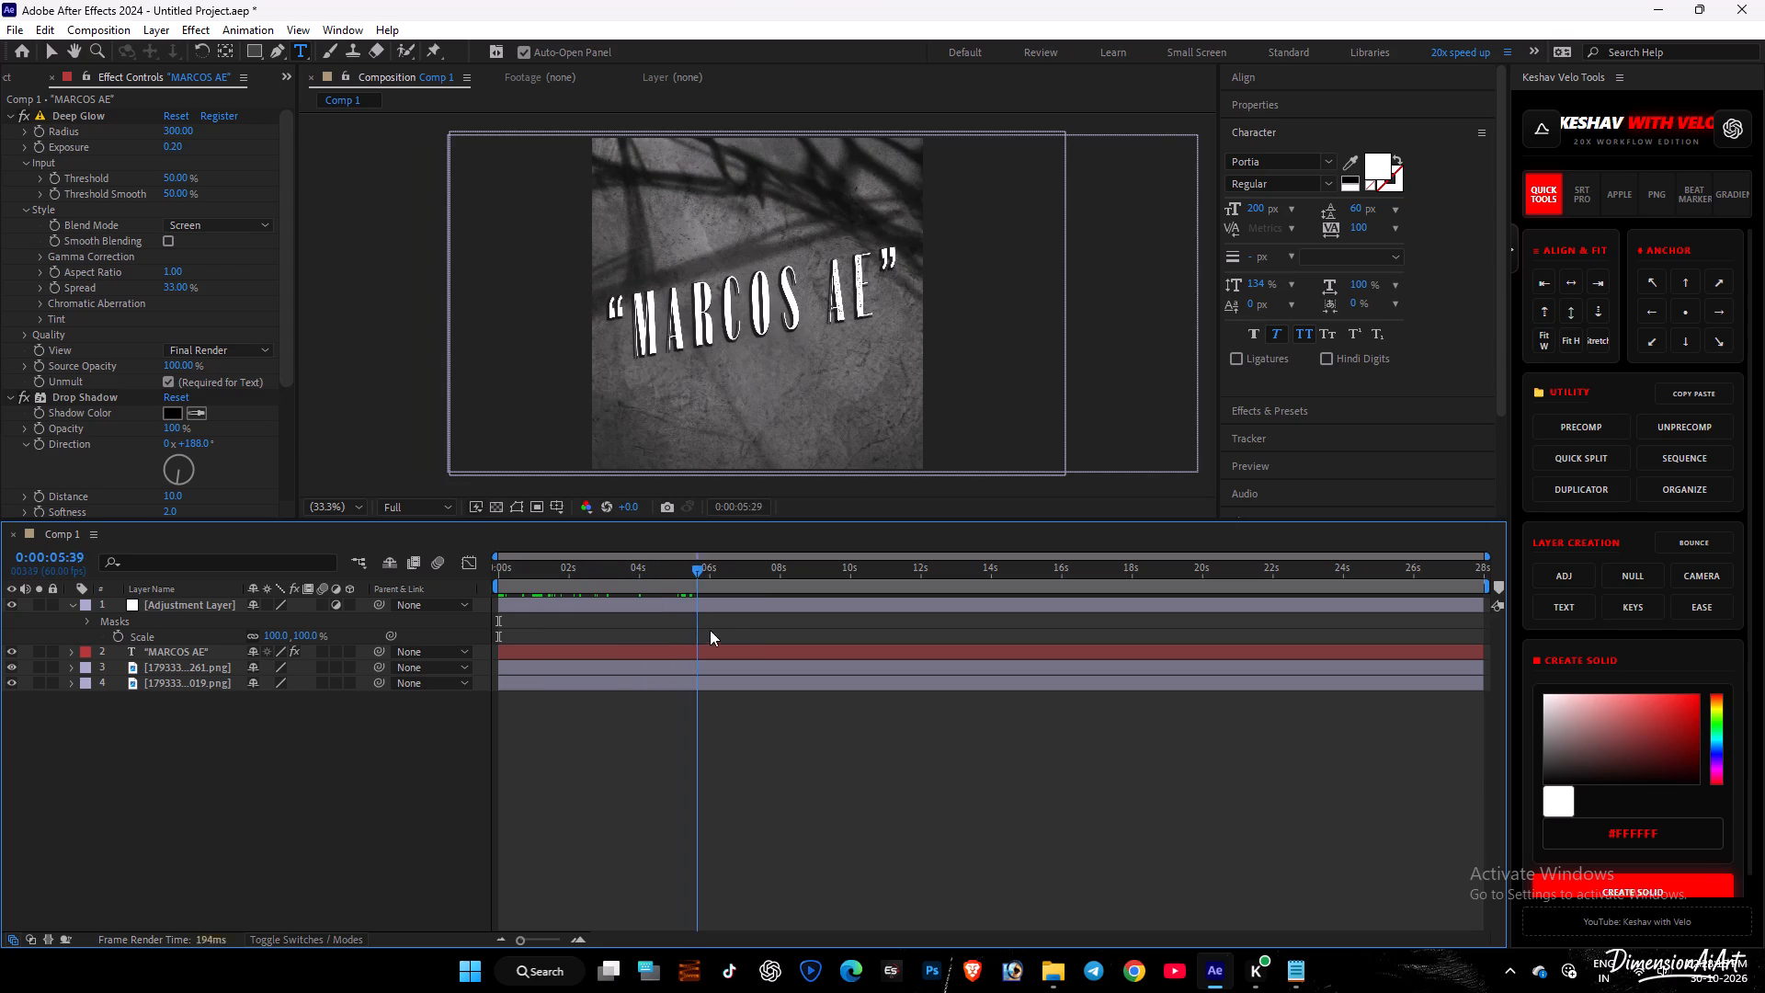
left_click_drag(710, 630, 370, 661)
Pre-compose the MARCOS AE text layer and both image layers, moving all attributes into the new composition.
left_click_drag(184, 795, 184, 648)
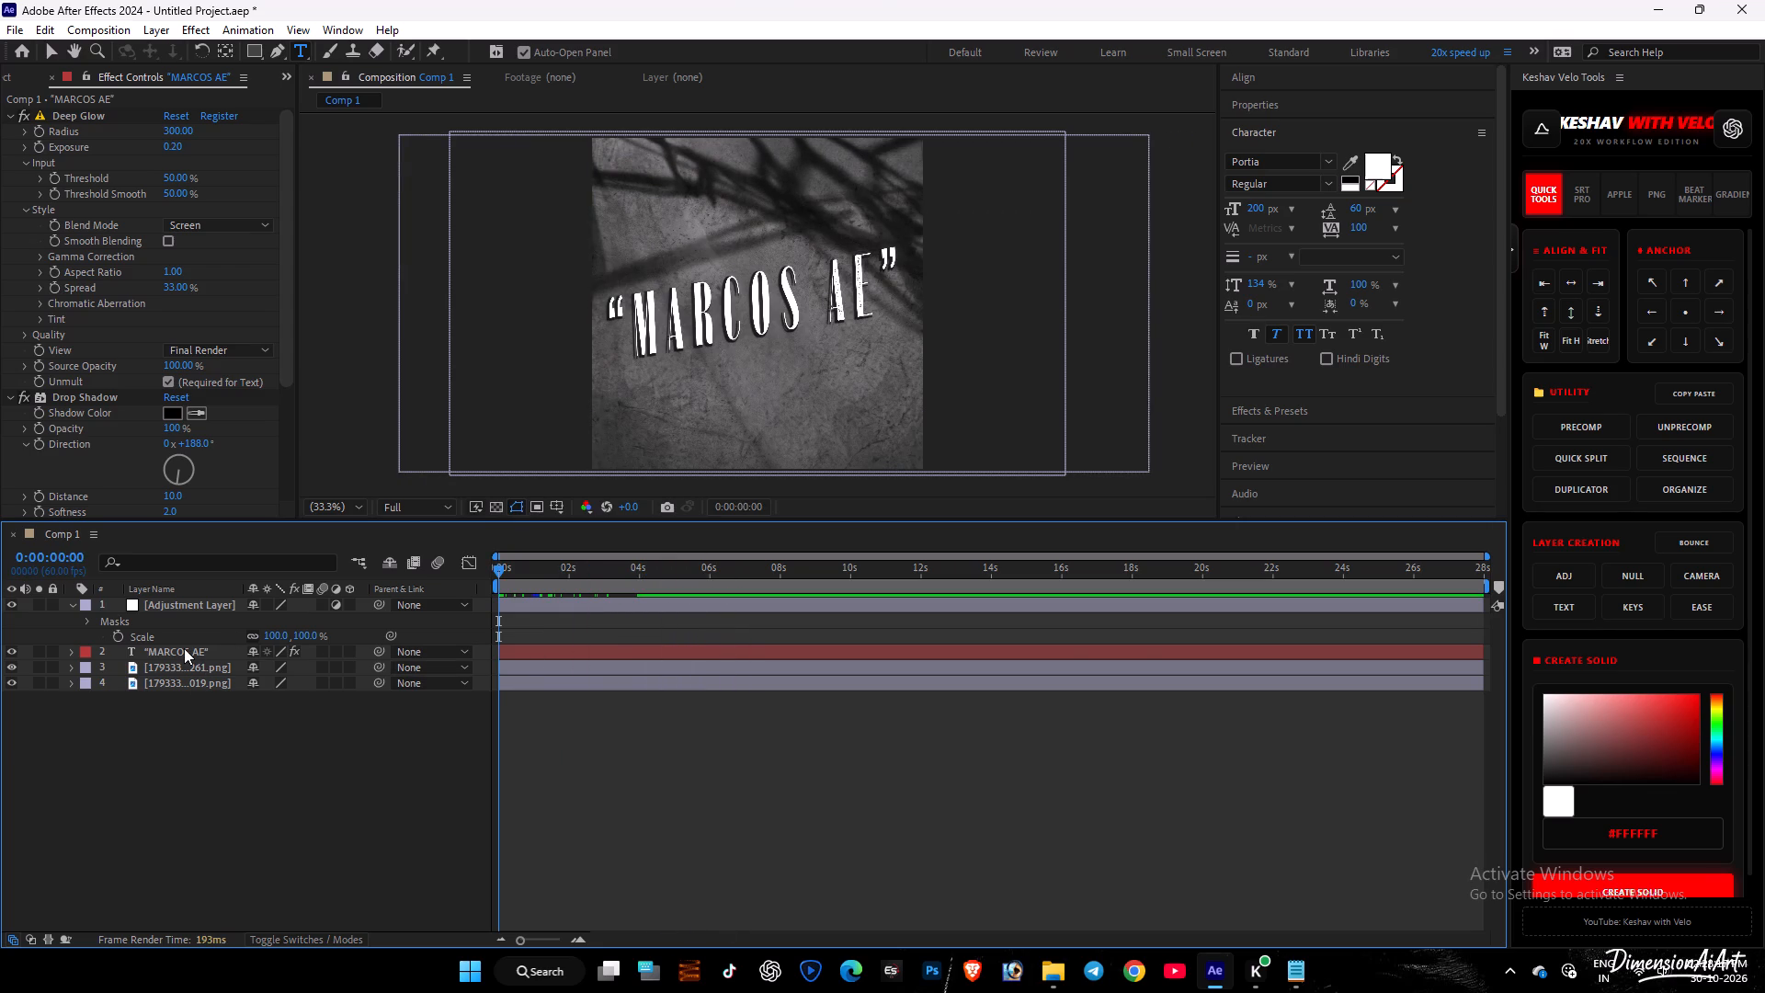
left_click_drag(184, 648, 177, 648)
key("ctrl+shift+c")
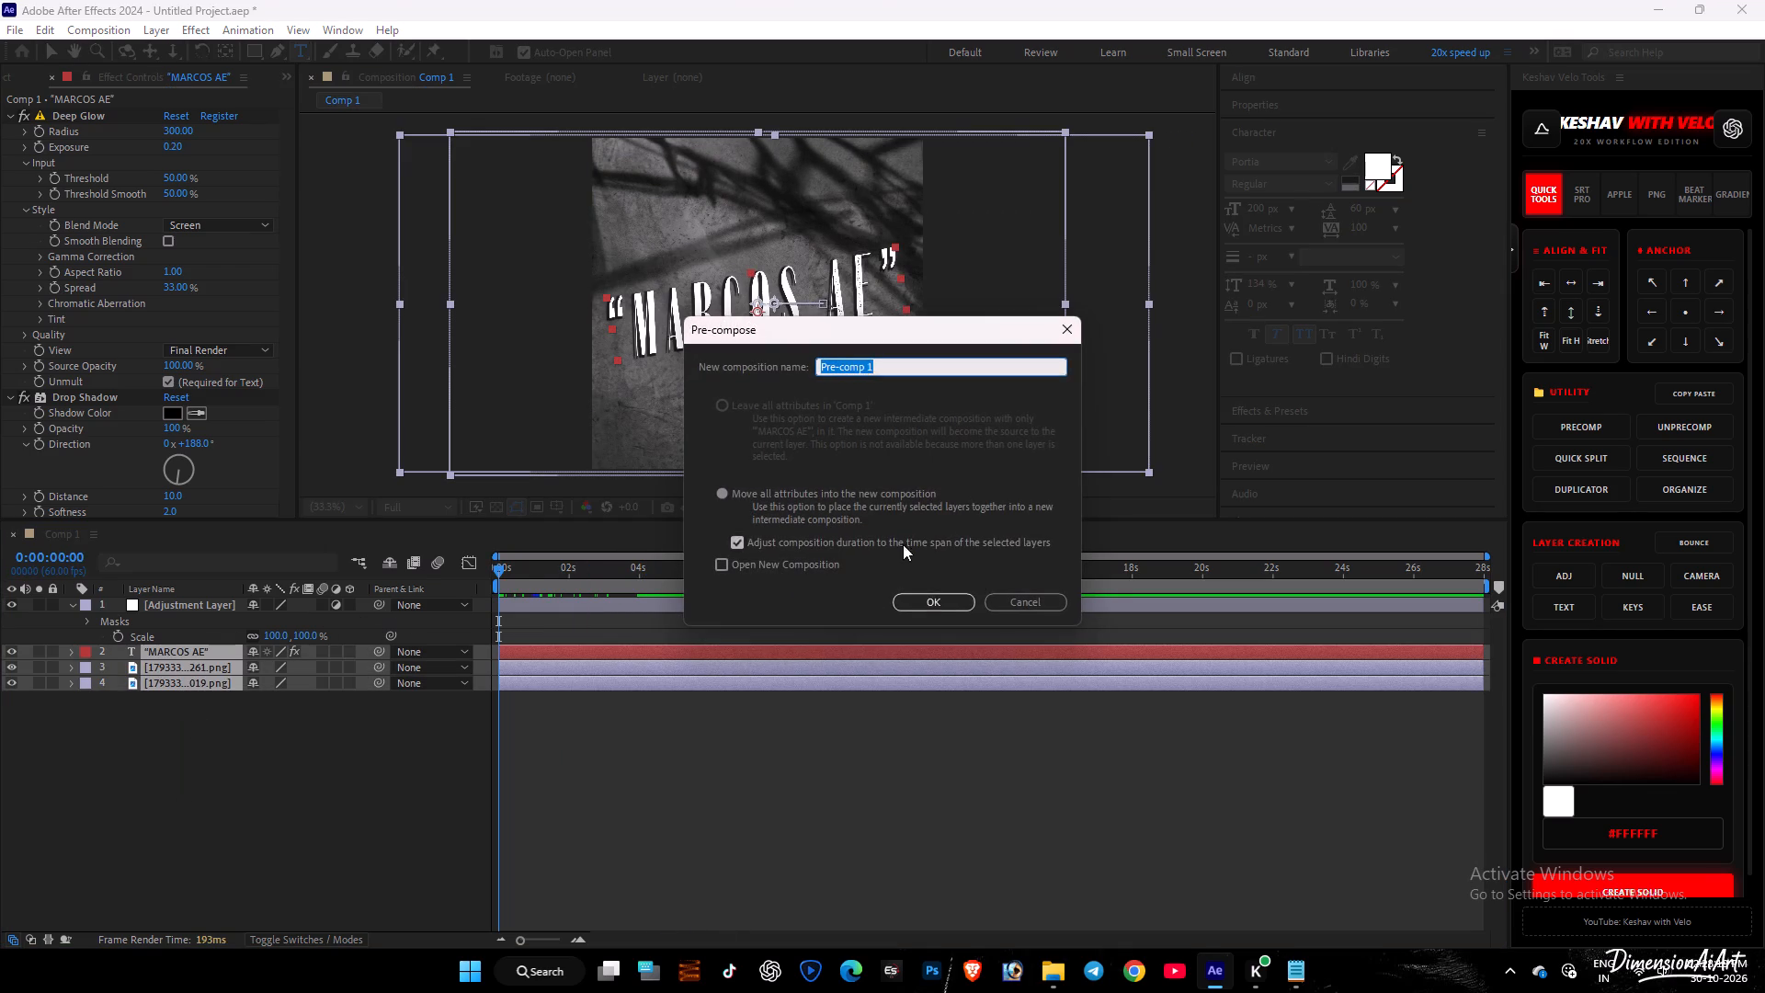
left_click(936, 598)
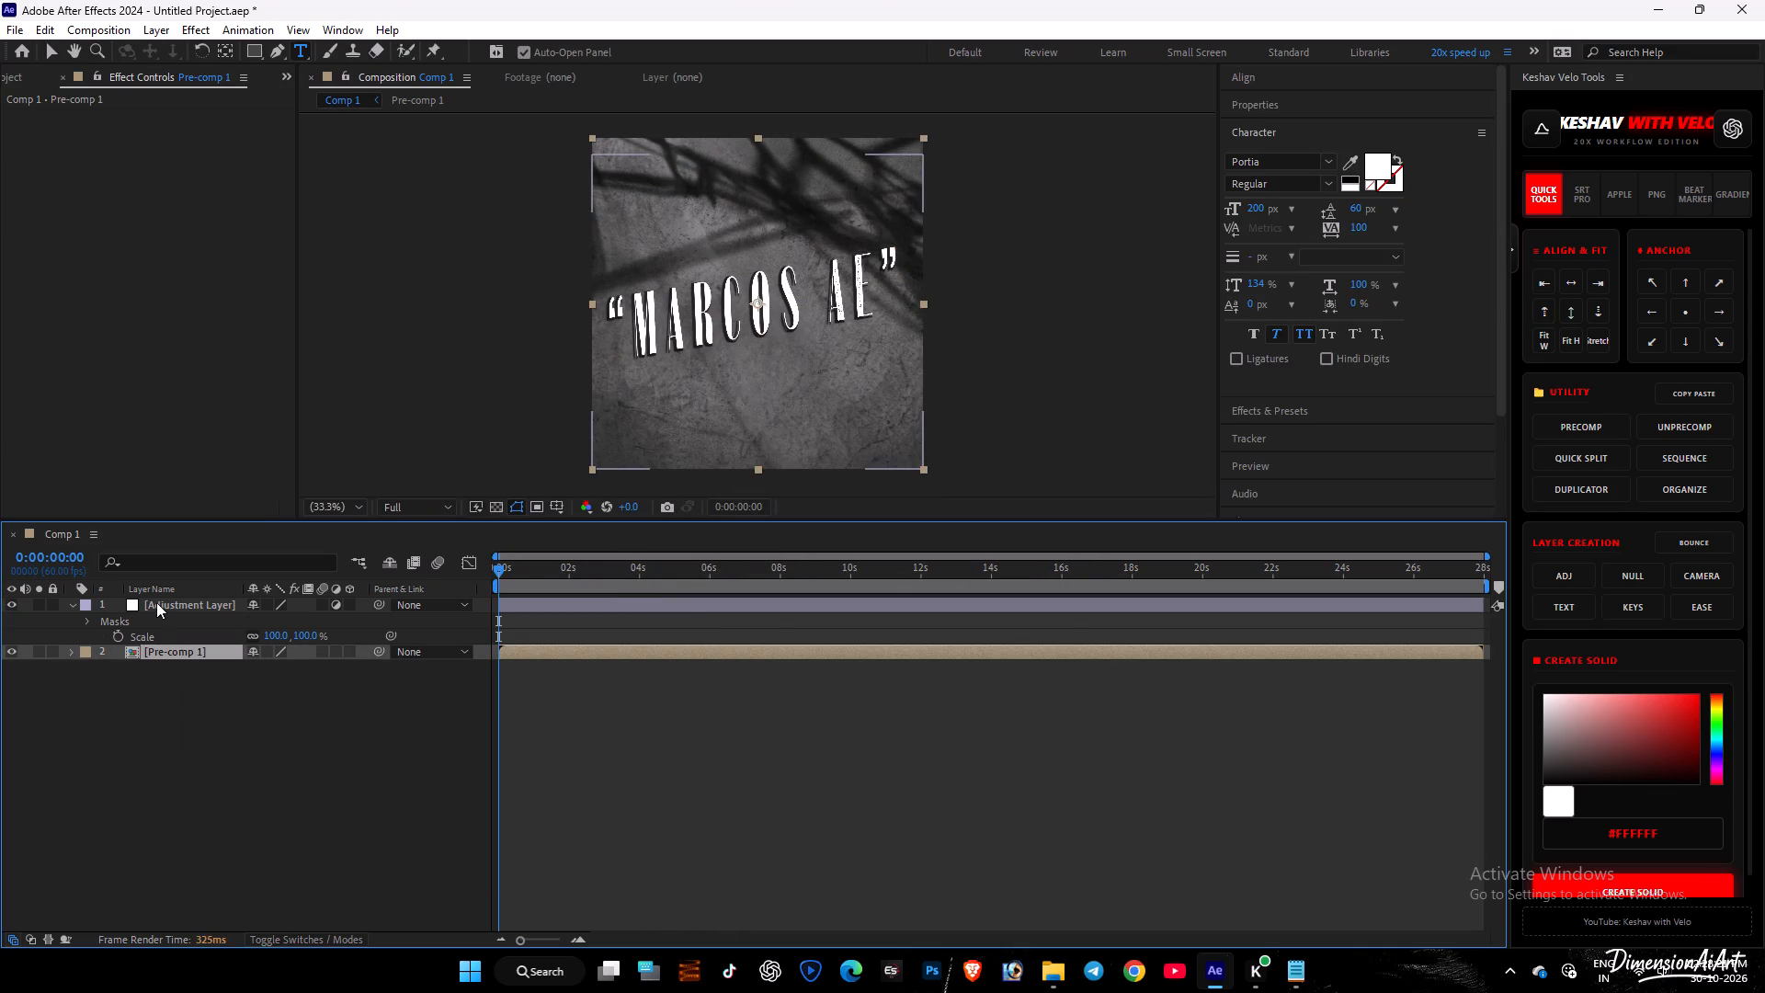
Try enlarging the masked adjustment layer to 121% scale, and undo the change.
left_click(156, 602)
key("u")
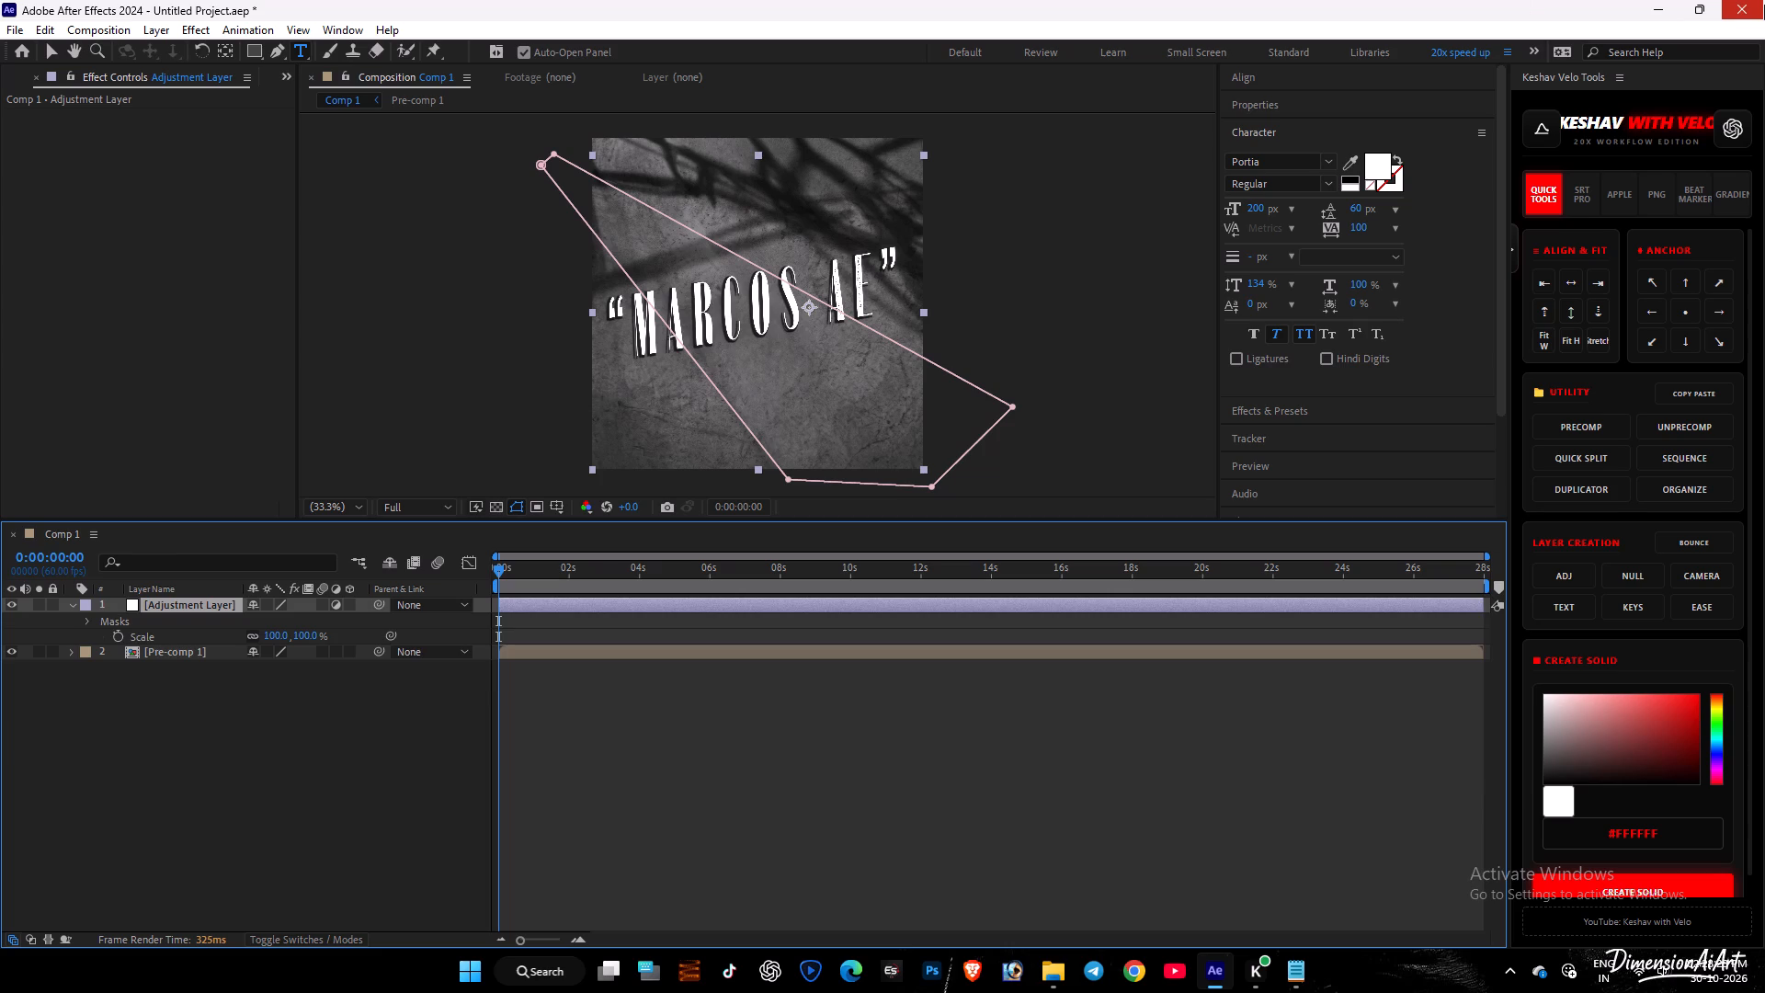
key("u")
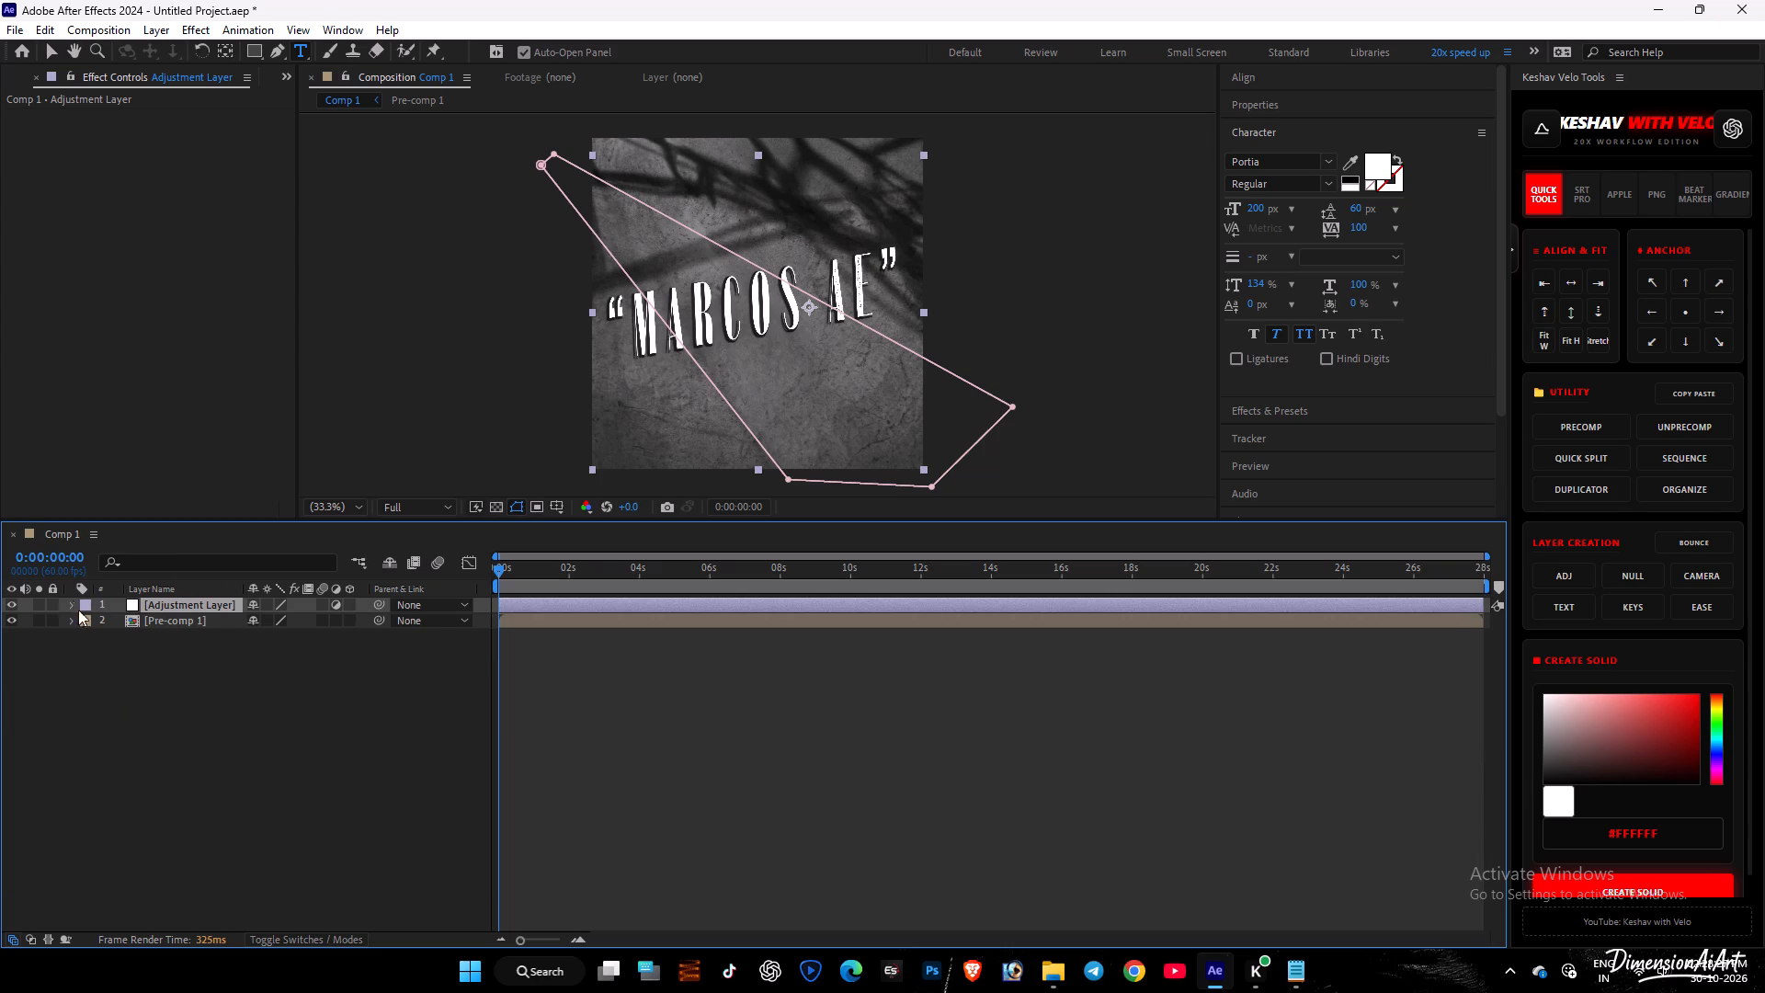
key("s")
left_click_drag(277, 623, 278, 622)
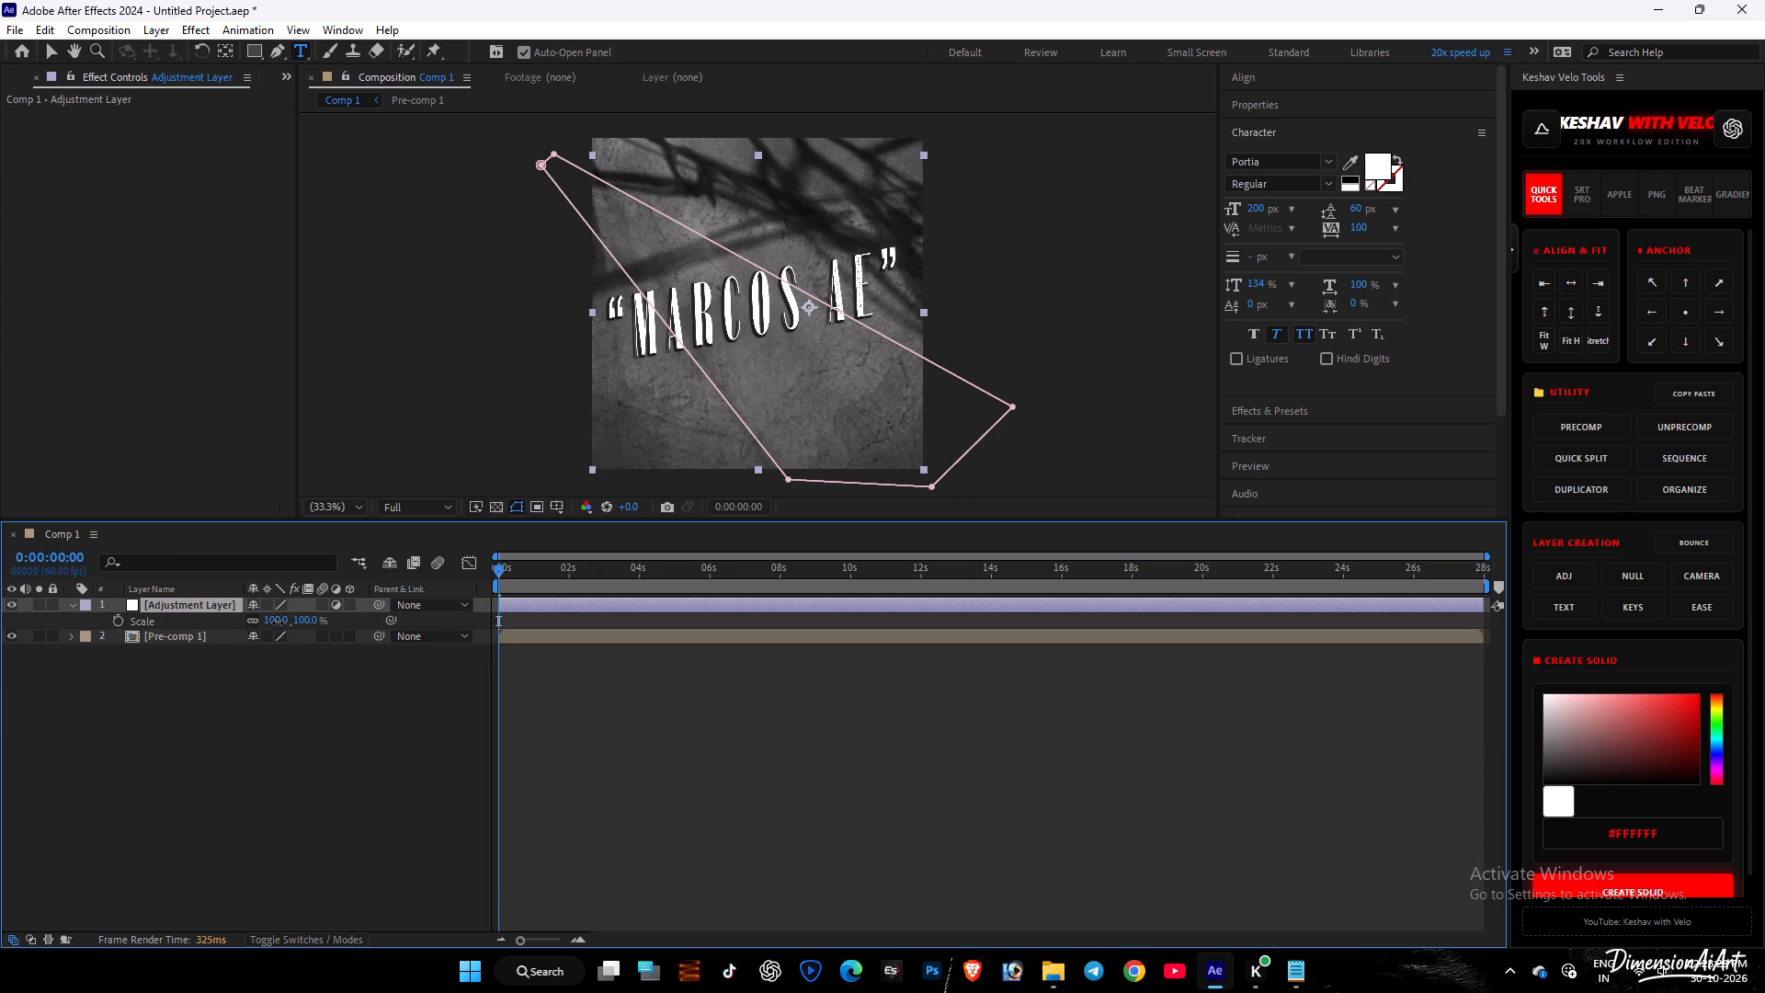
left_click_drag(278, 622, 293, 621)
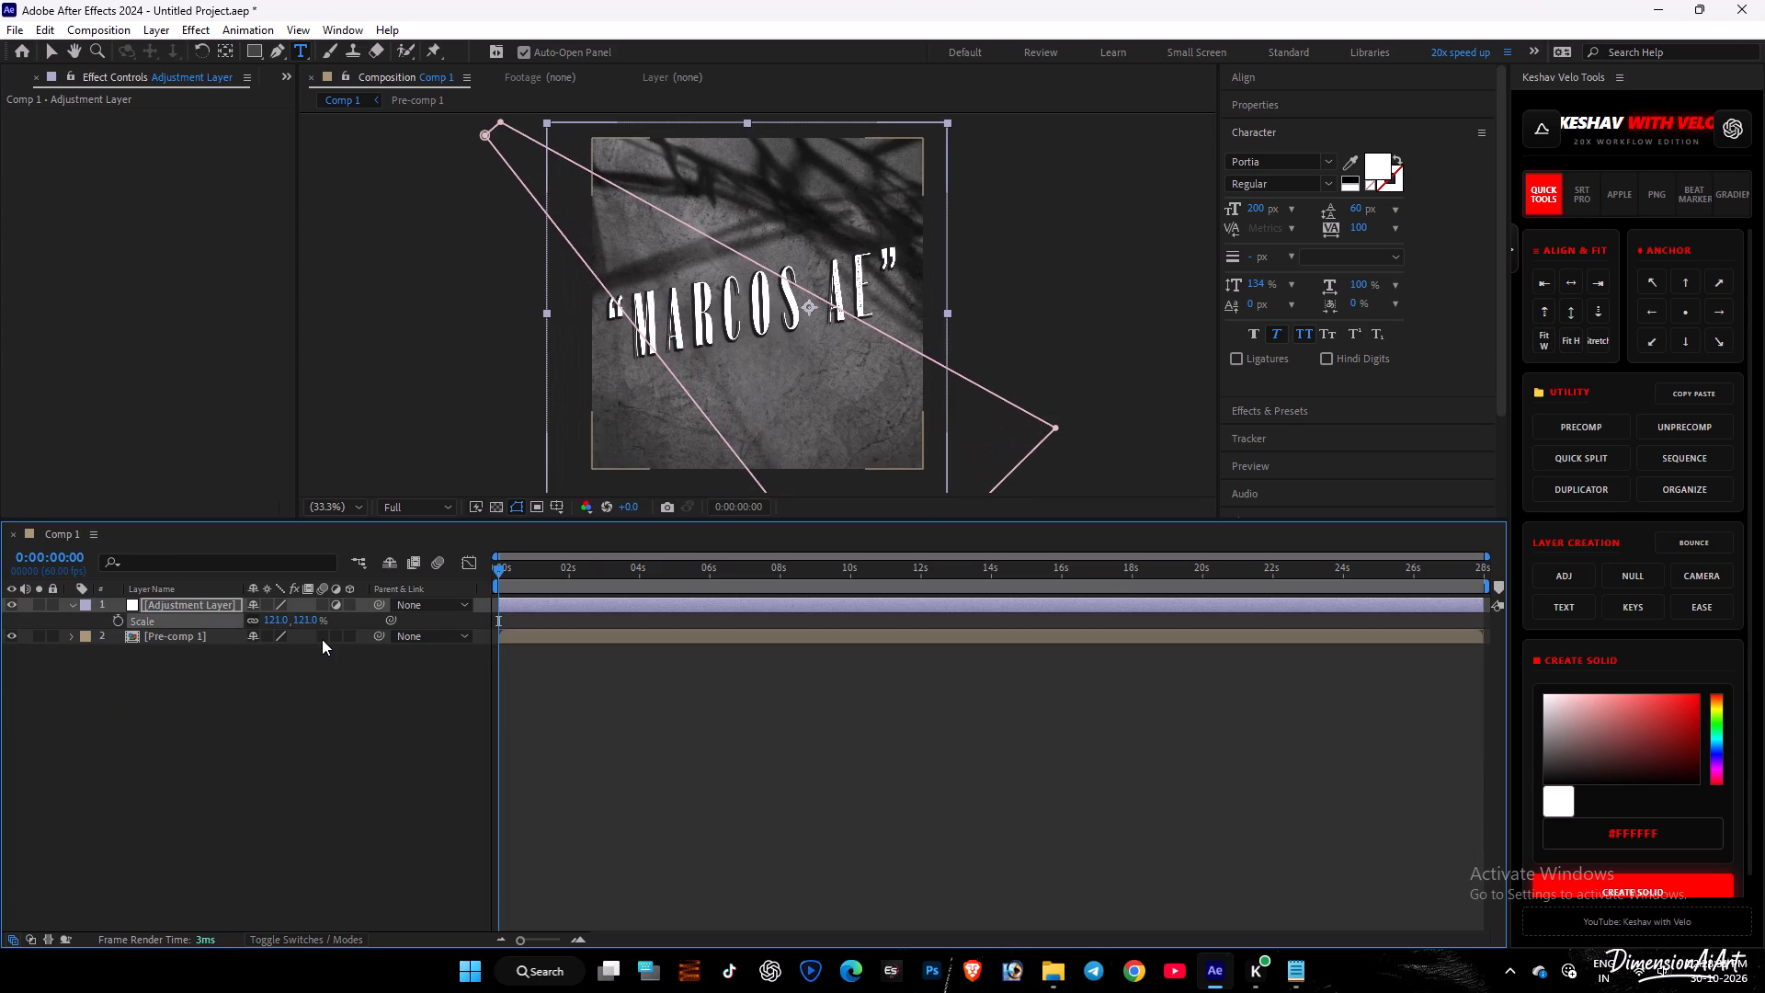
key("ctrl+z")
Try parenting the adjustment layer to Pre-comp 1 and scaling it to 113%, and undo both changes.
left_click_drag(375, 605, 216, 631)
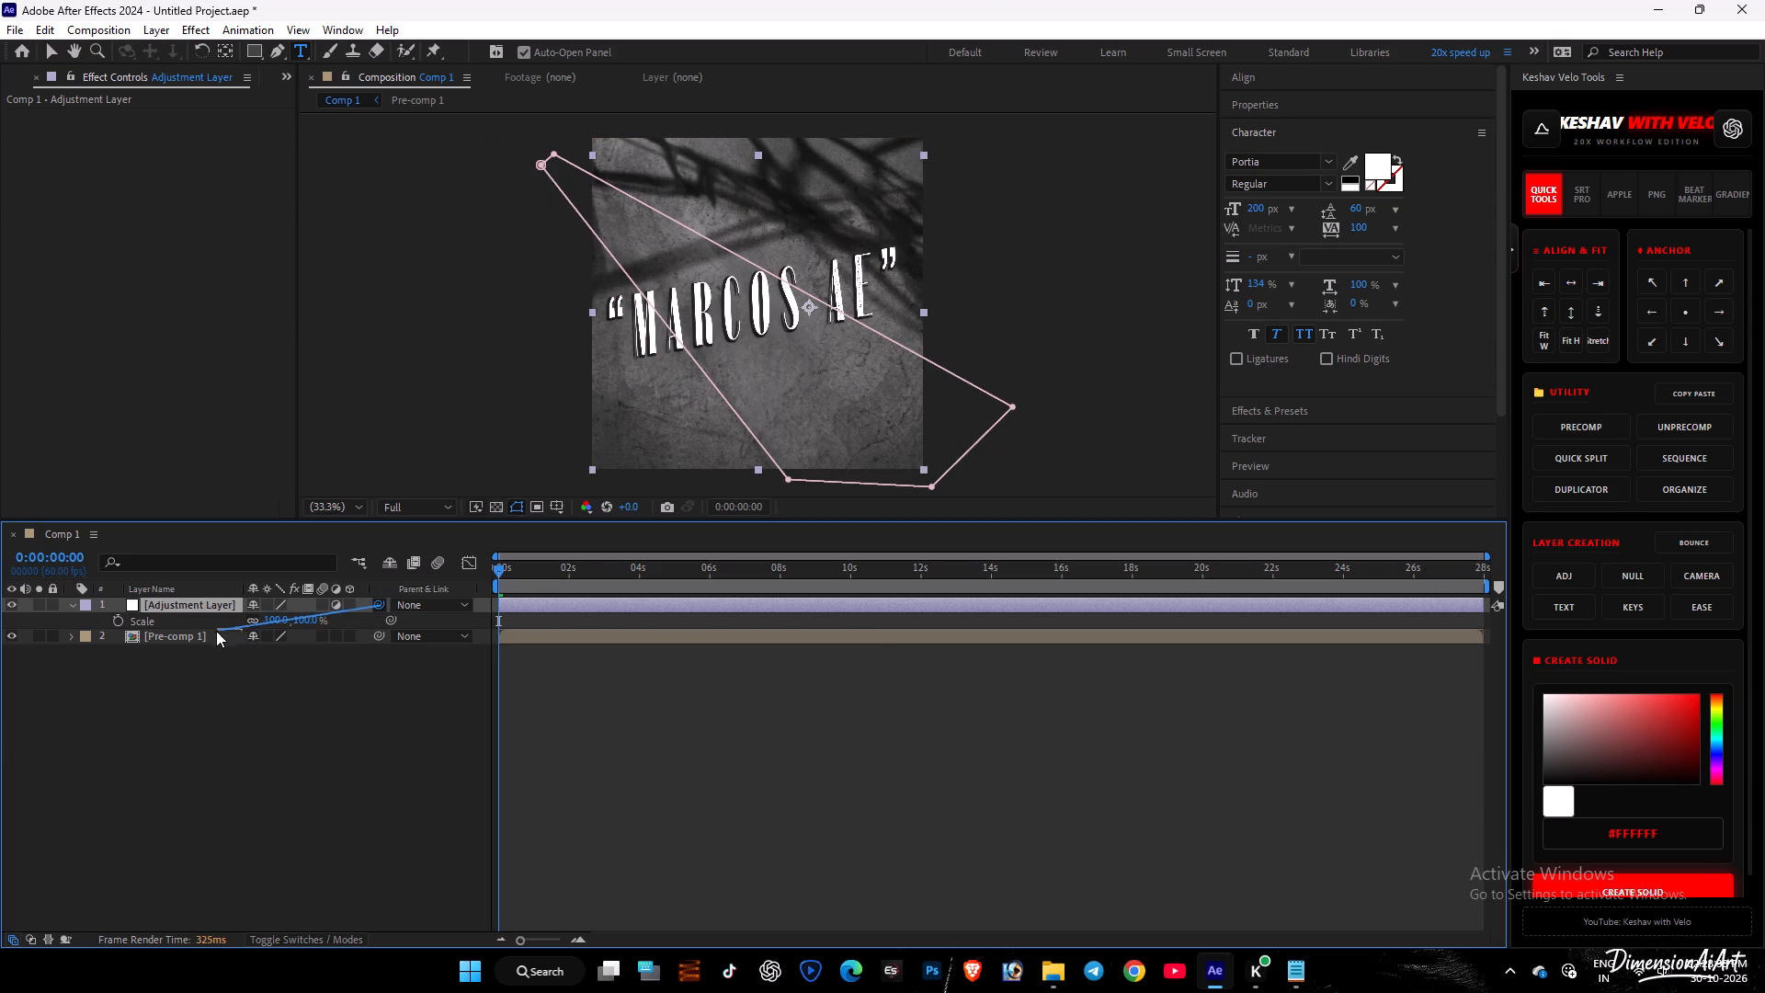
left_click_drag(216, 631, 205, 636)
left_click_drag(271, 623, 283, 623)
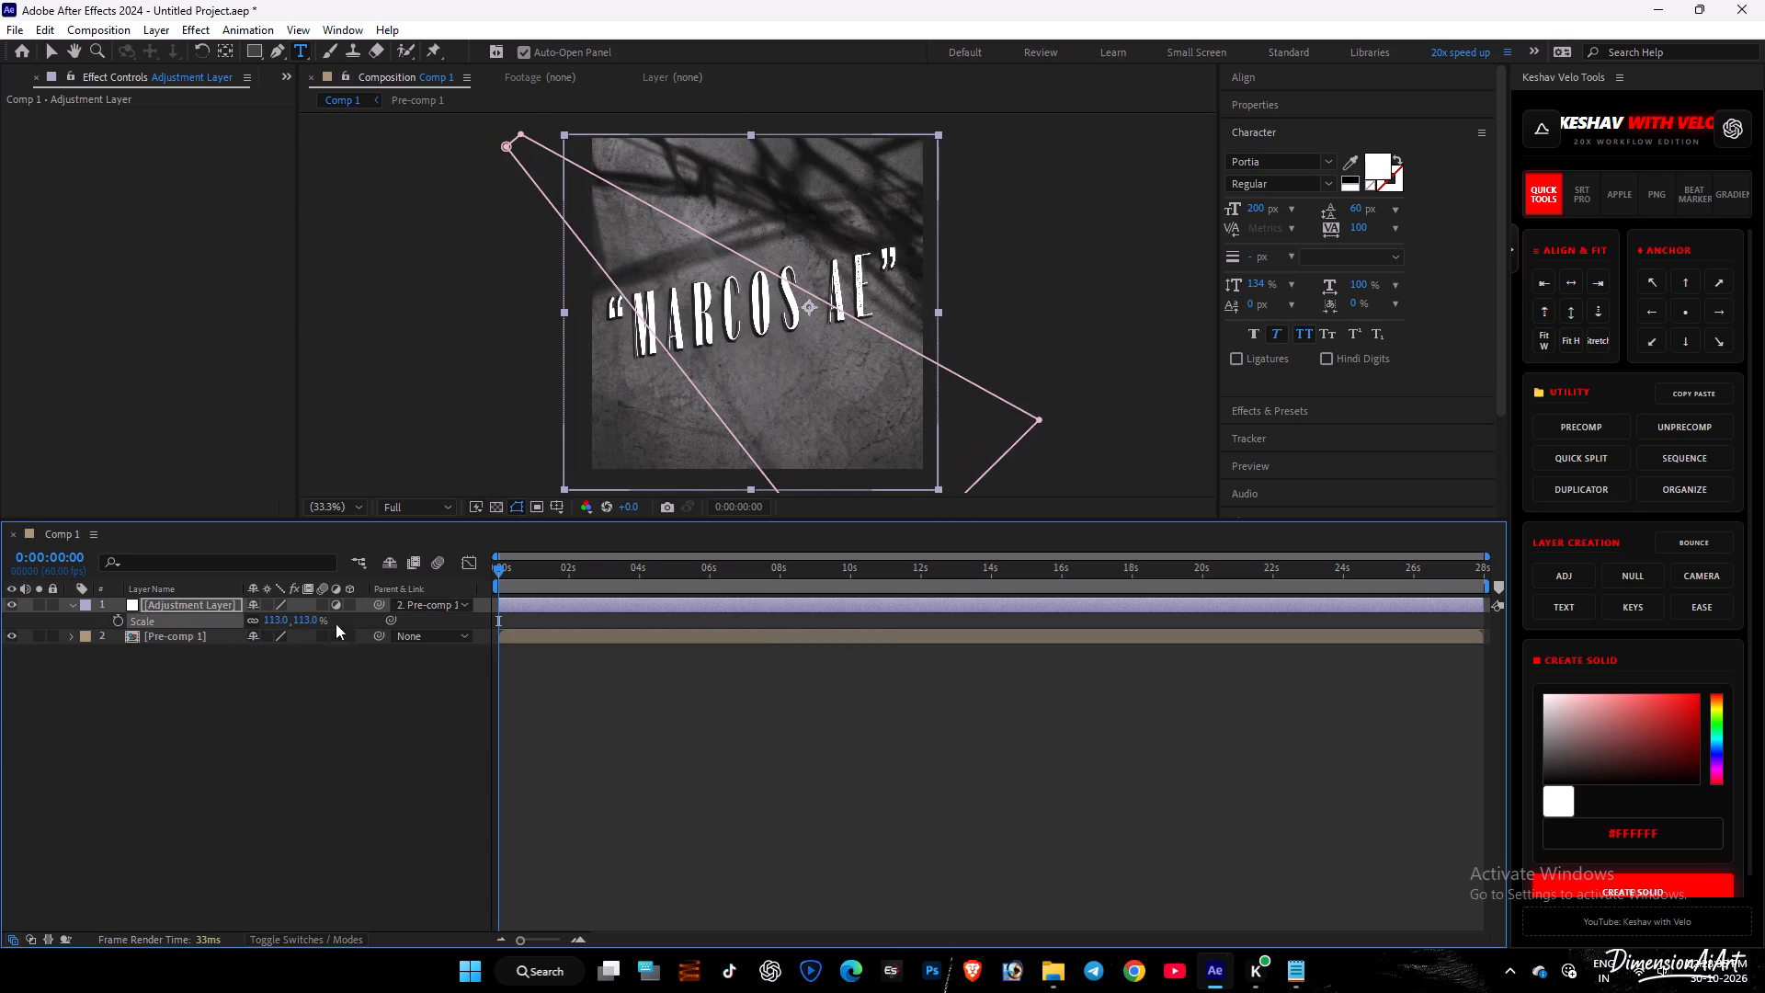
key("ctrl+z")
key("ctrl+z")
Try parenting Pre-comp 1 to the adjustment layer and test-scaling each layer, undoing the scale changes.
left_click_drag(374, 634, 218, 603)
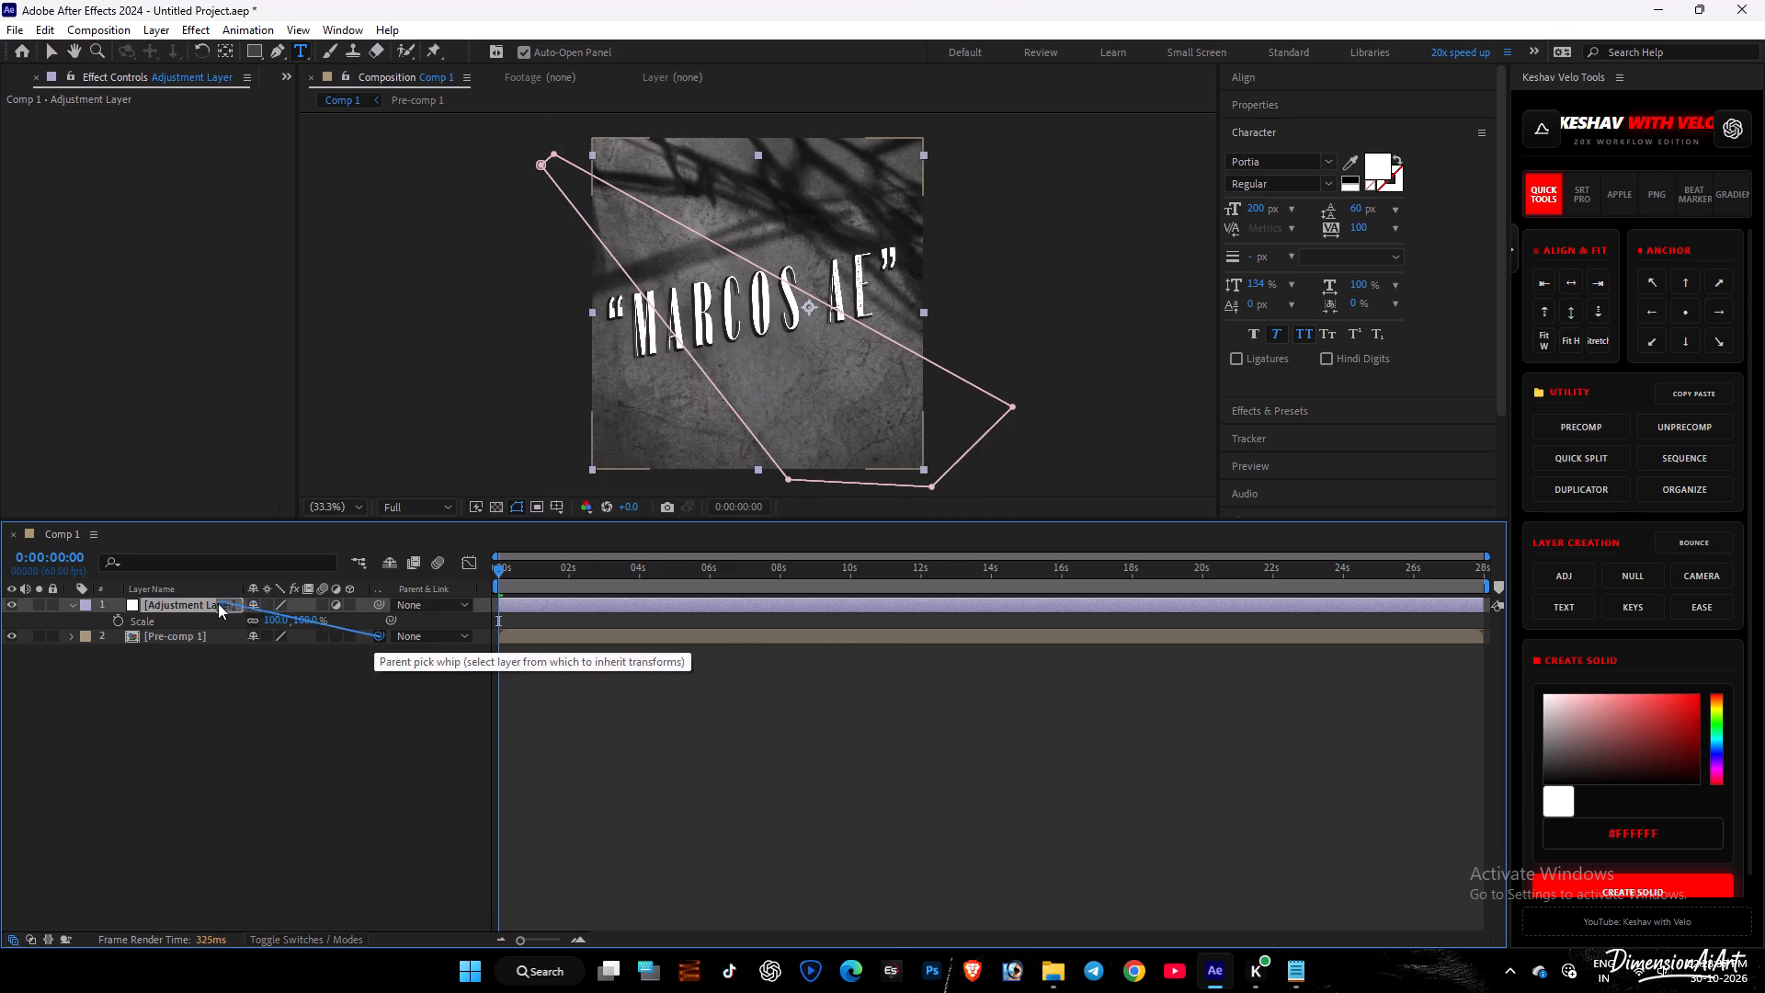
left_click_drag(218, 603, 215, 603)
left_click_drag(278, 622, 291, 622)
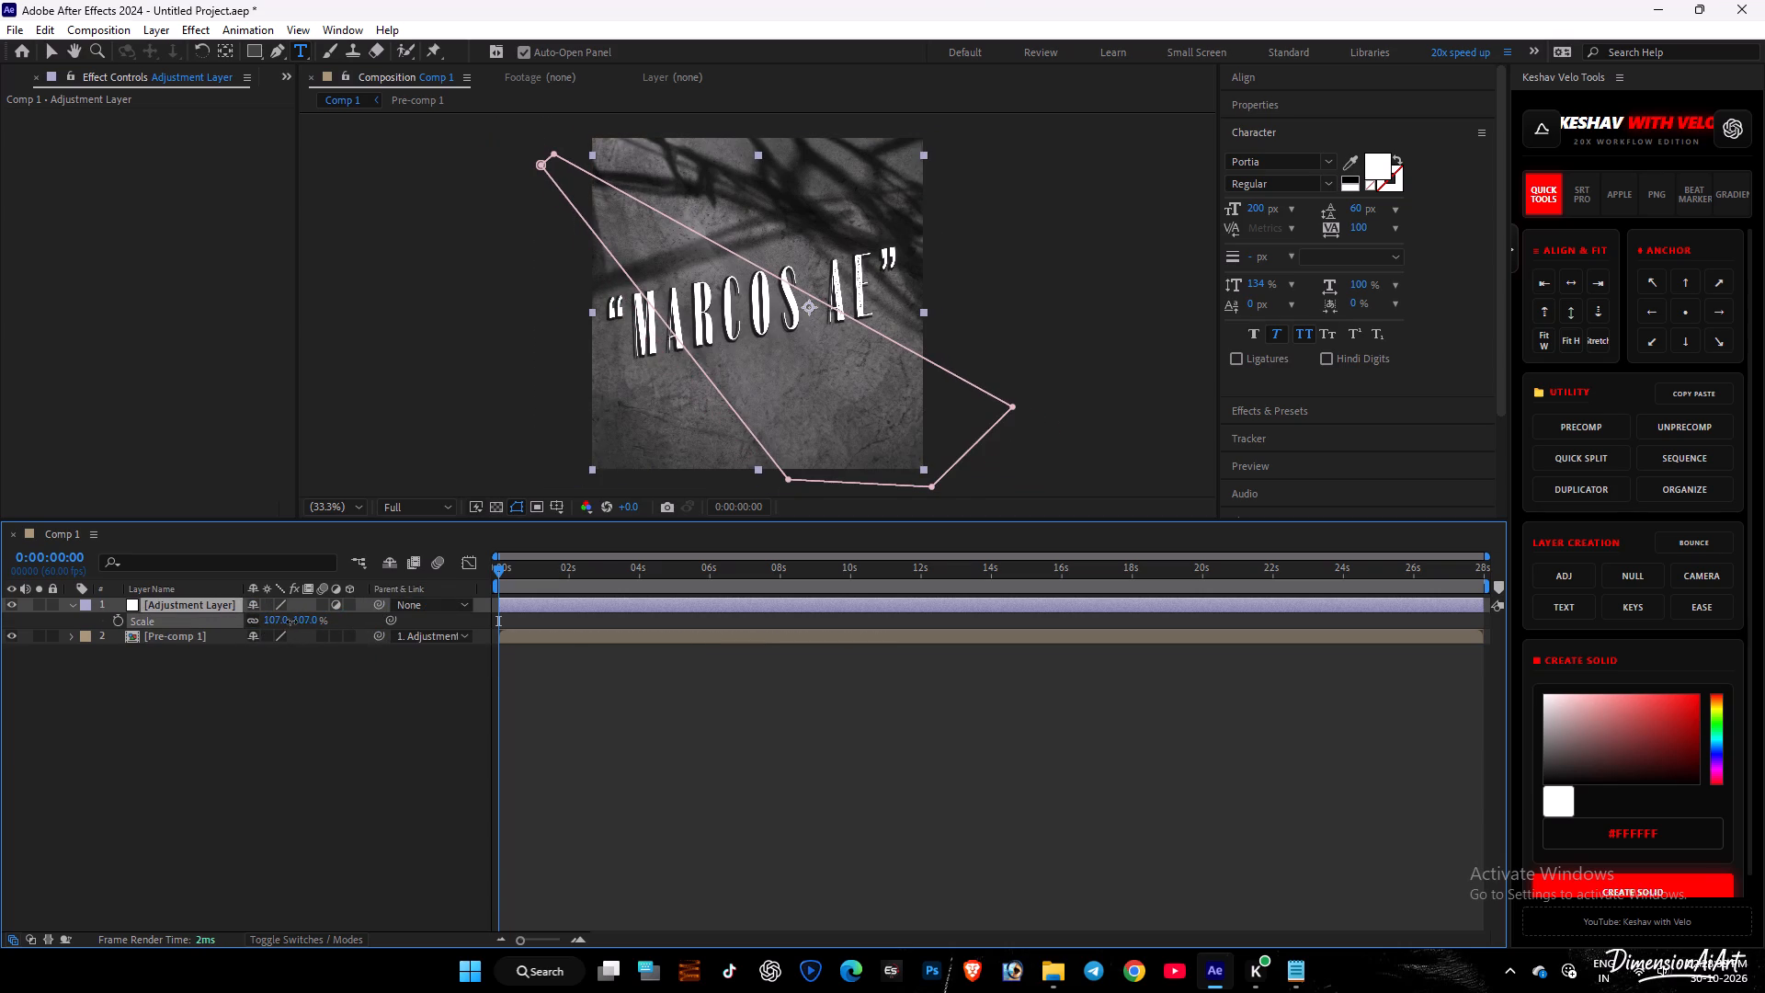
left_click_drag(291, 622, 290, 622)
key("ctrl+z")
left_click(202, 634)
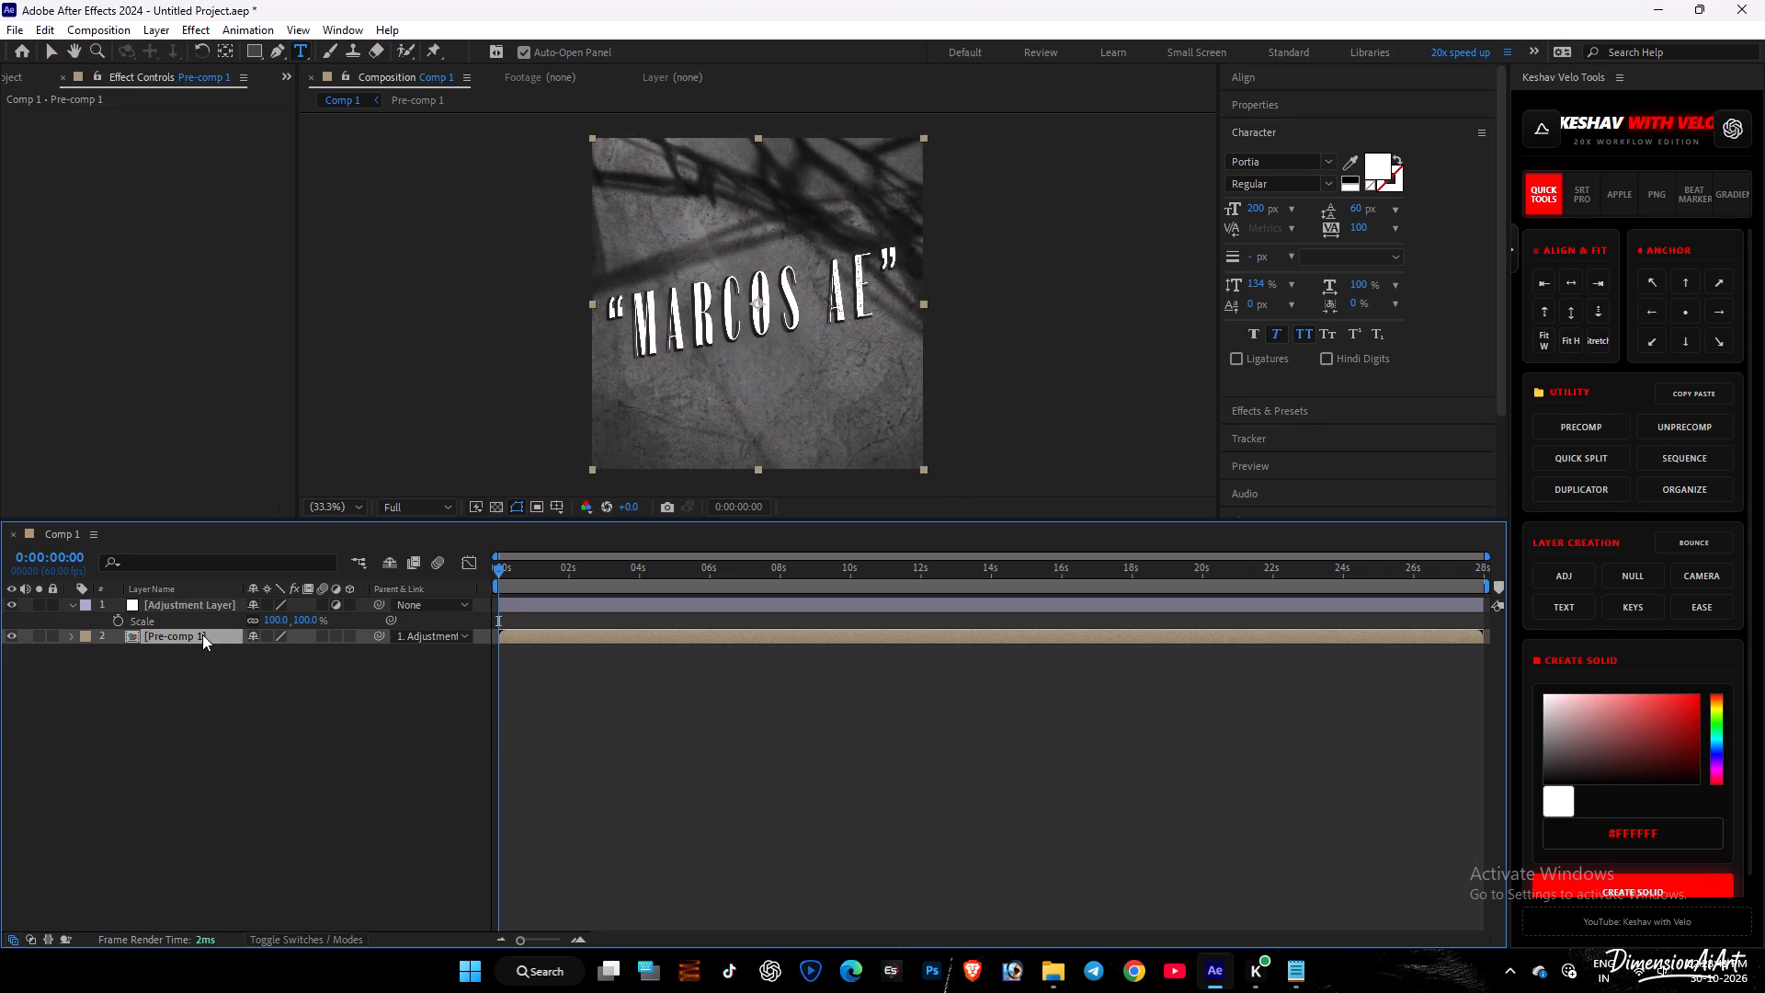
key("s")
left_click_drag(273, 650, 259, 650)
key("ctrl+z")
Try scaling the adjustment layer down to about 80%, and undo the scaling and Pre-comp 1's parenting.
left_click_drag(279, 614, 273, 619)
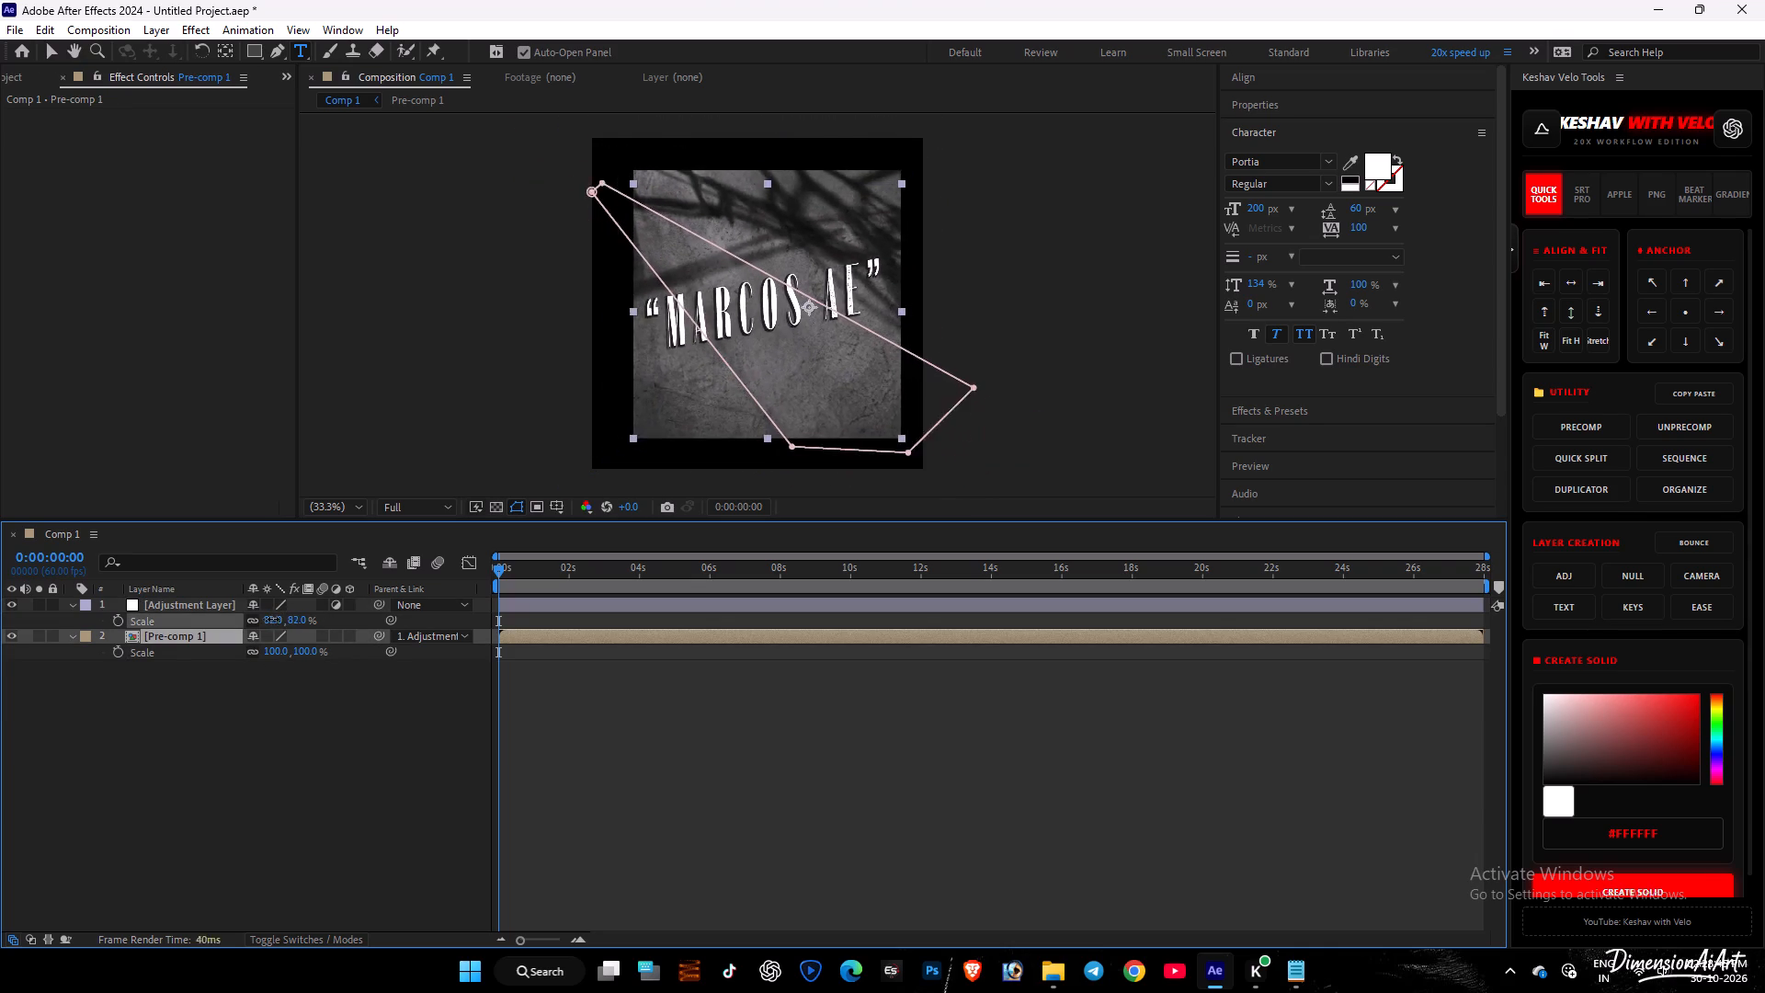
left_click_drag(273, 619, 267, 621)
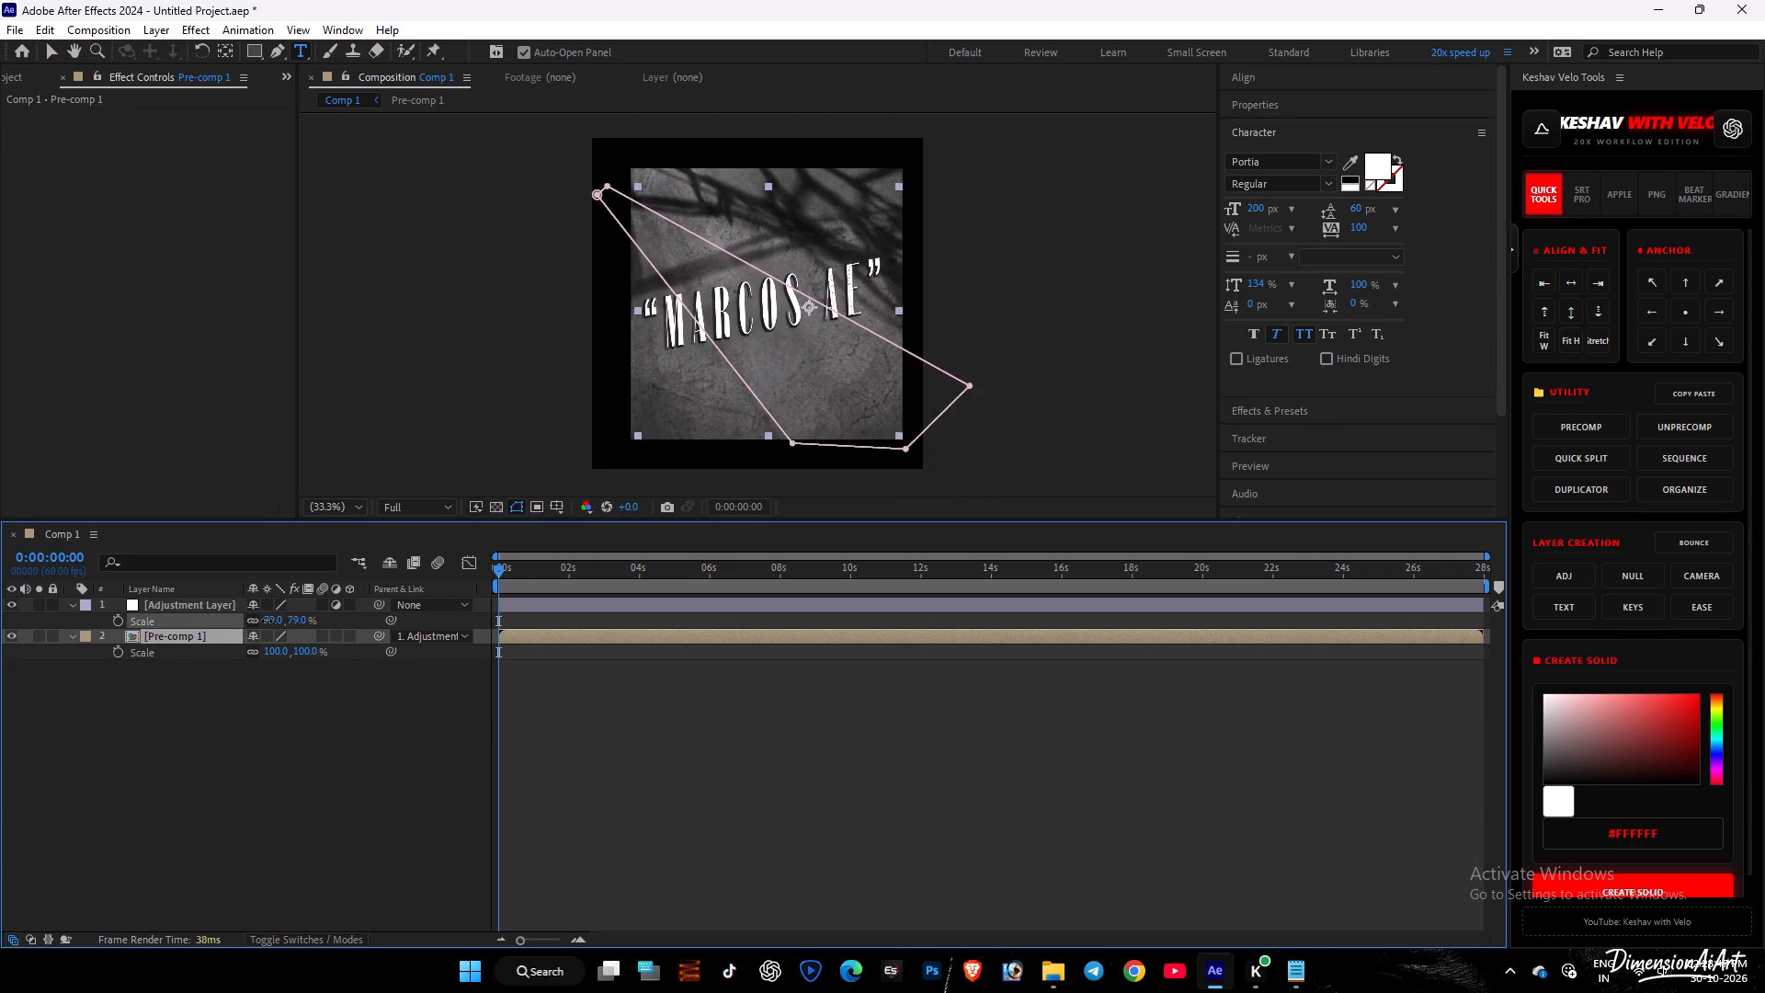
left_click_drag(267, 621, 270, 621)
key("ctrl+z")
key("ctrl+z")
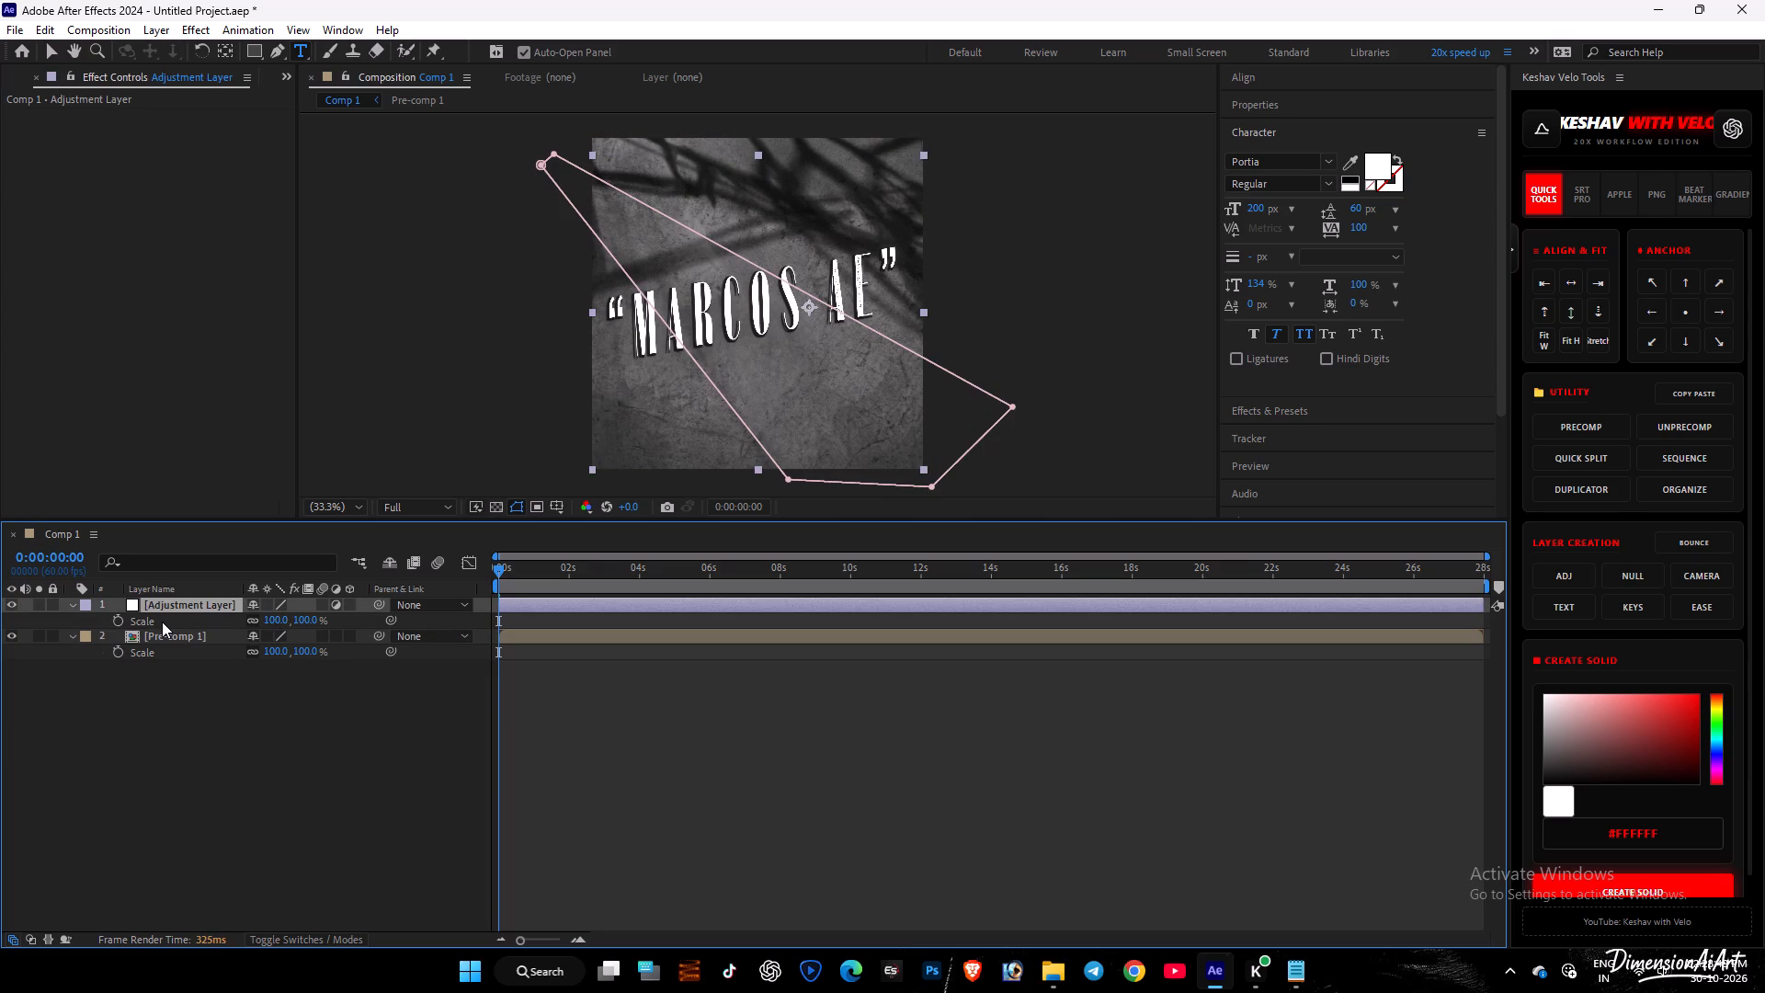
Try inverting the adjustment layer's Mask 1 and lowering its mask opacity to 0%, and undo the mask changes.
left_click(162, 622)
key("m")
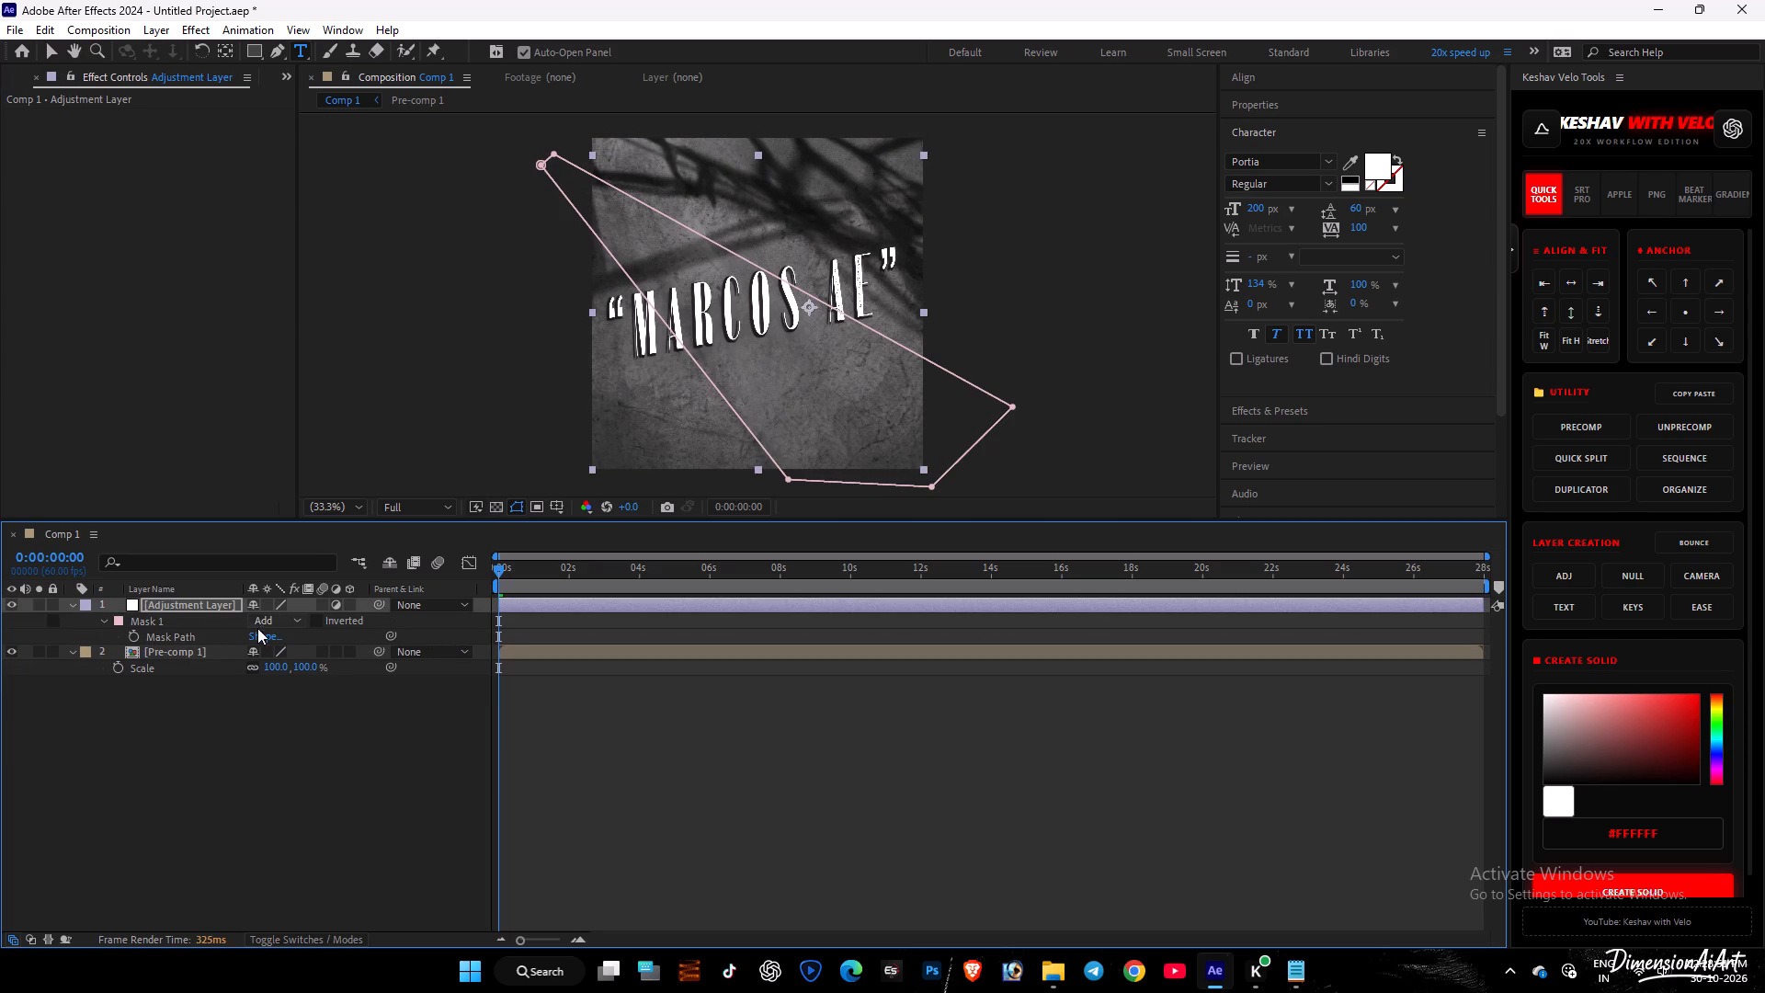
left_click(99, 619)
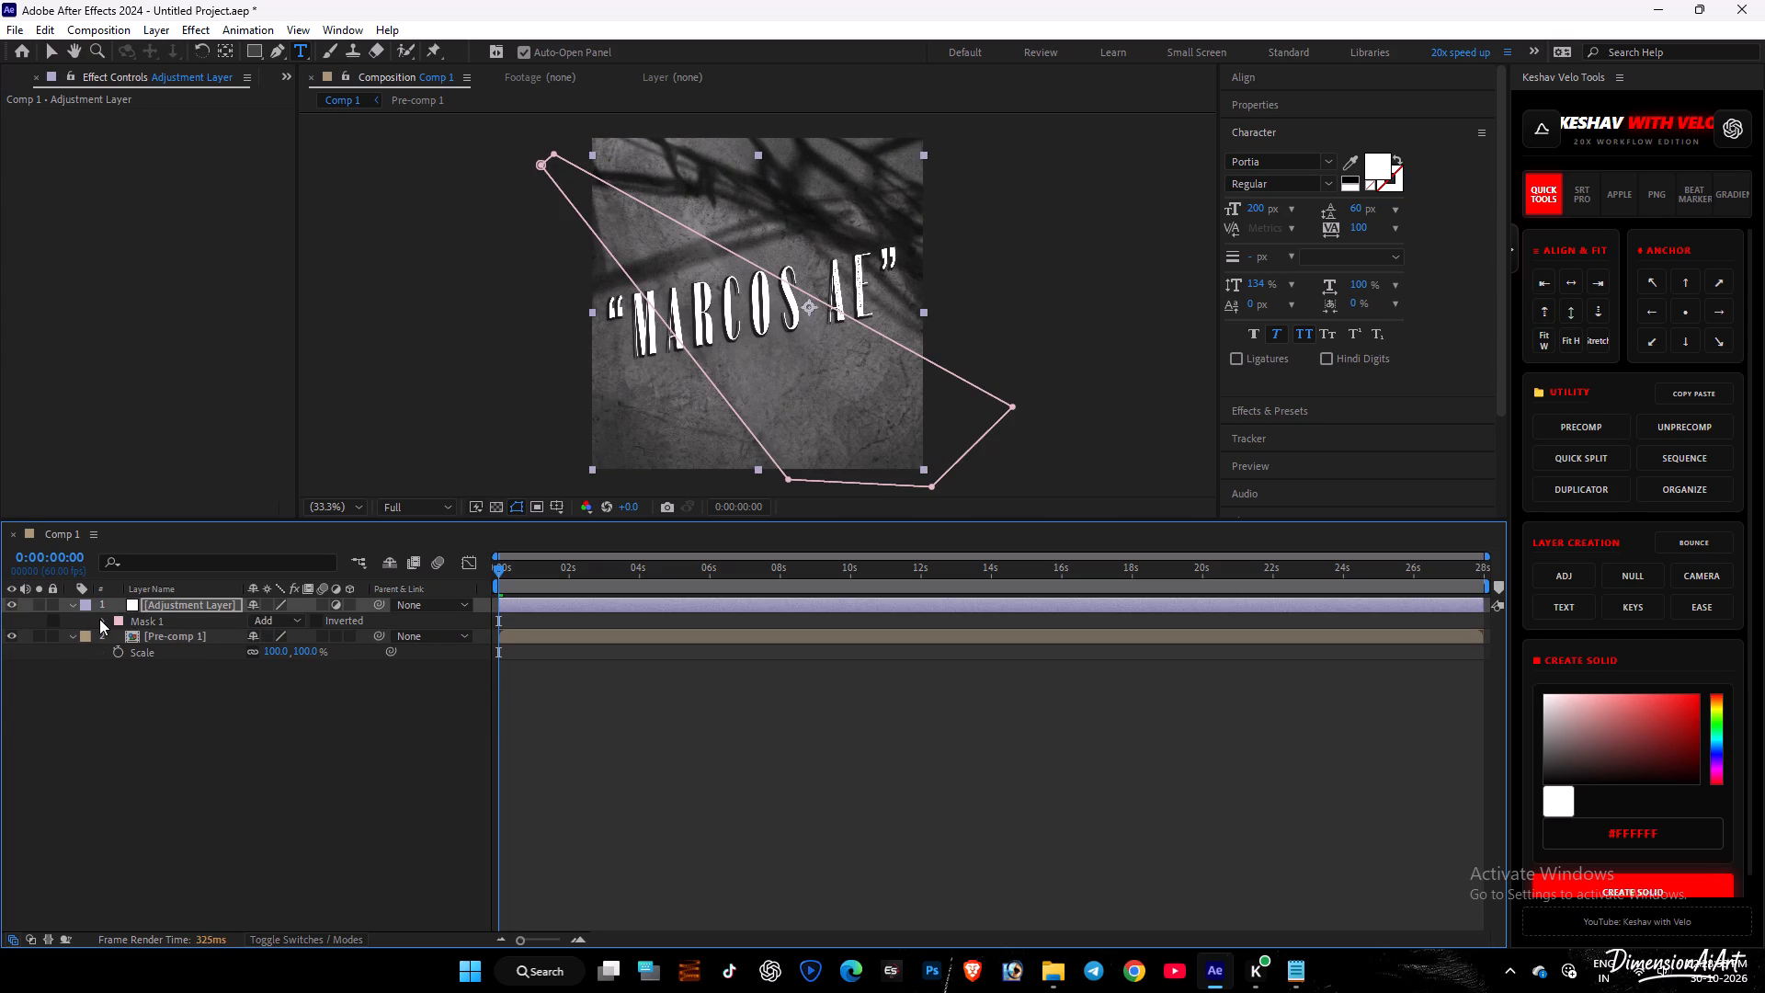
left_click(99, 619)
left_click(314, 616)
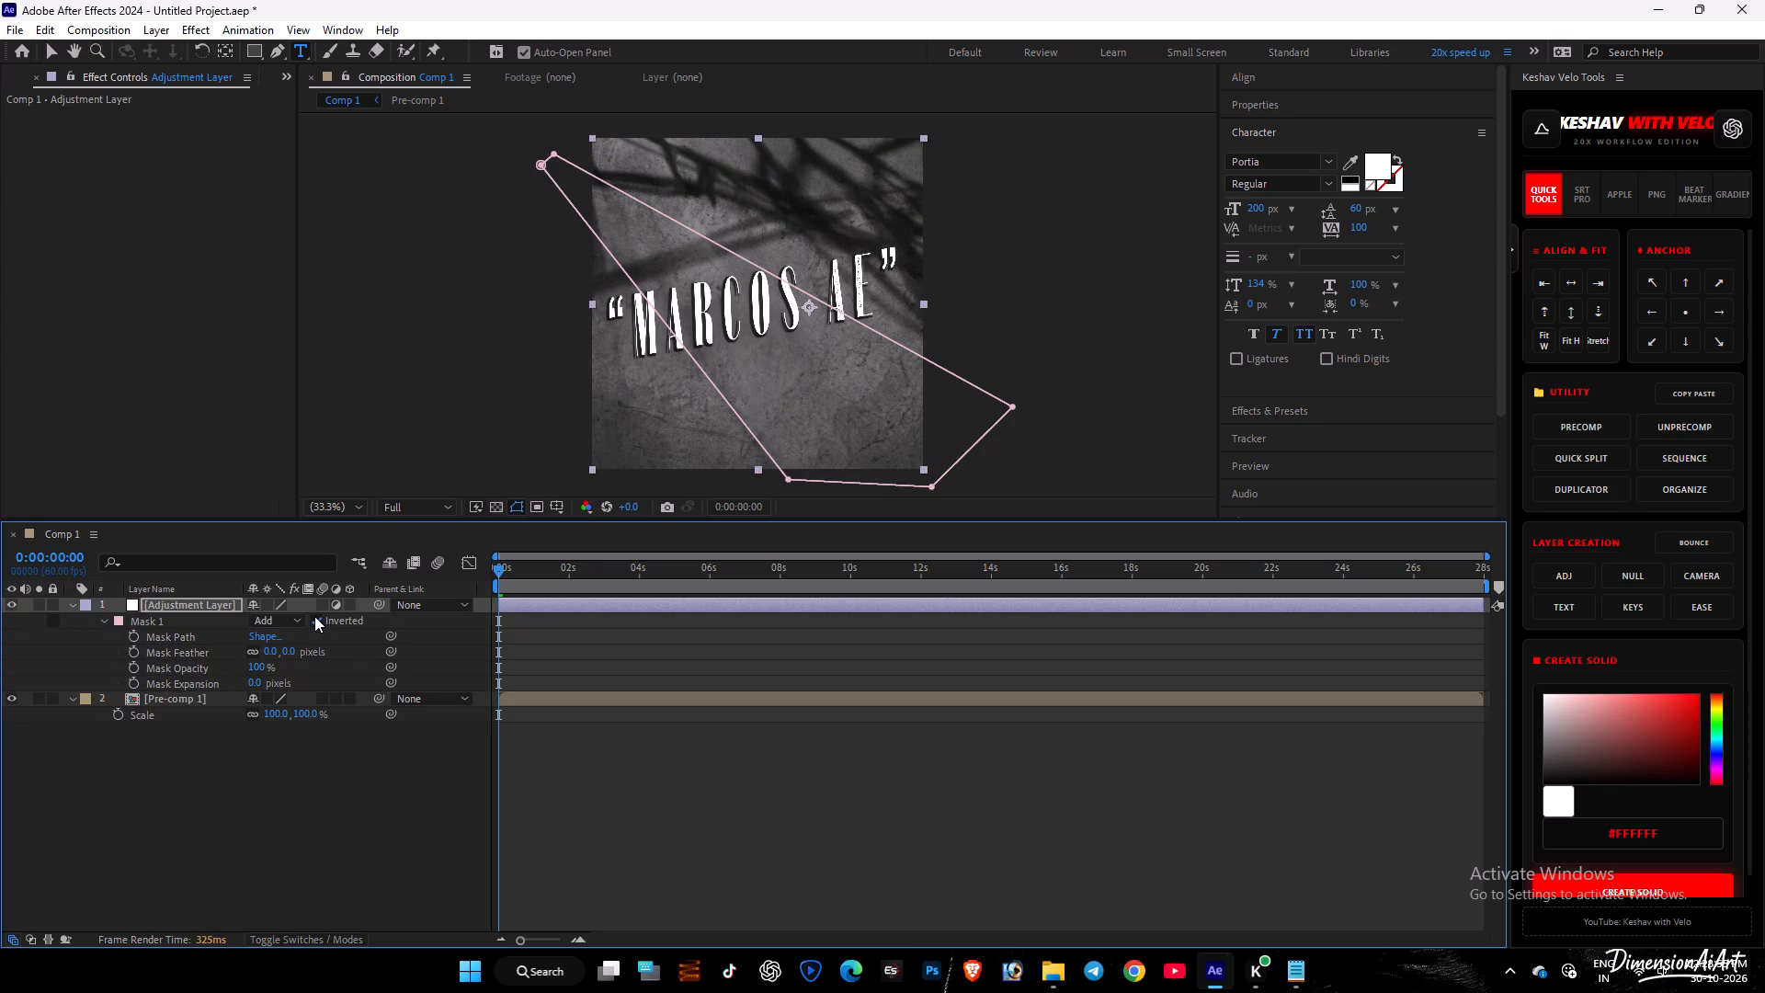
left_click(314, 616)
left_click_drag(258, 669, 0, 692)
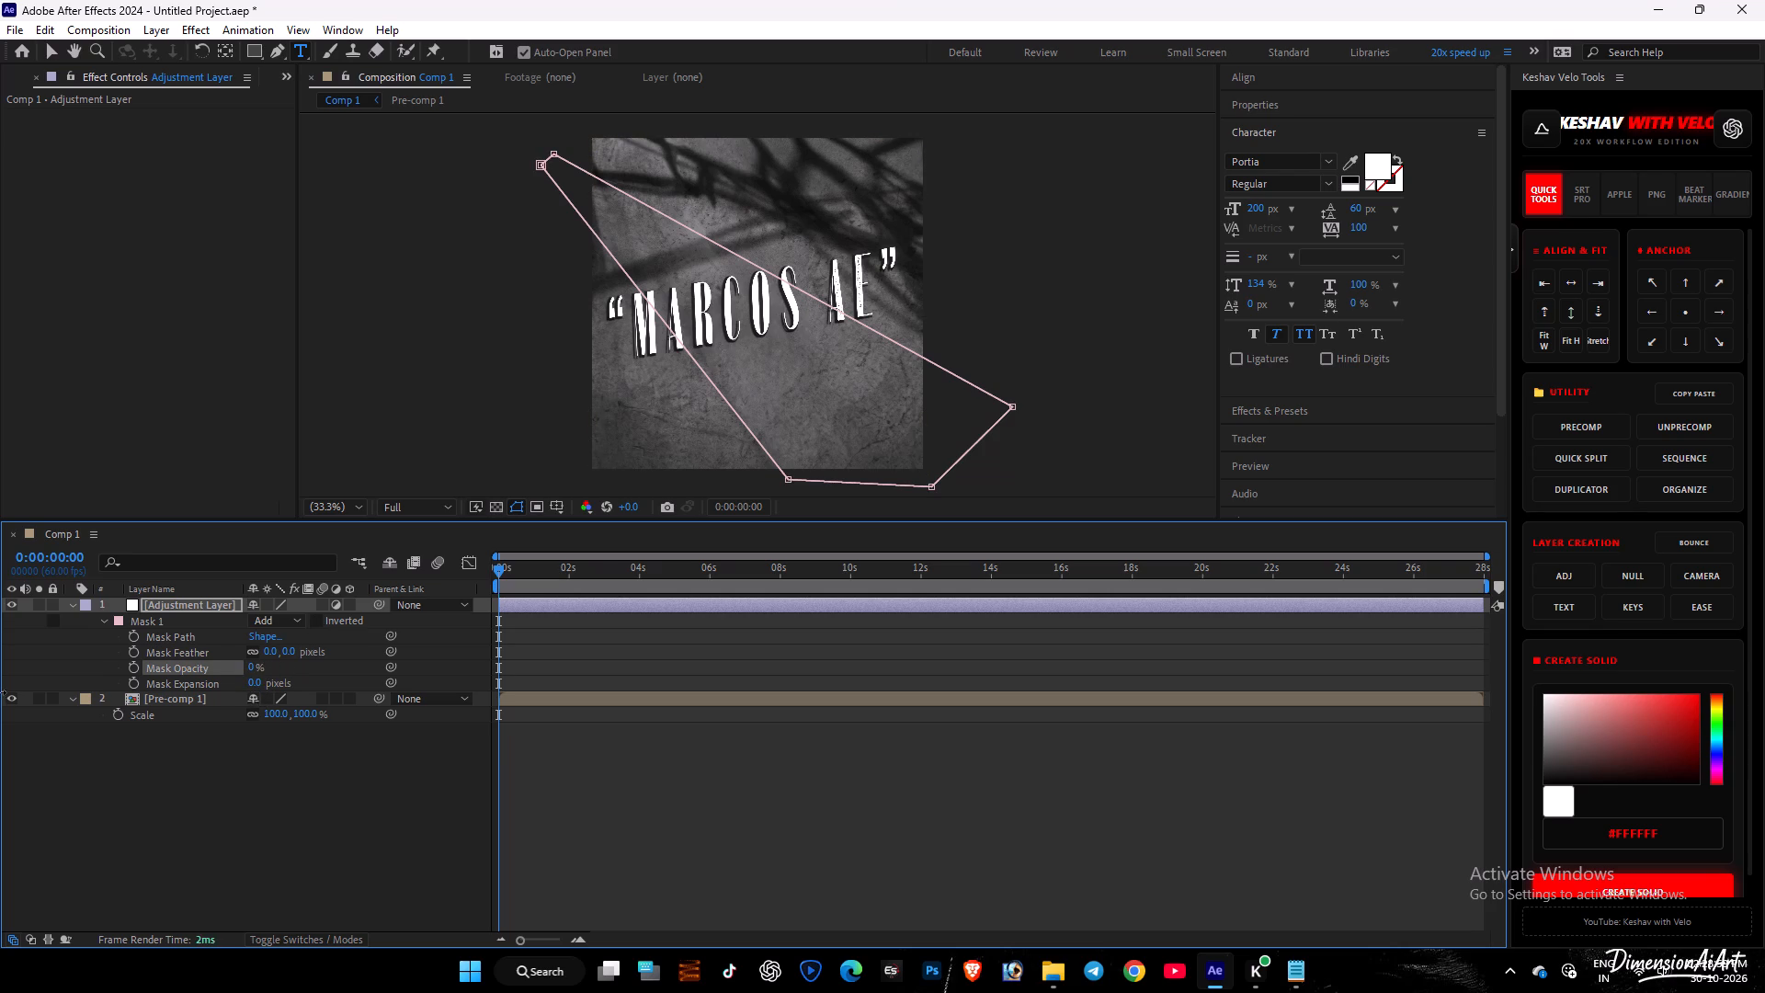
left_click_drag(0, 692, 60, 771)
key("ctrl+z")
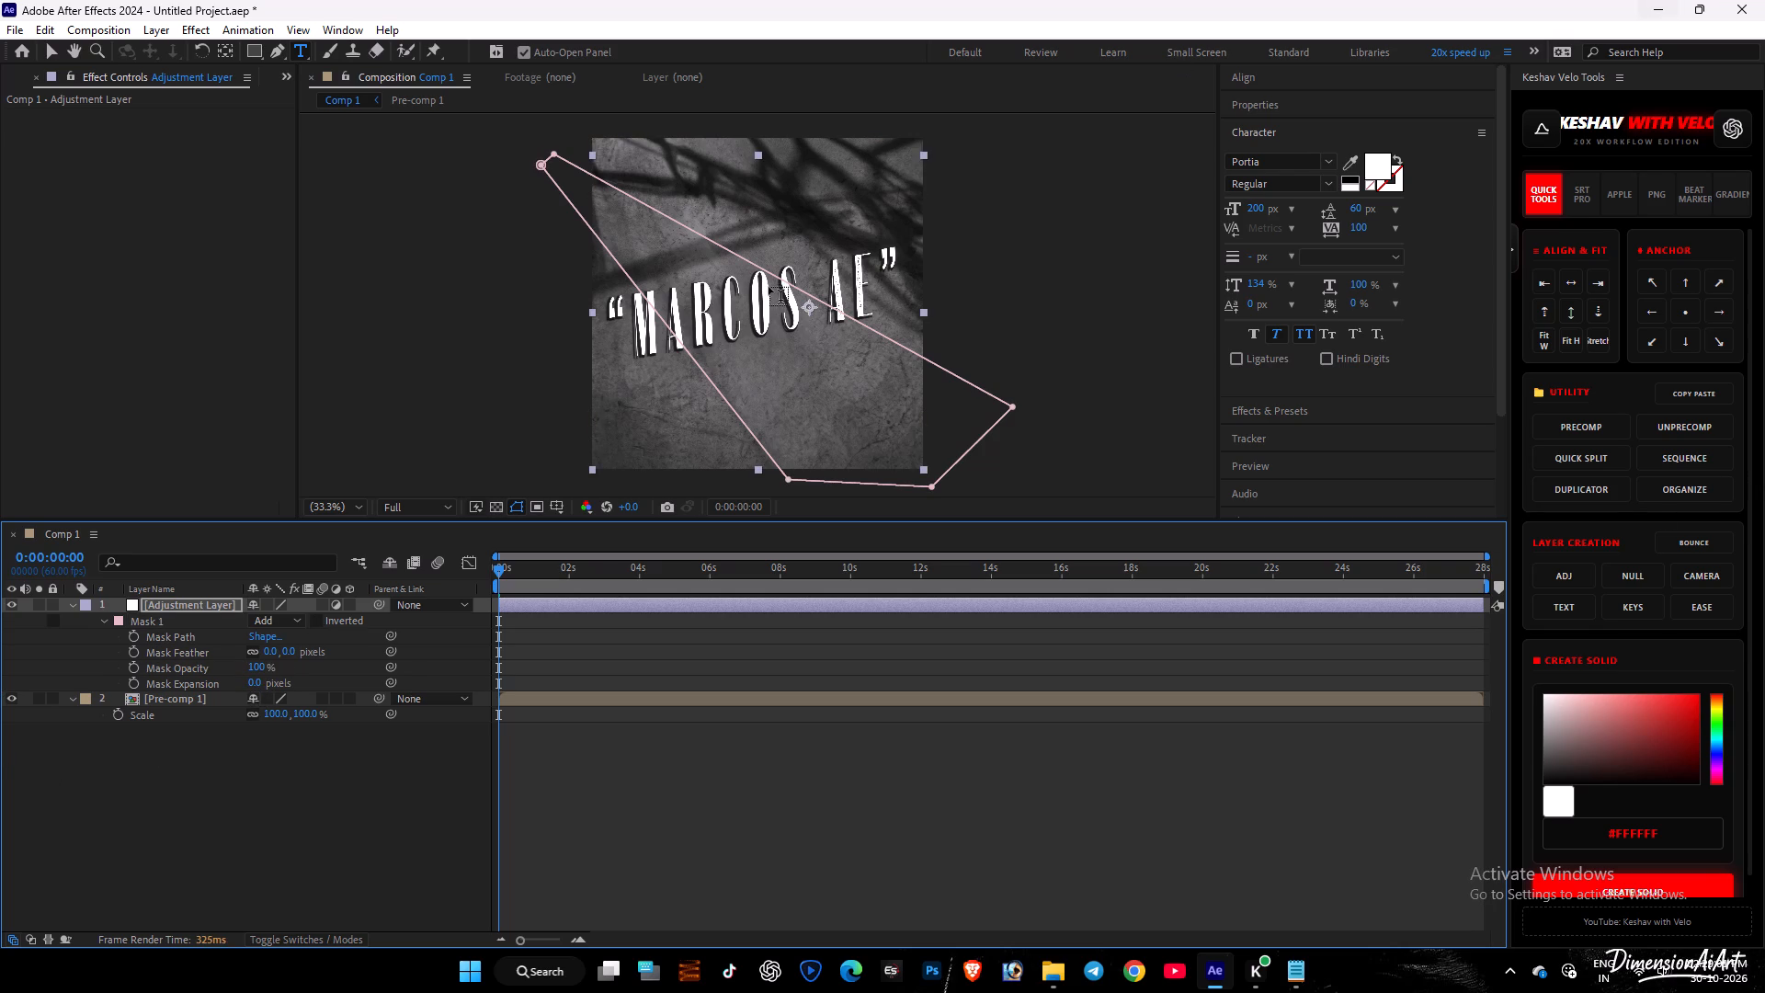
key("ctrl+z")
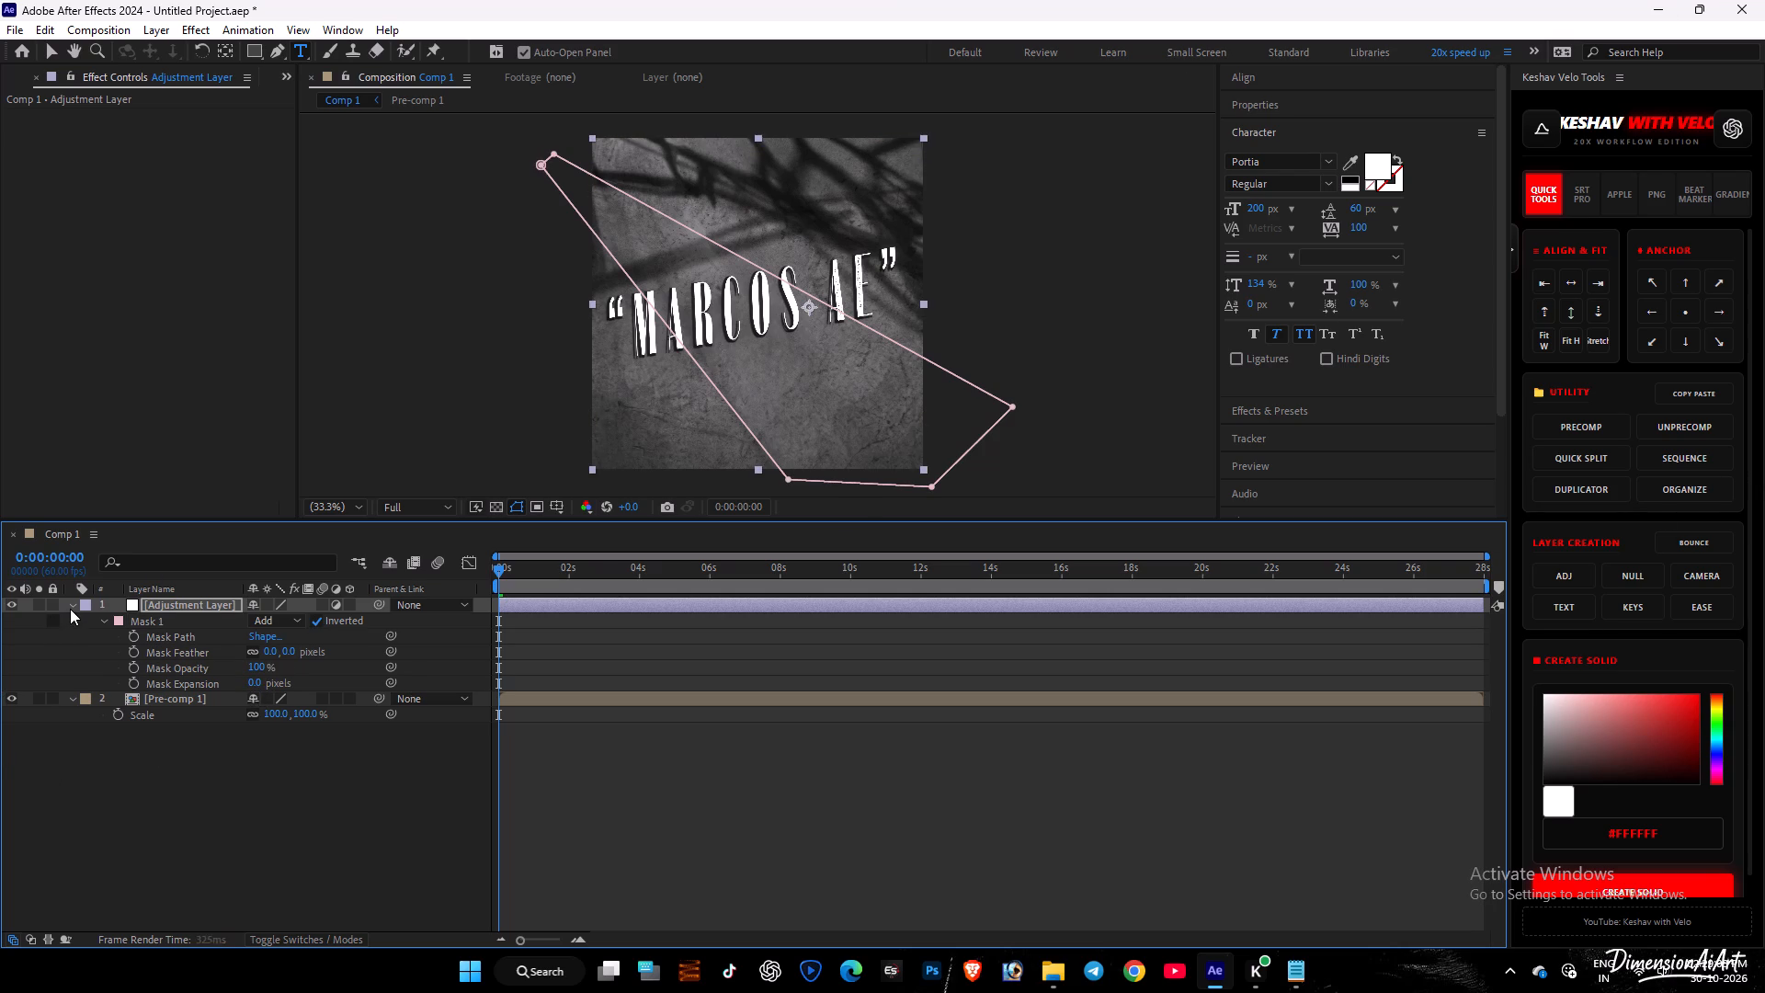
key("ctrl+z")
Collapse the properties of the adjustment layer and Pre-comp 1, leaving both layers deselected.
left_click(70, 607)
left_click(225, 724)
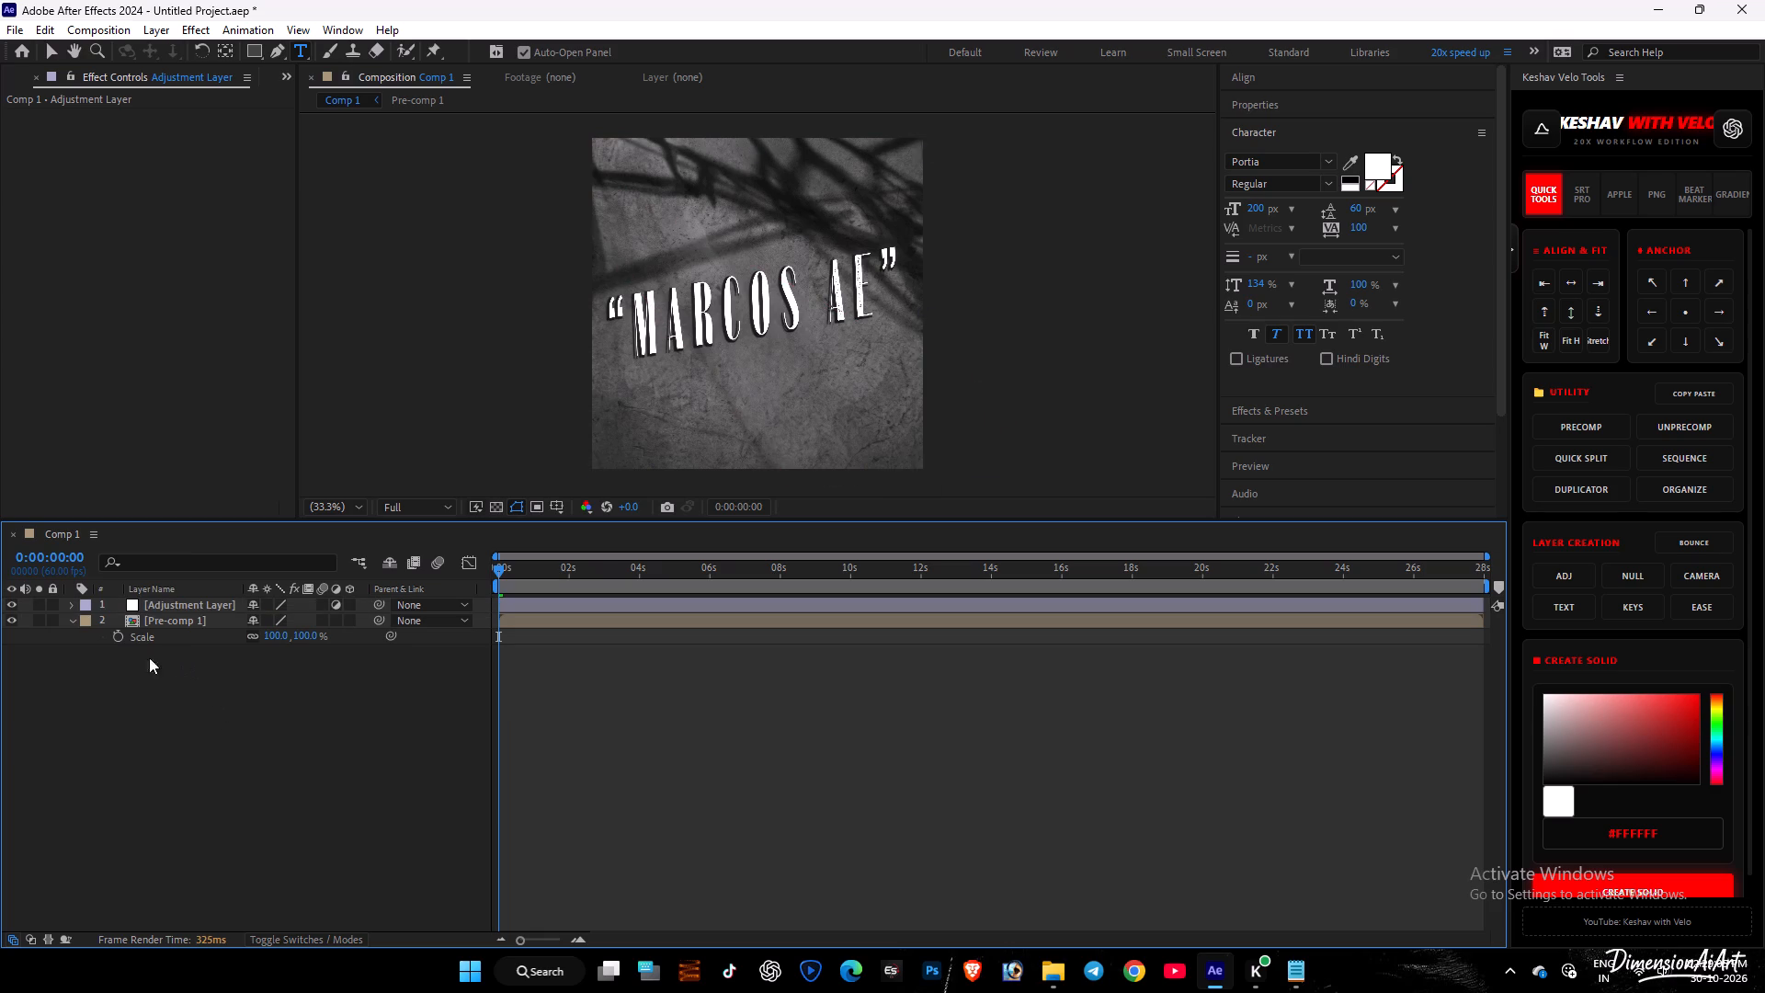
left_click(73, 622)
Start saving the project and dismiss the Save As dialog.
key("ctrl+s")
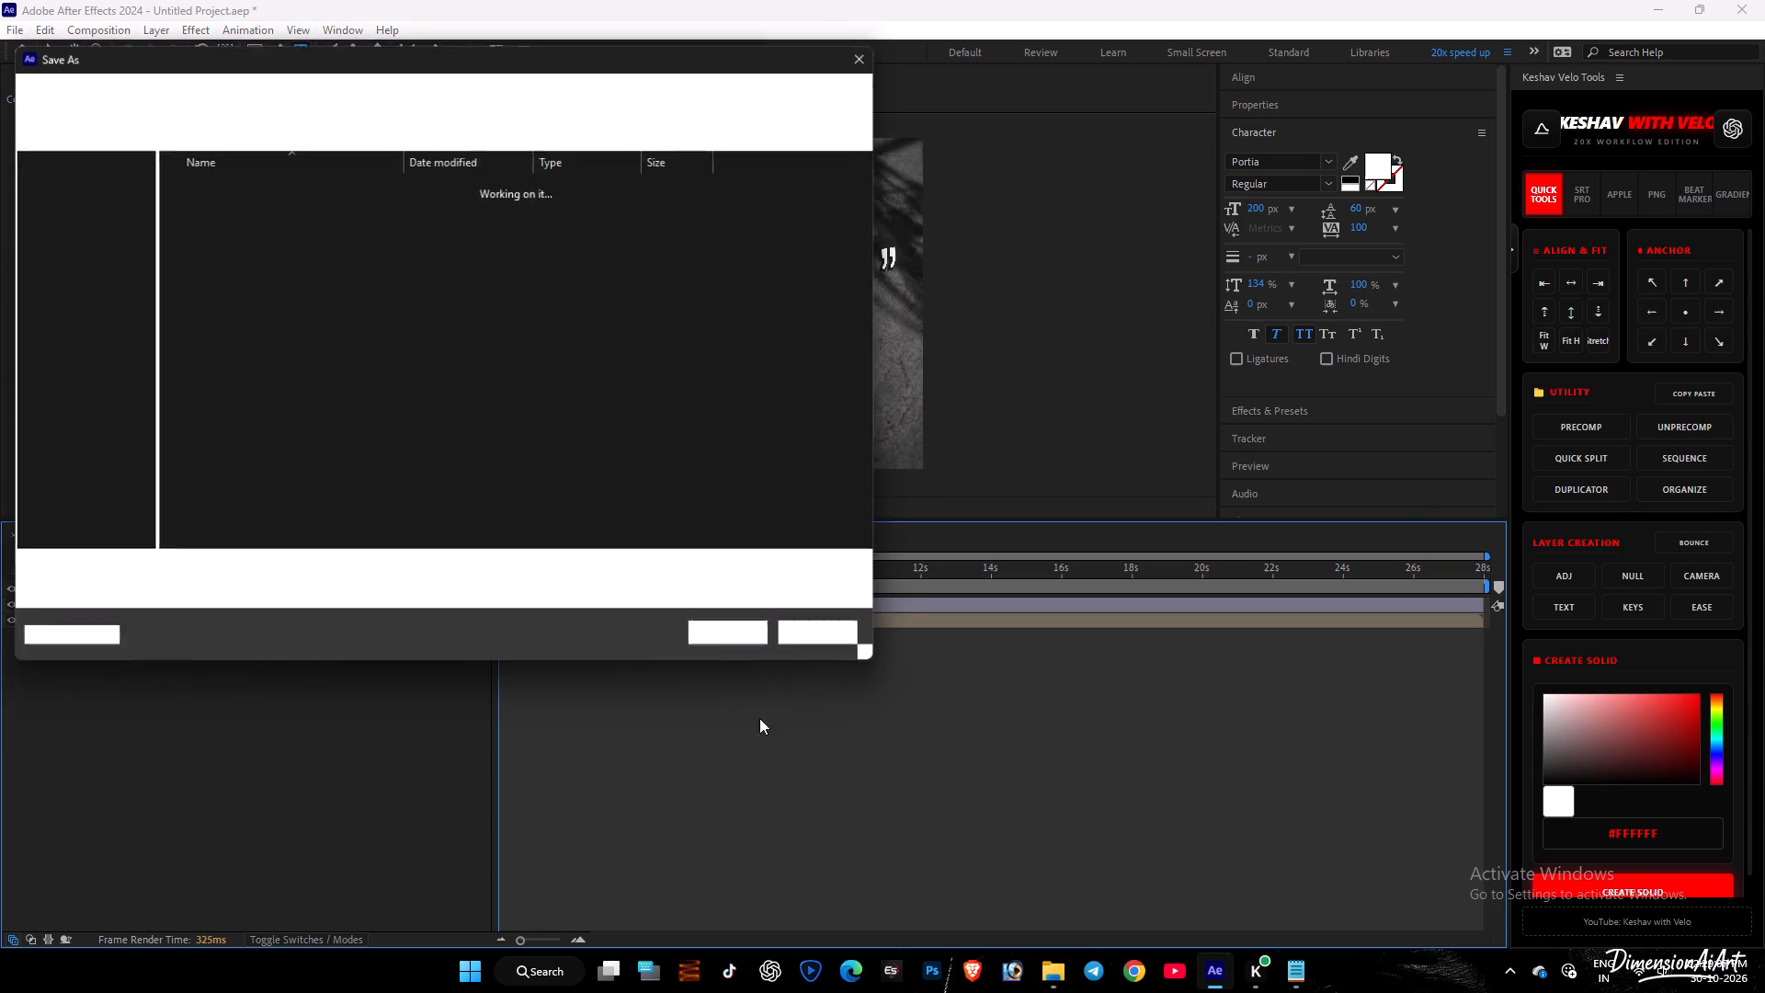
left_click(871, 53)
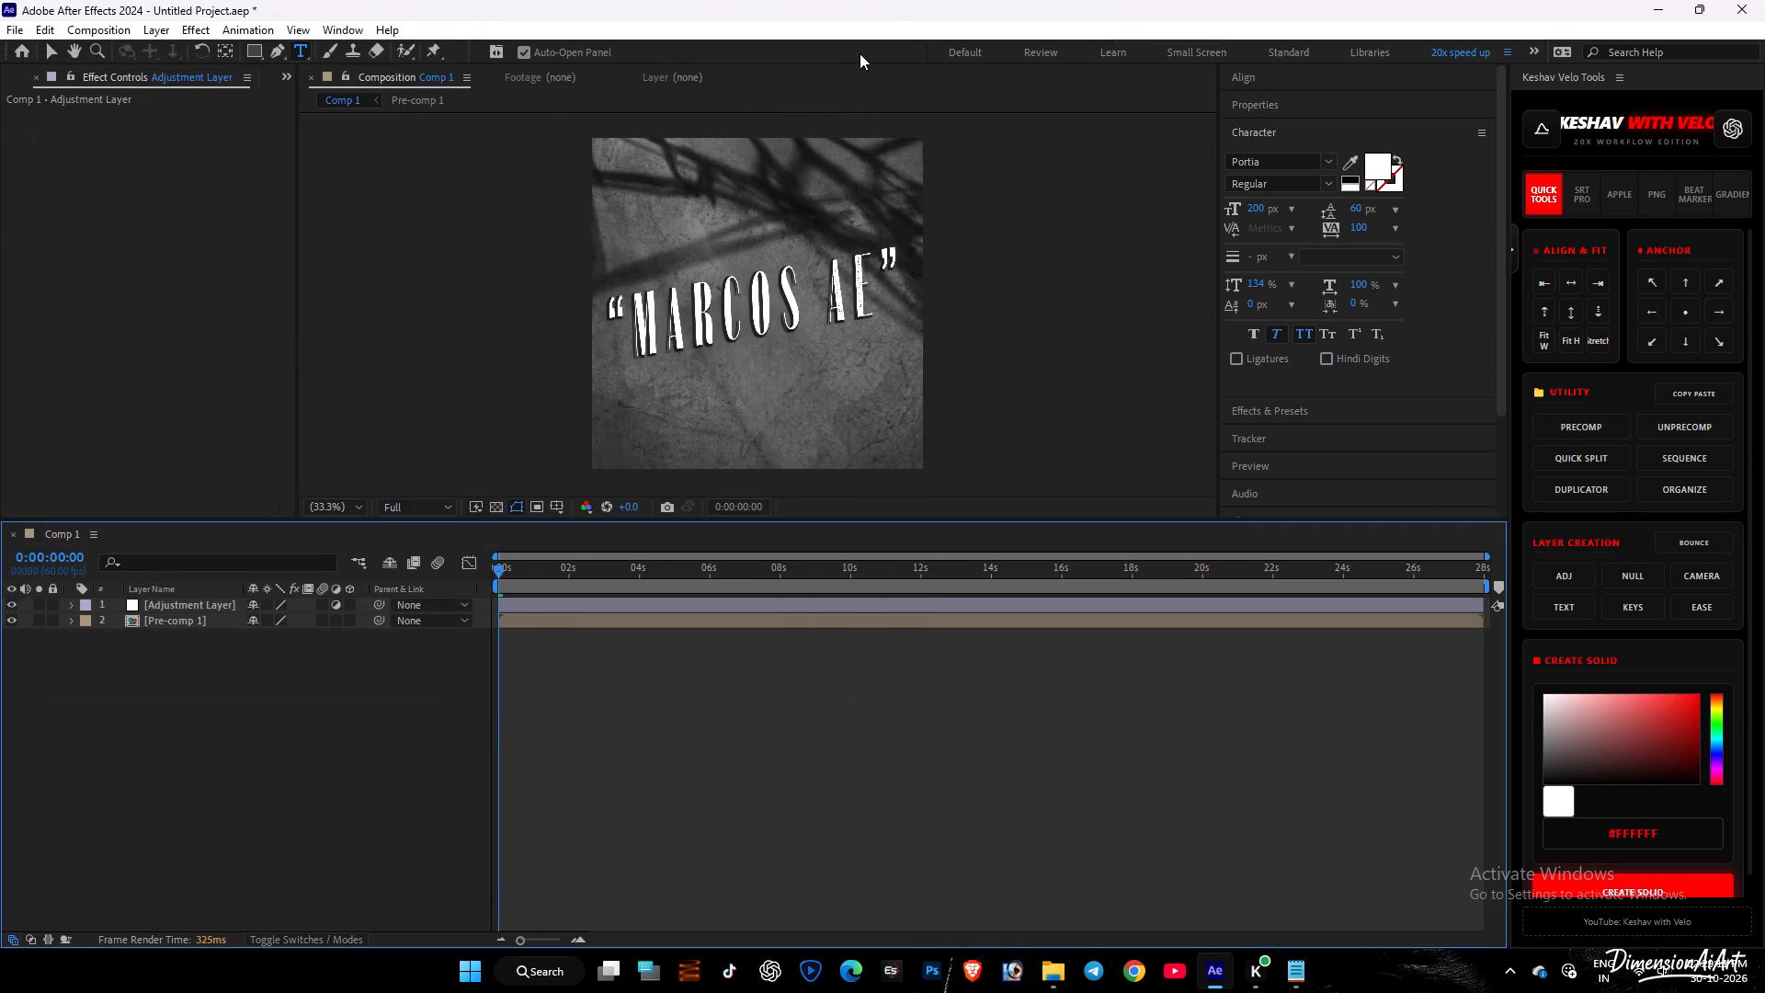
Open Pre-comp 1 in its own timeline.
left_click(603, 606)
left_click(955, 642)
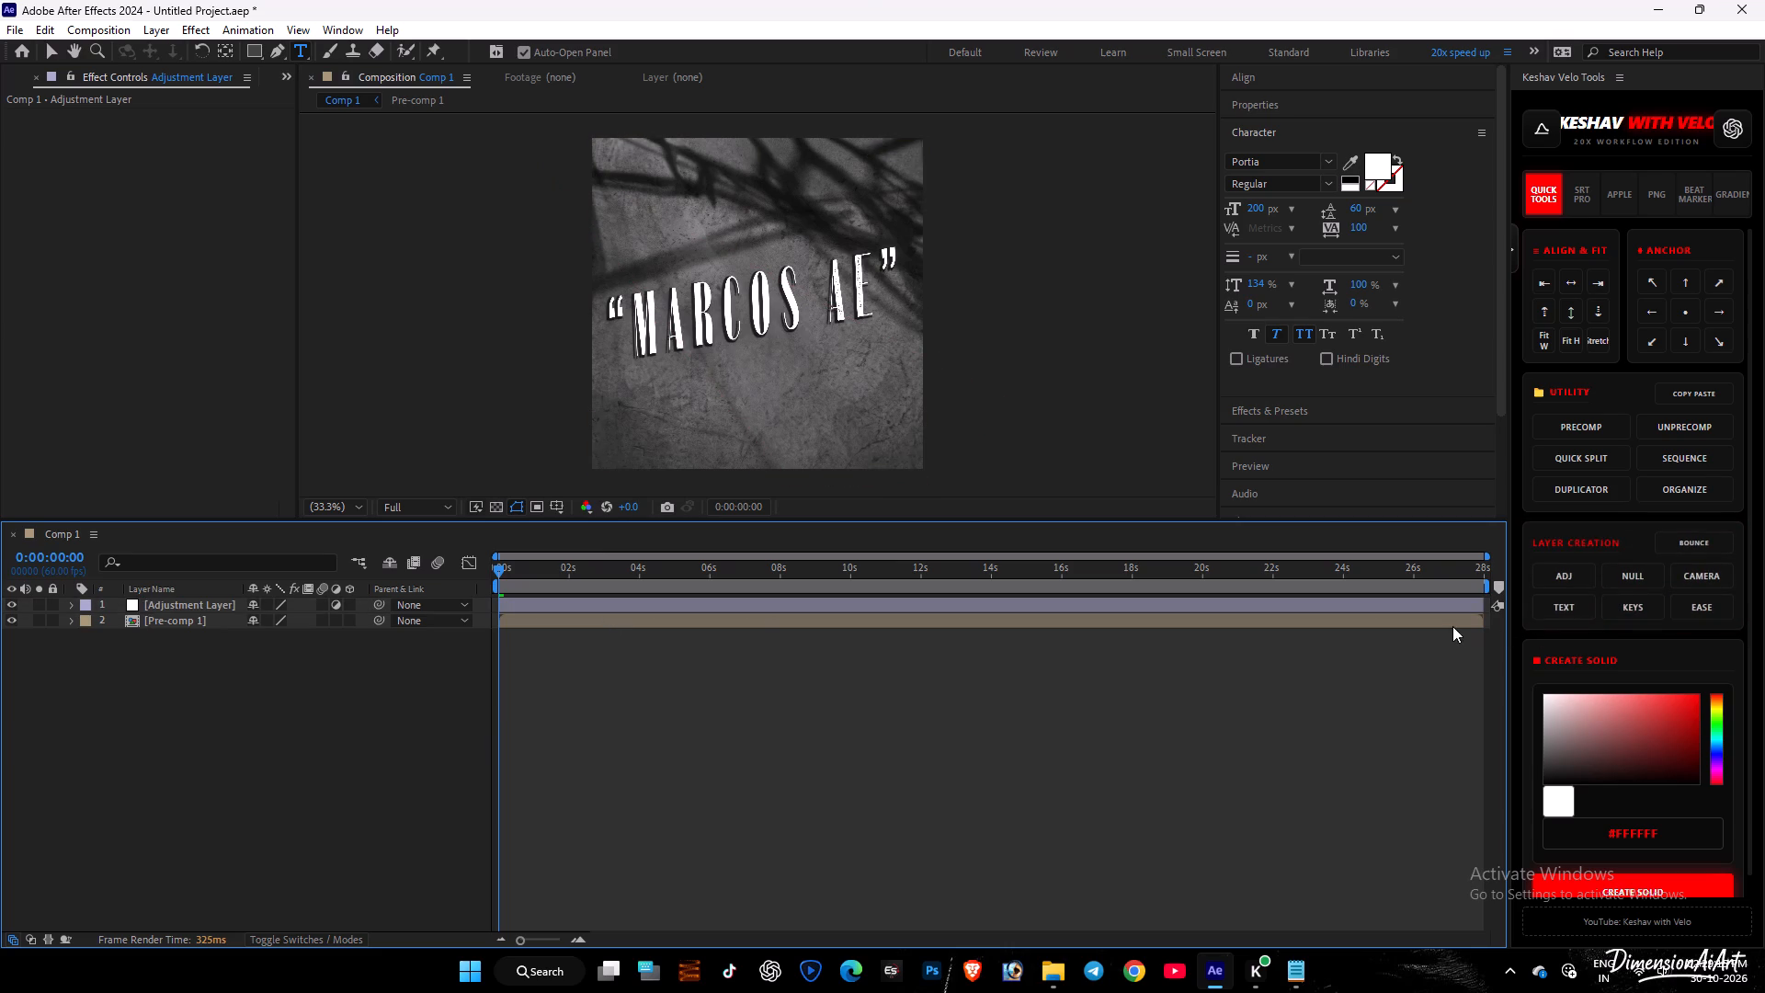
left_click(1452, 620)
double_click(1219, 623)
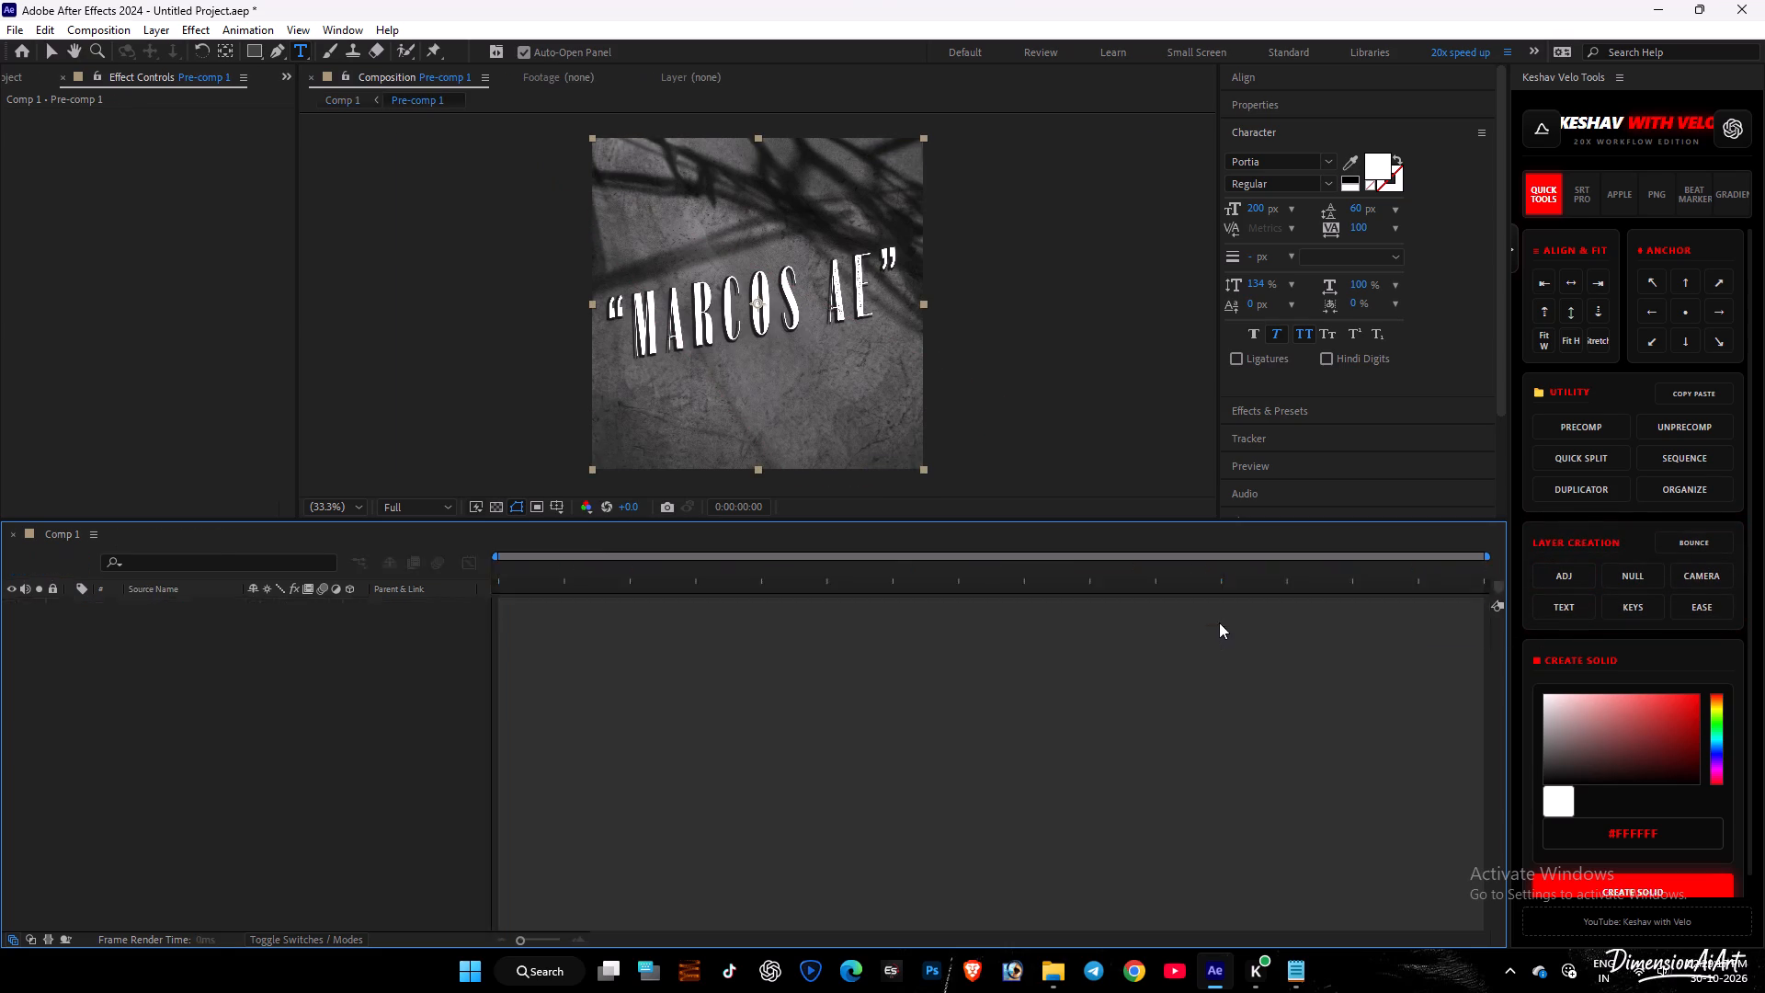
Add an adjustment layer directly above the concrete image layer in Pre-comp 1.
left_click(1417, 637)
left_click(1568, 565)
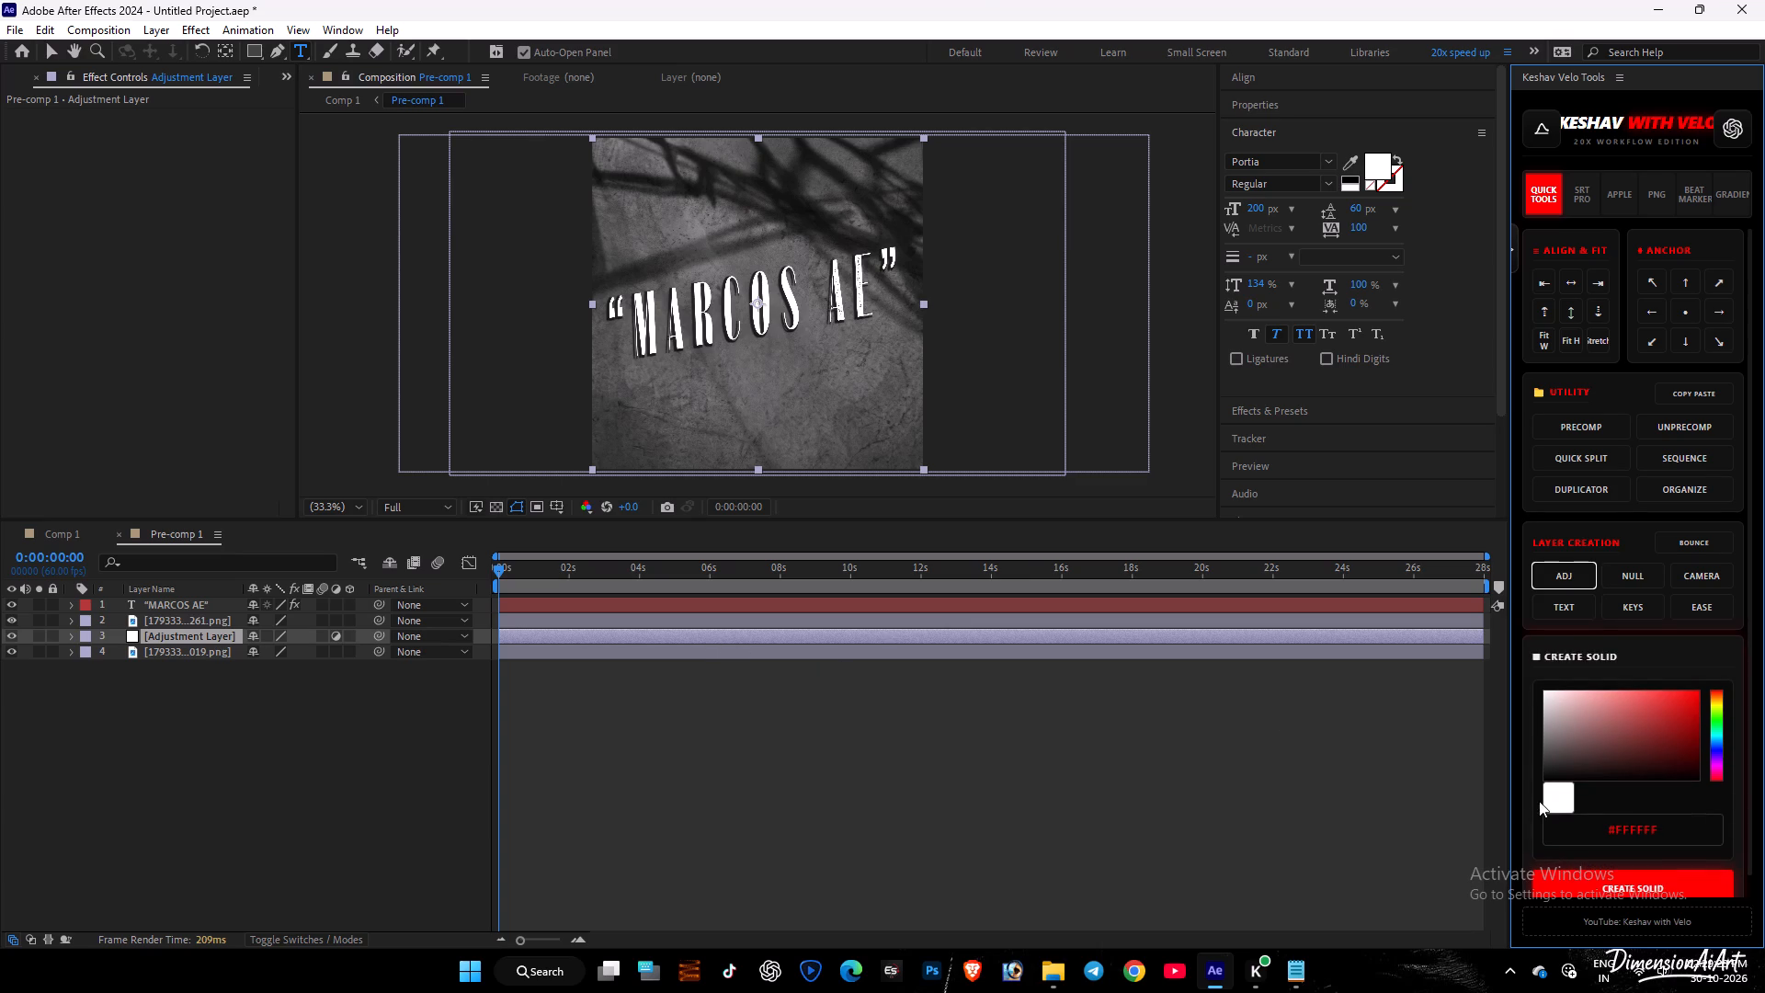
Create a white #FFFFFF solid above the new adjustment layer.
left_click_drag(1565, 751, 1521, 613)
left_click(1611, 885)
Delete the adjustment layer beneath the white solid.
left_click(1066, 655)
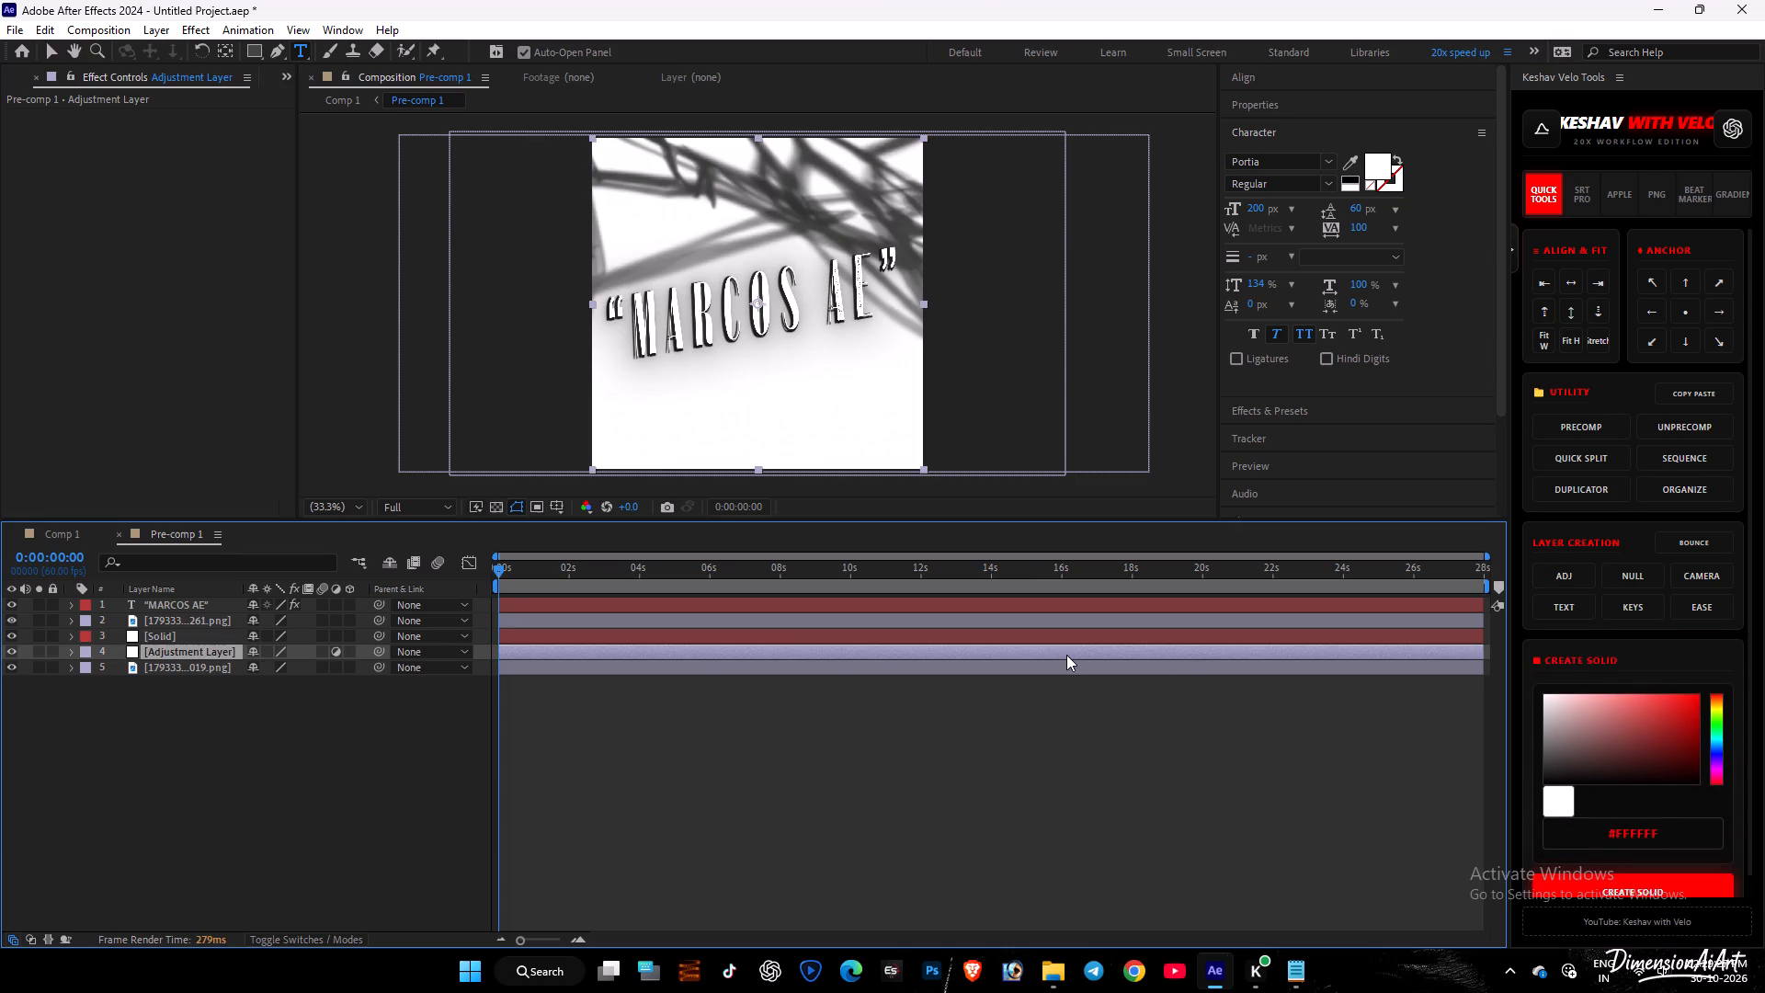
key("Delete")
Select the white solid and sample the dark grey of the branch shadow as the character fill colour.
left_click(1037, 630)
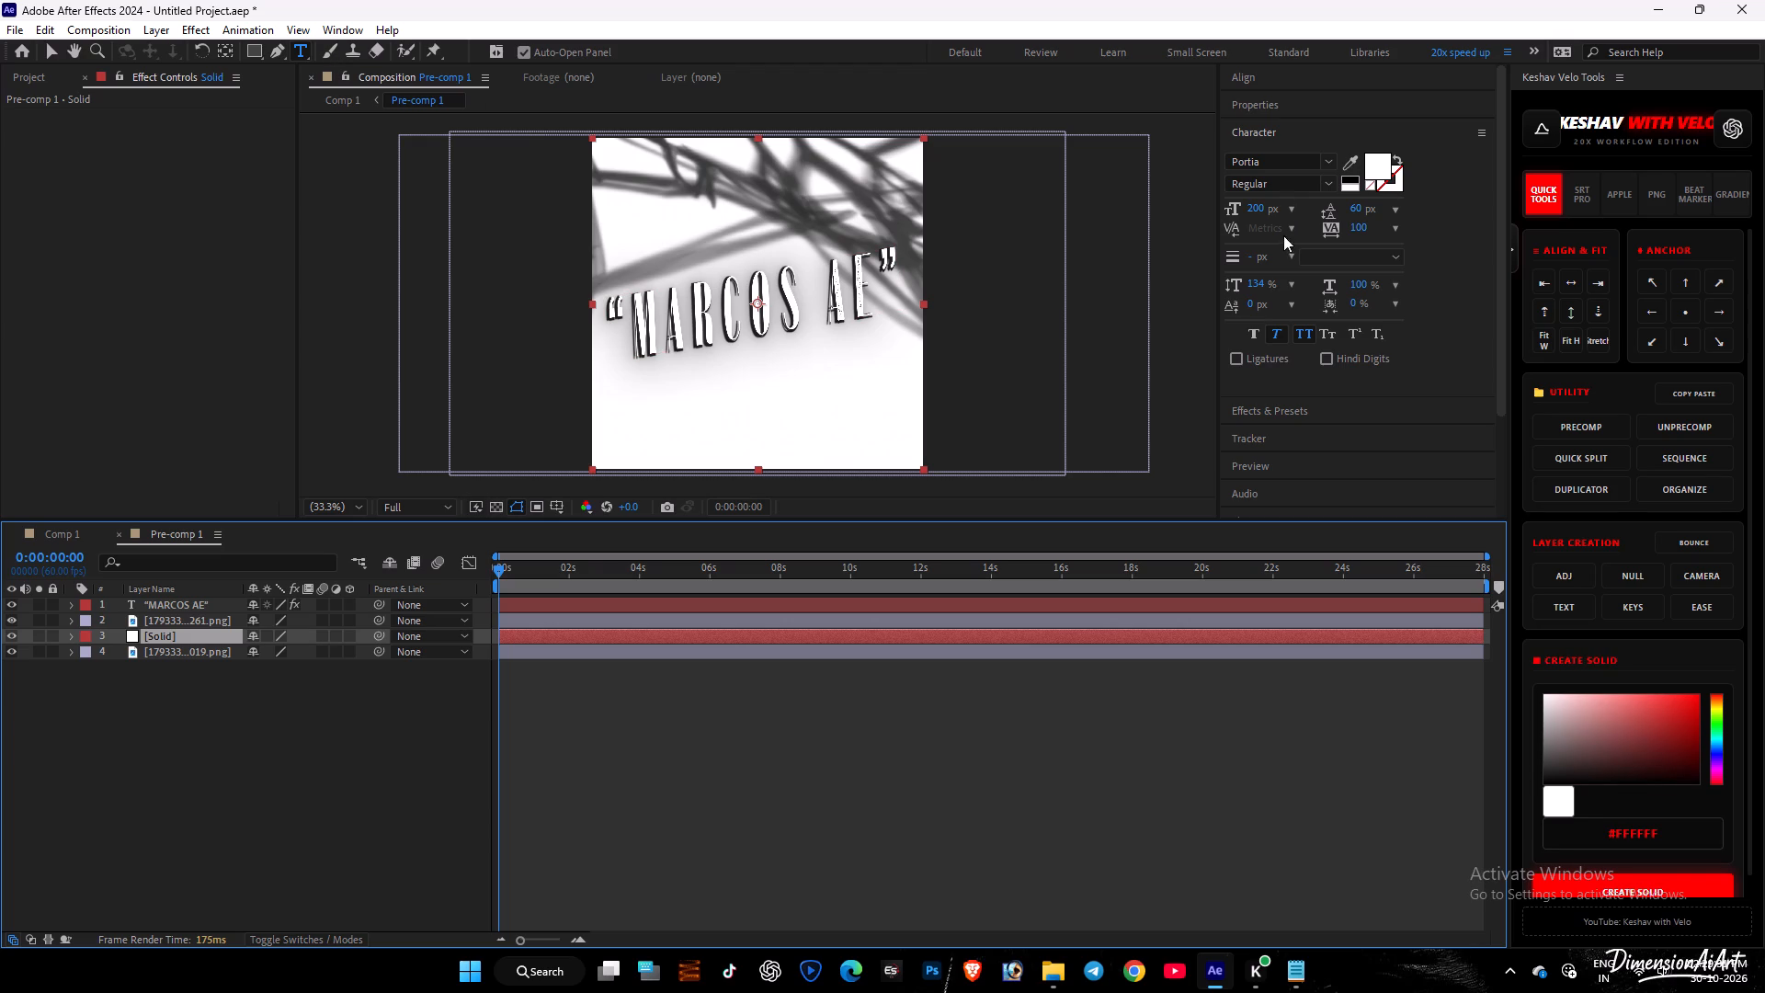
left_click(1352, 161)
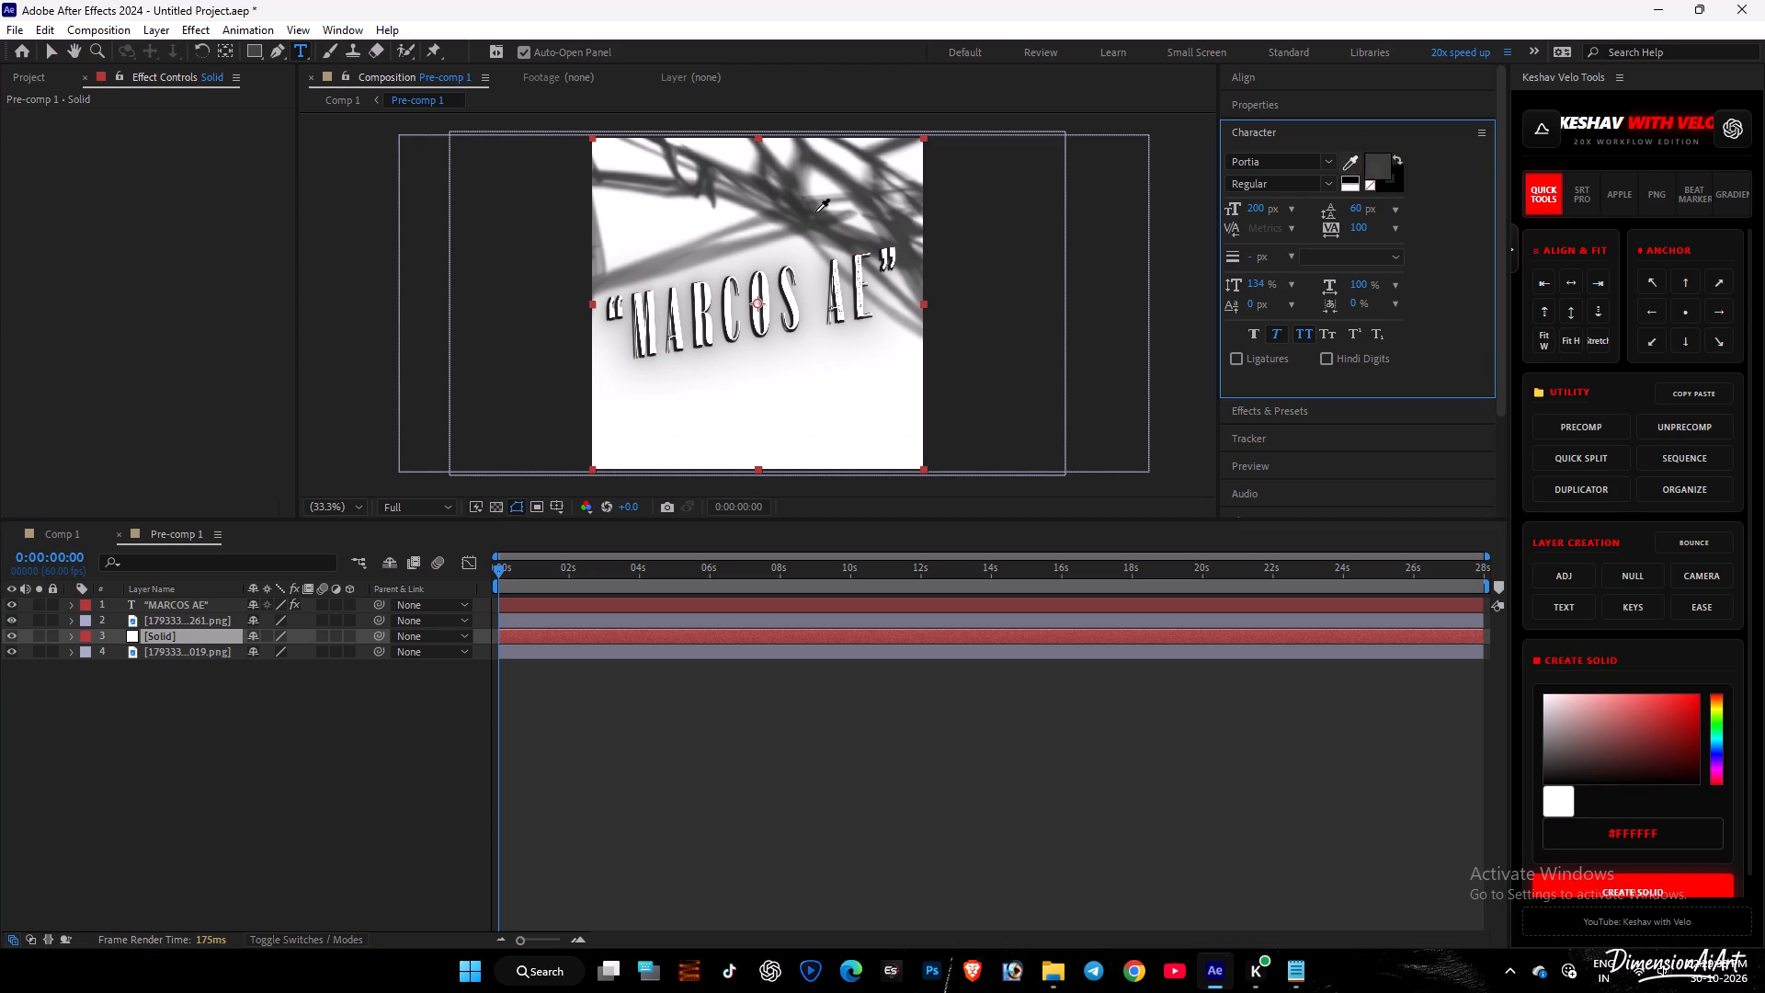
left_click(814, 212)
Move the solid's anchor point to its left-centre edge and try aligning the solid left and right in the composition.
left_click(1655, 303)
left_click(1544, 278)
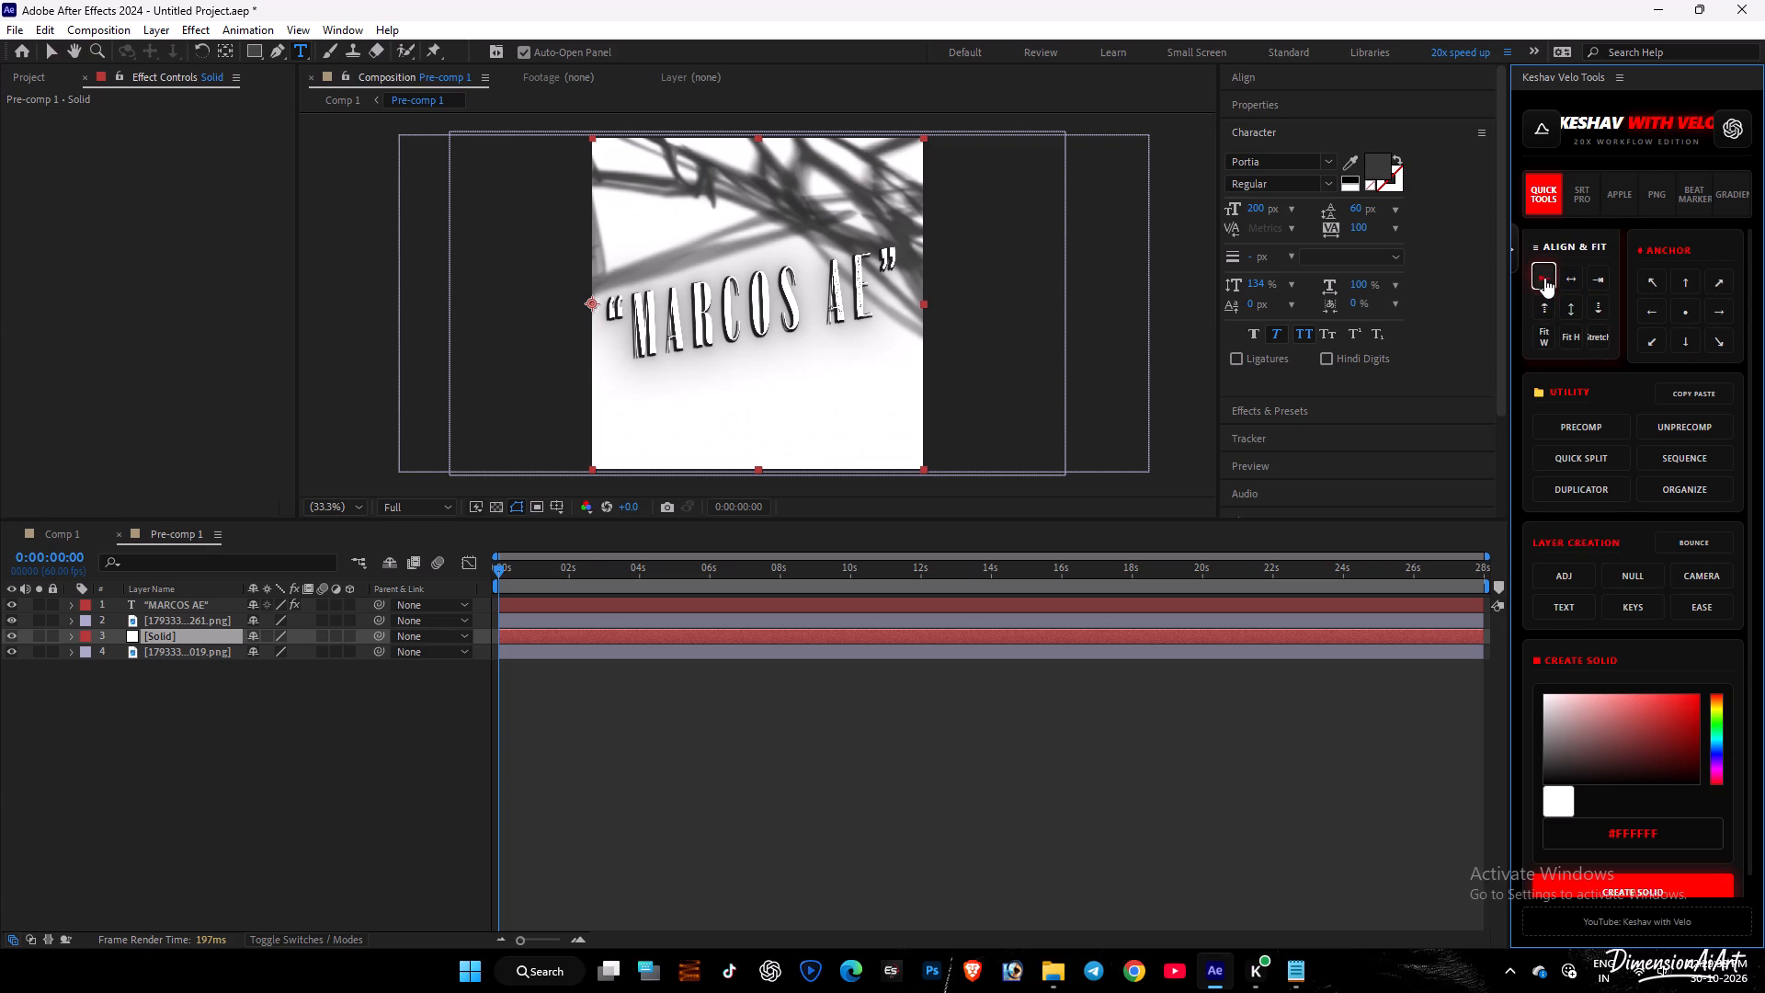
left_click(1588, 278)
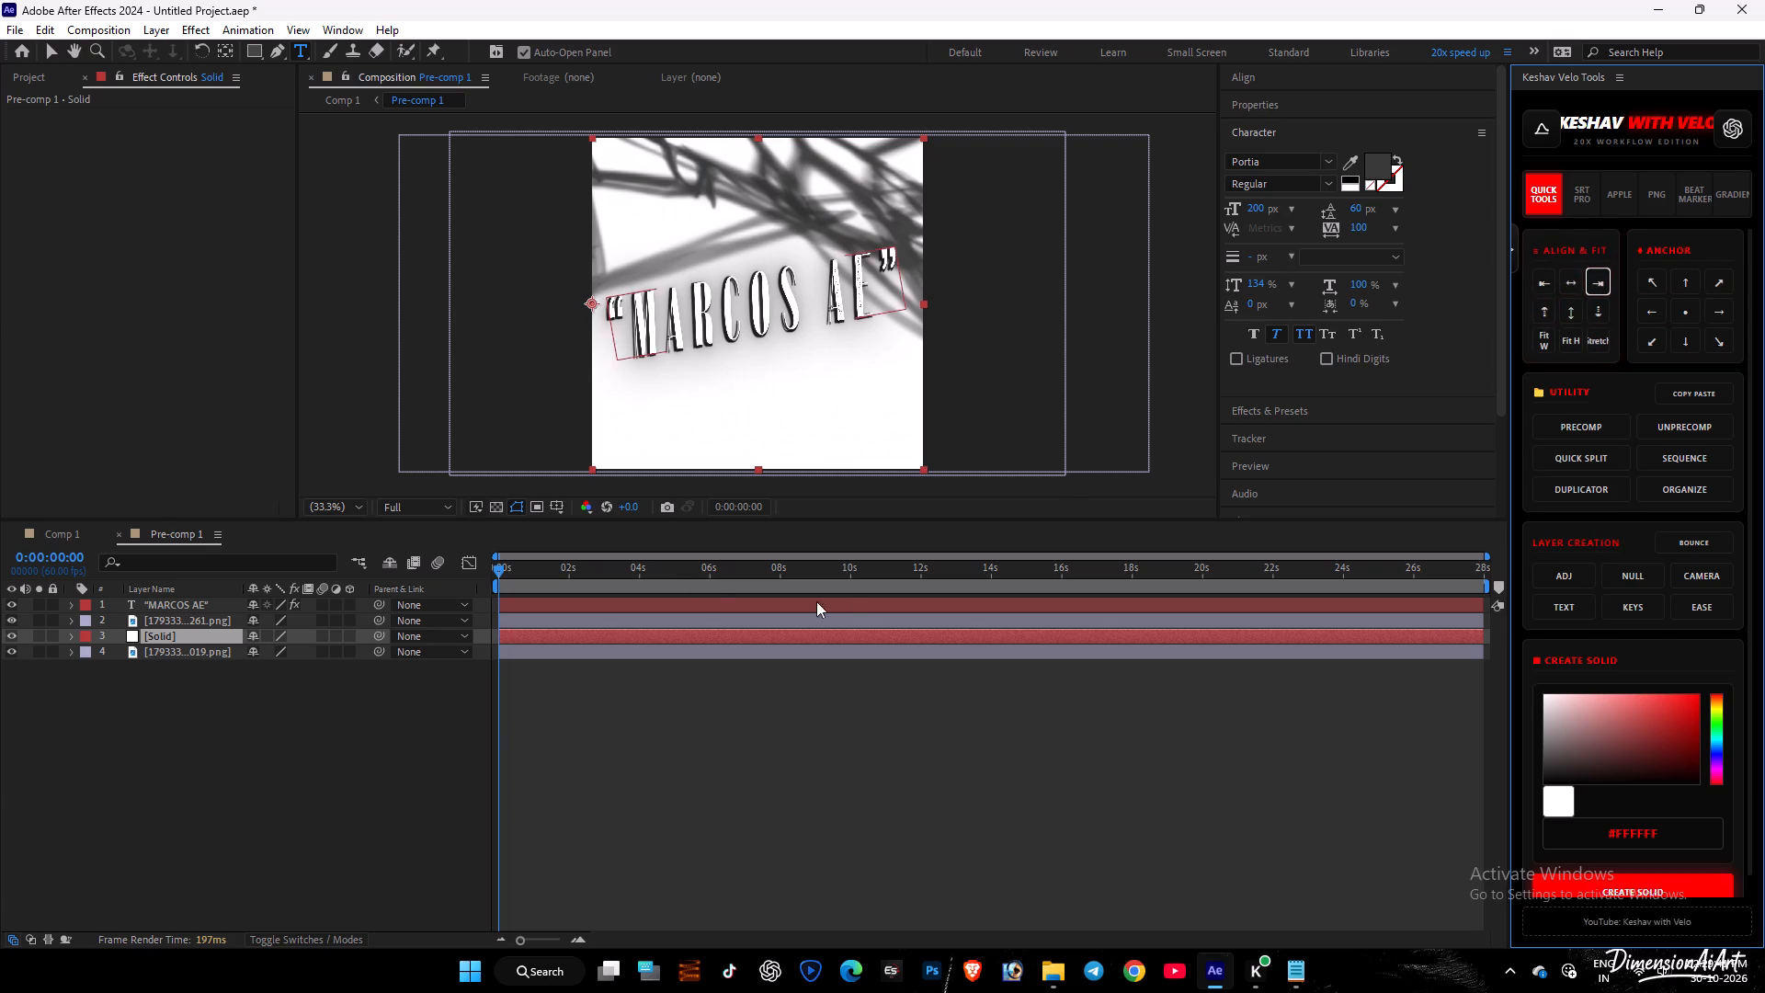
At about 0:00:05:34, recentre the solid's anchor point and centre the solid horizontally in the composition.
left_click_drag(682, 577, 694, 577)
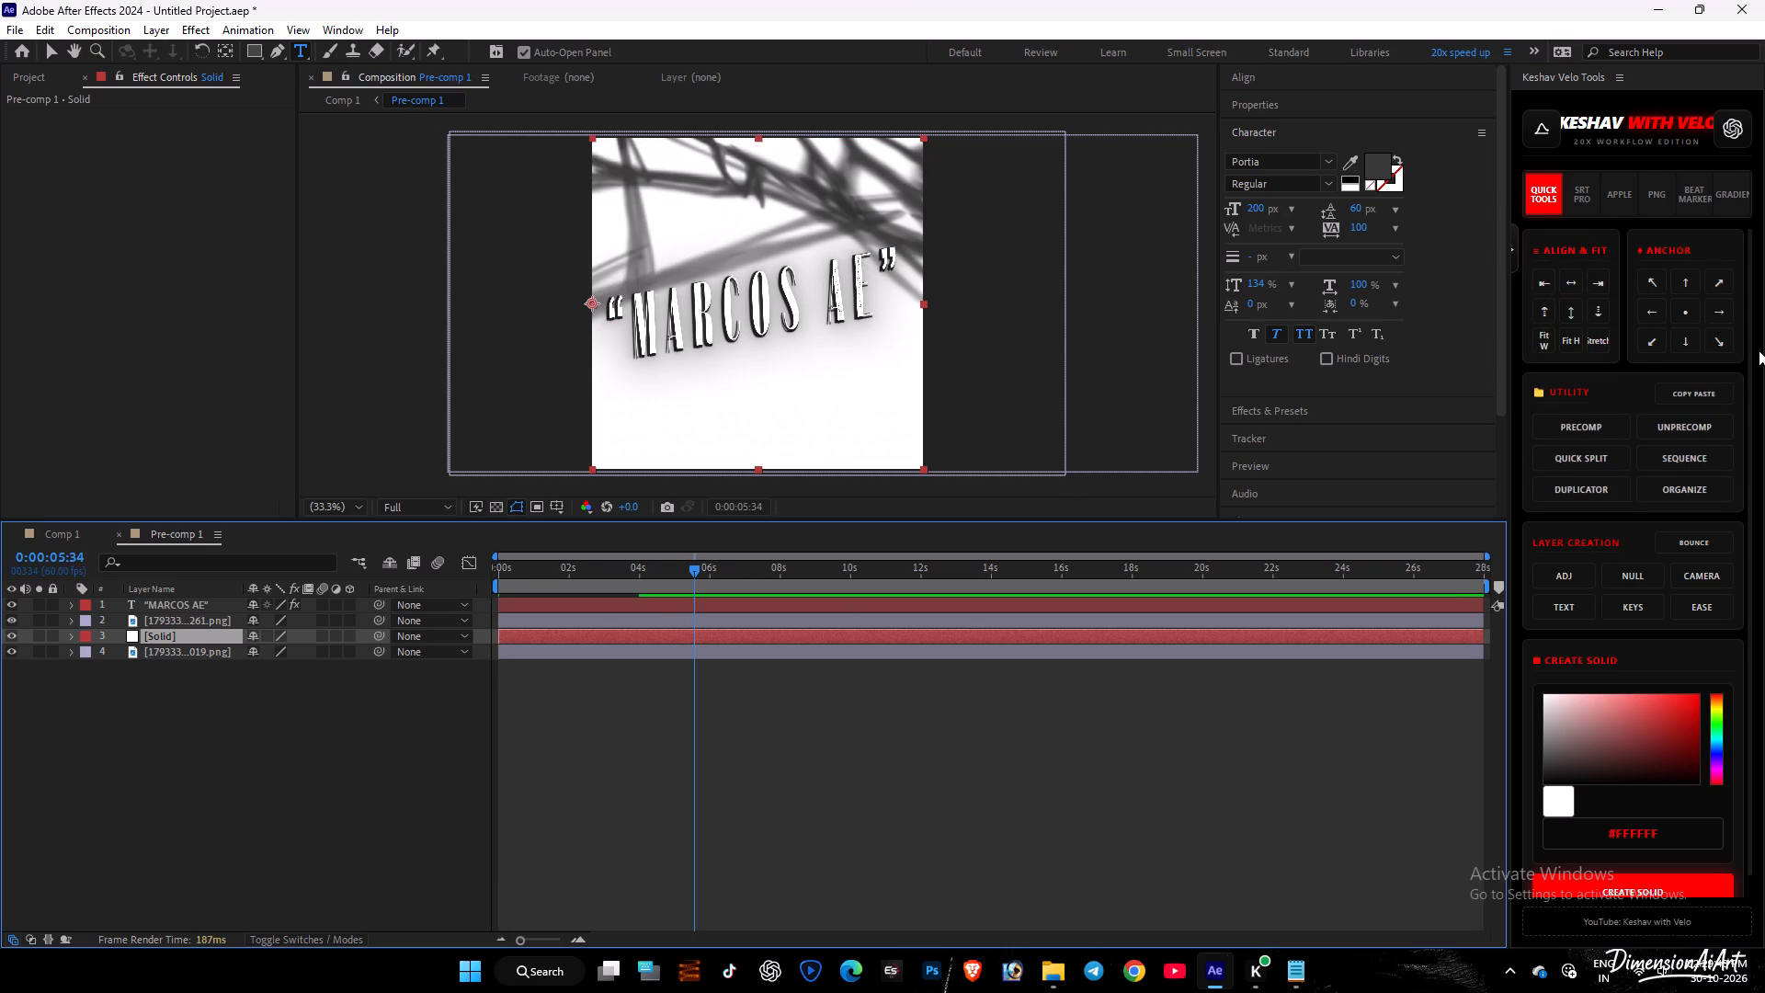
double_click(1691, 303)
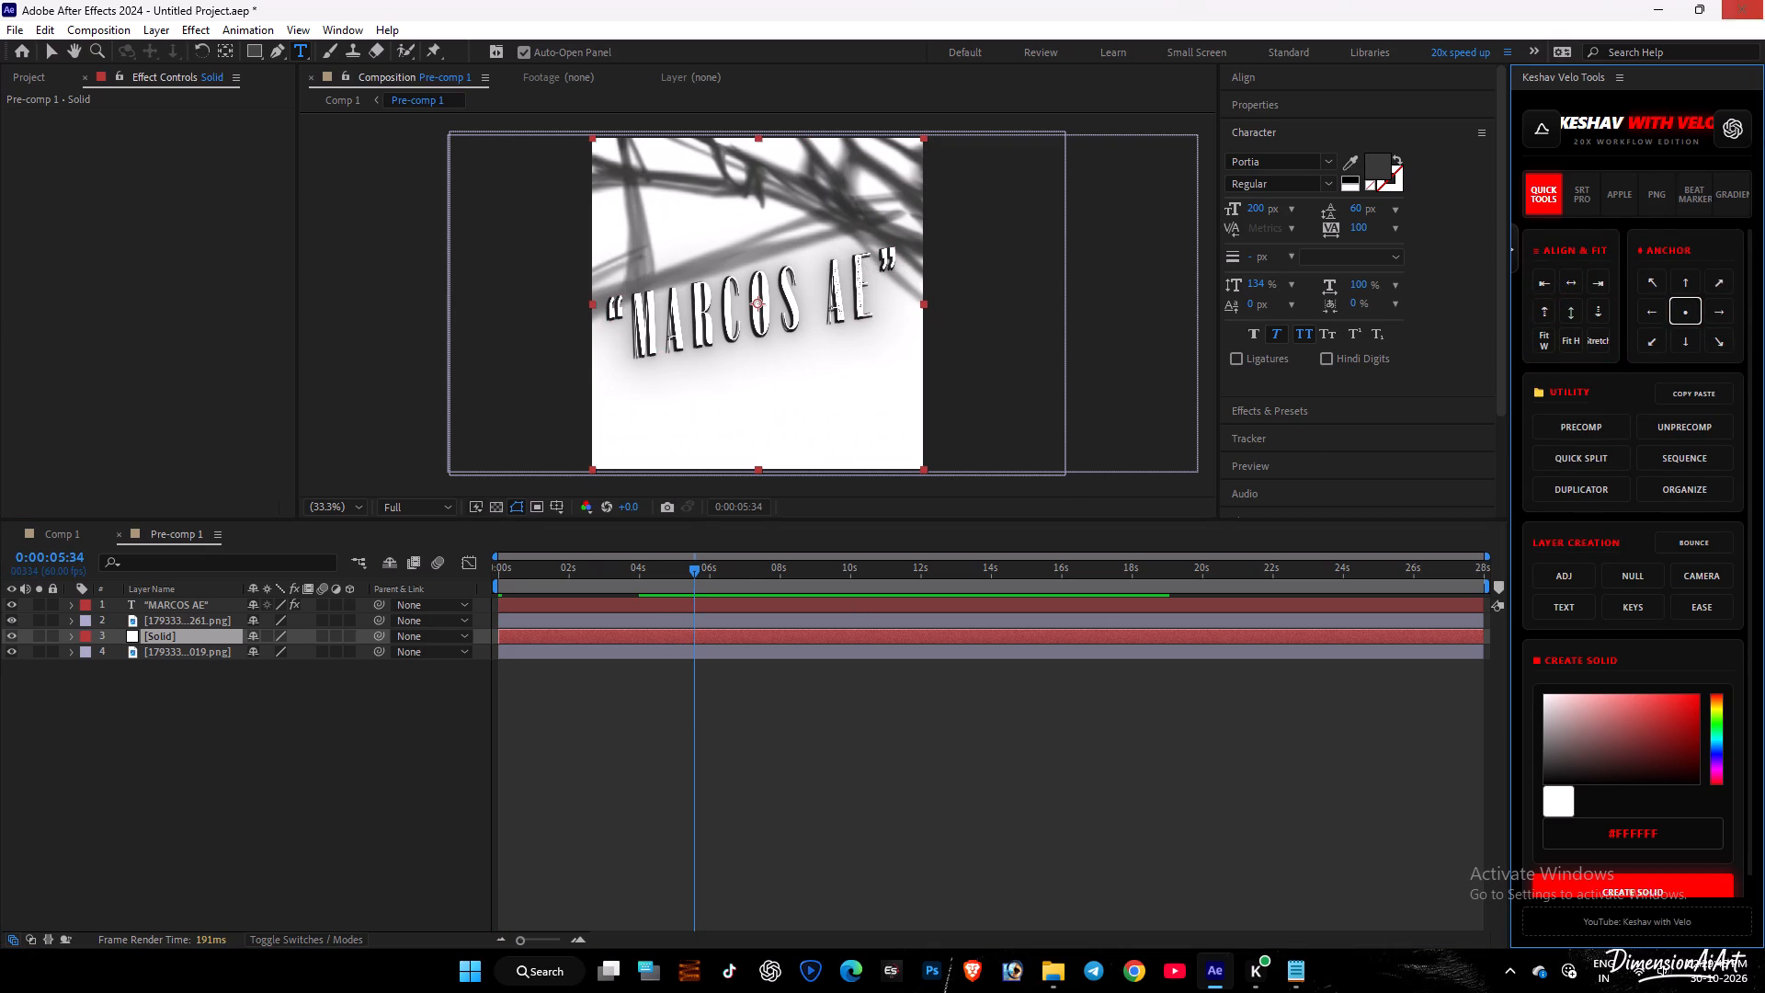
left_click(1578, 299)
left_click(1574, 285)
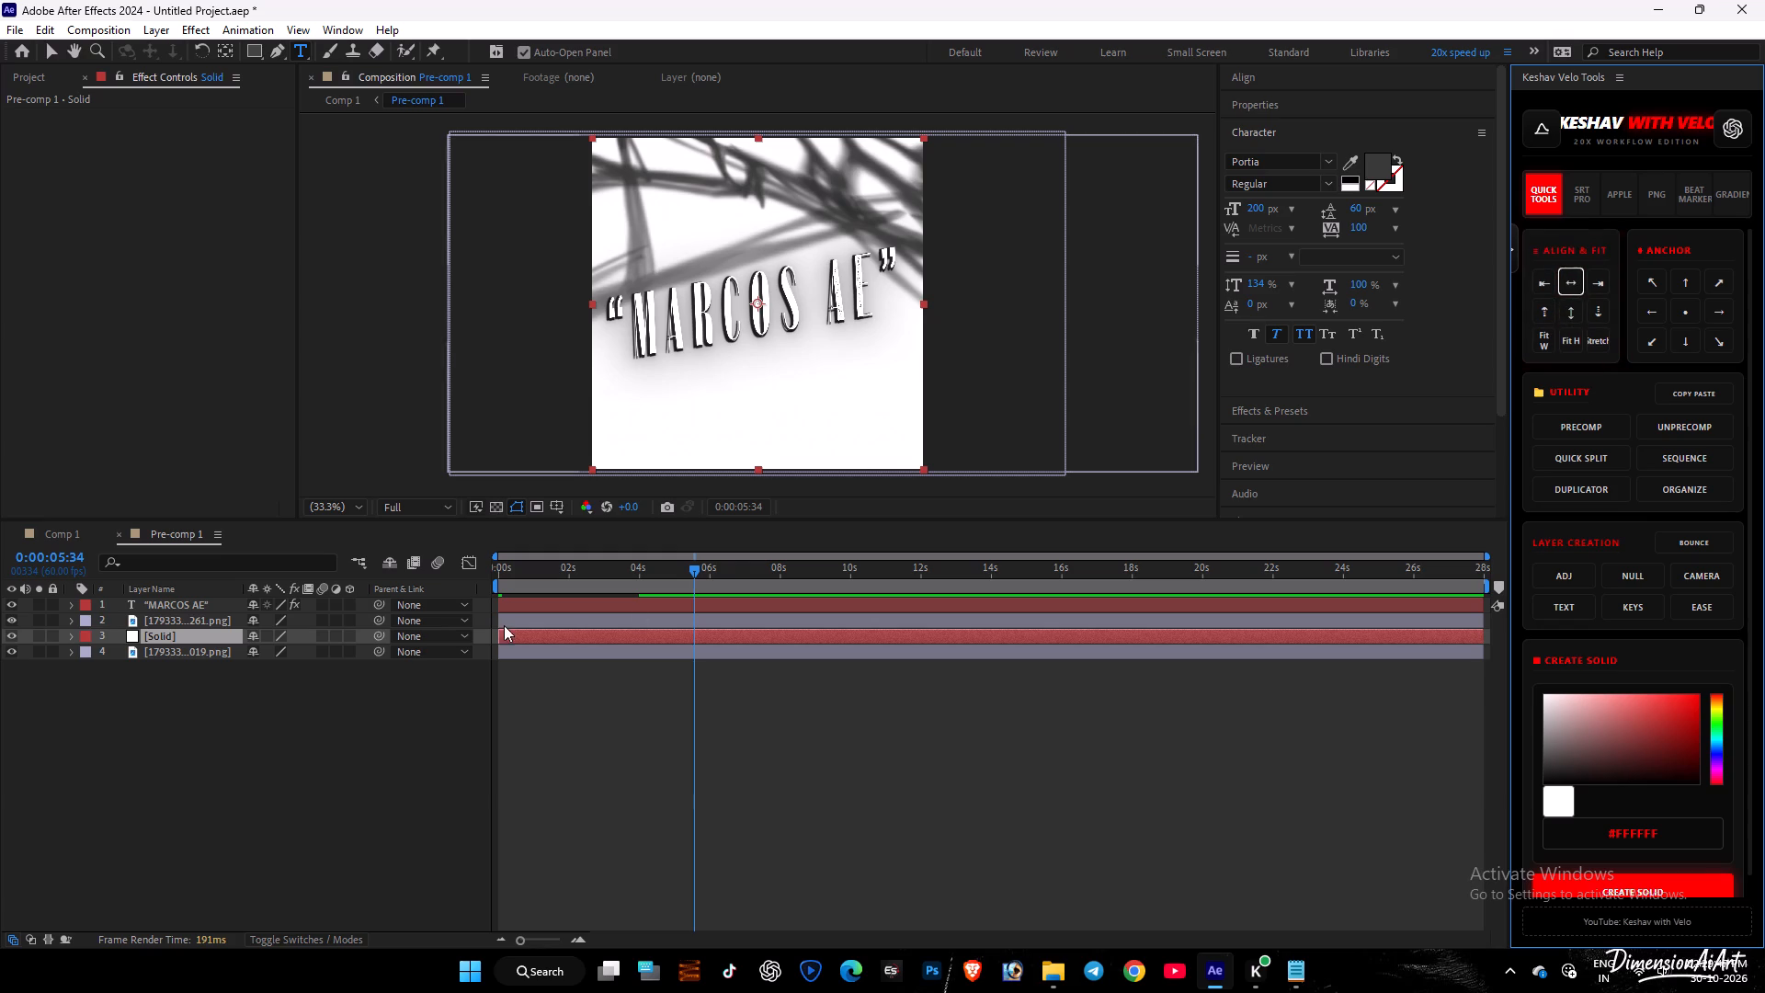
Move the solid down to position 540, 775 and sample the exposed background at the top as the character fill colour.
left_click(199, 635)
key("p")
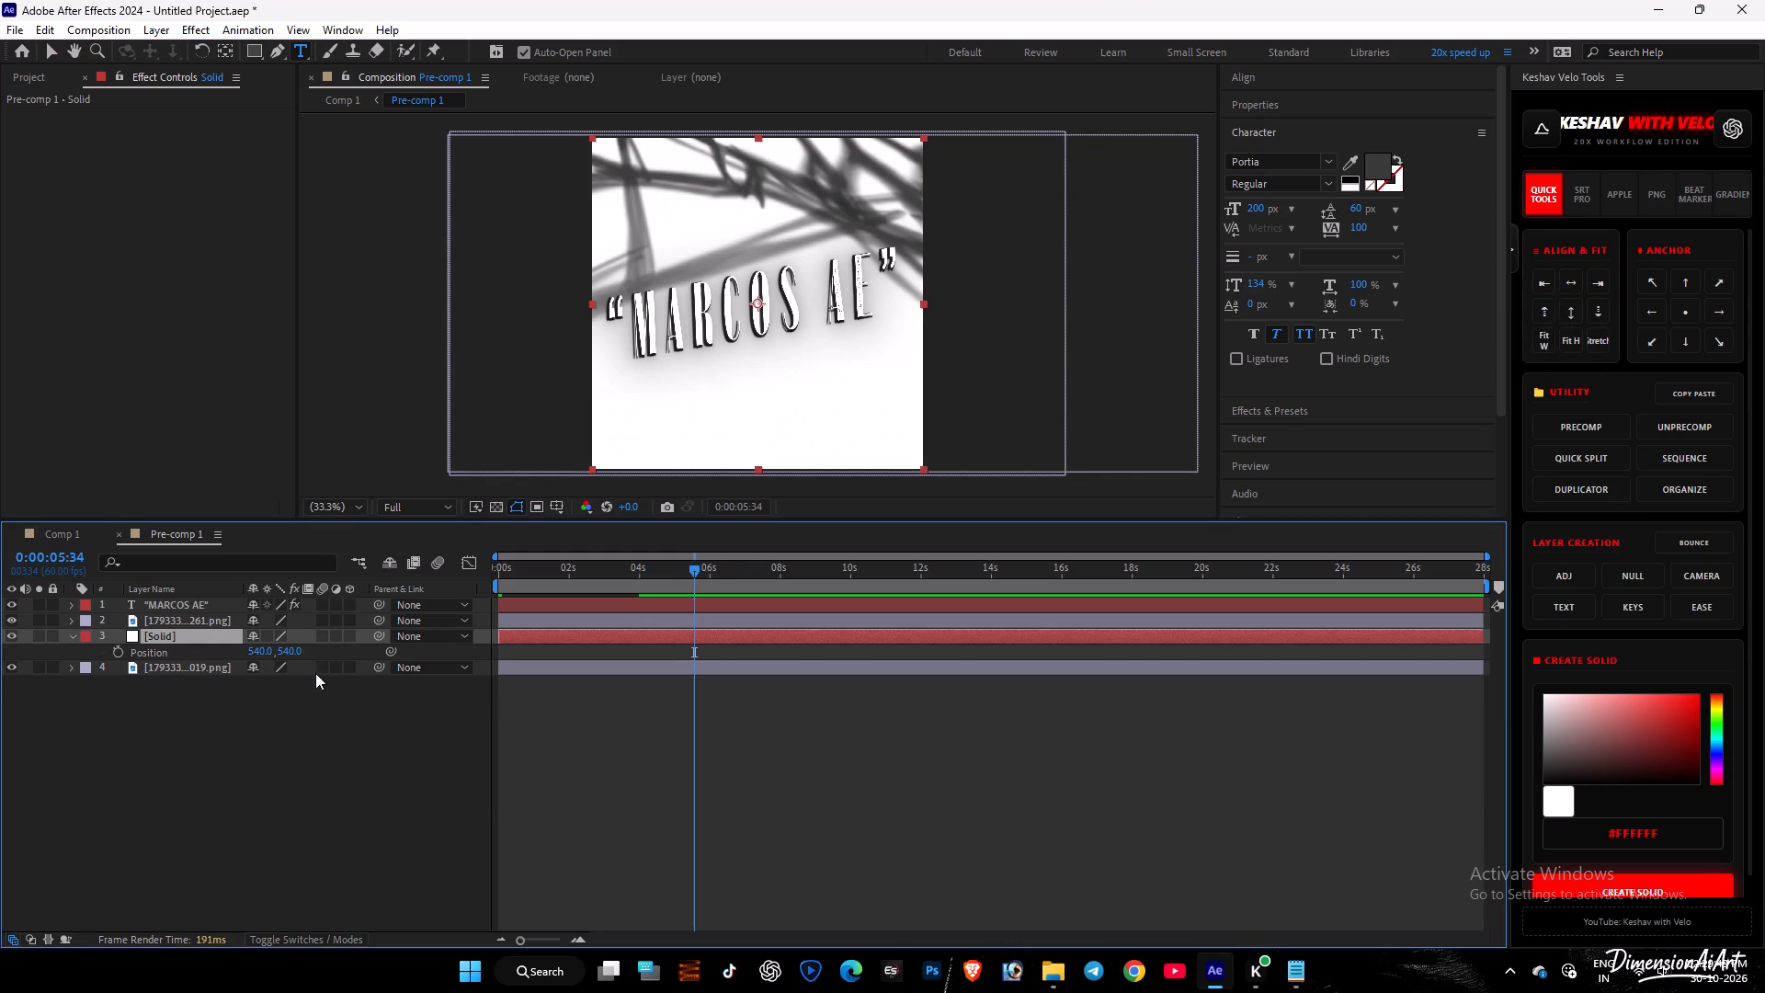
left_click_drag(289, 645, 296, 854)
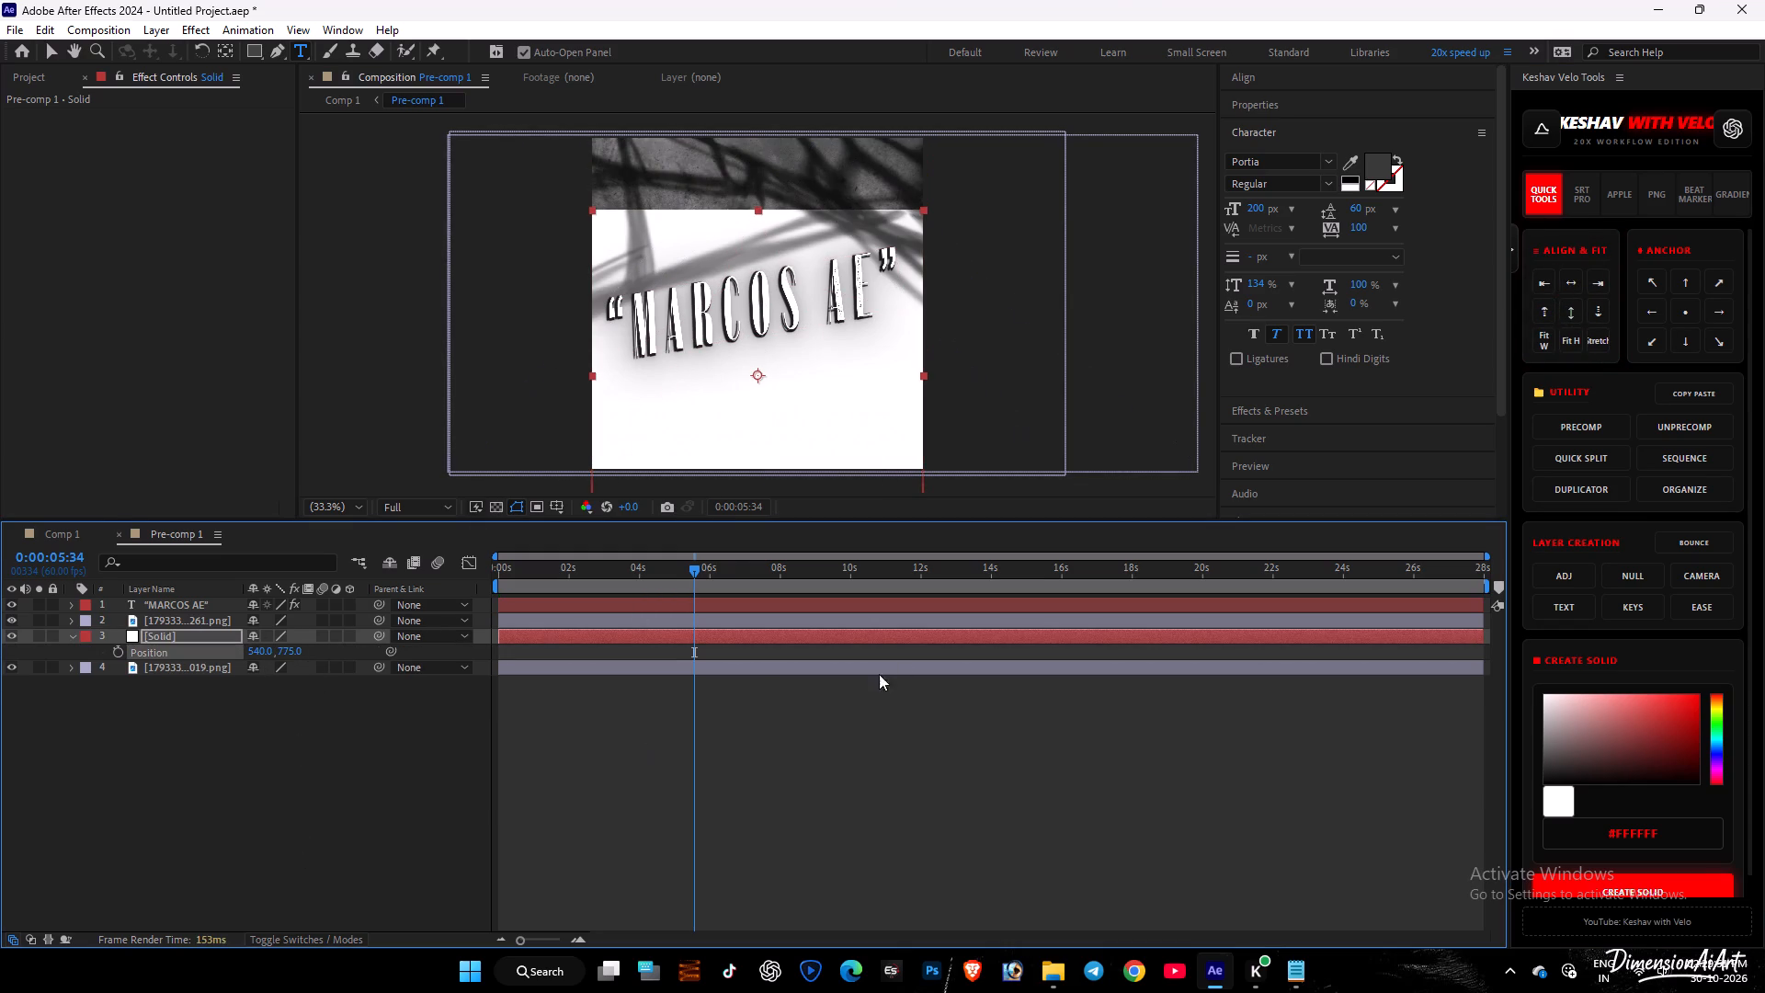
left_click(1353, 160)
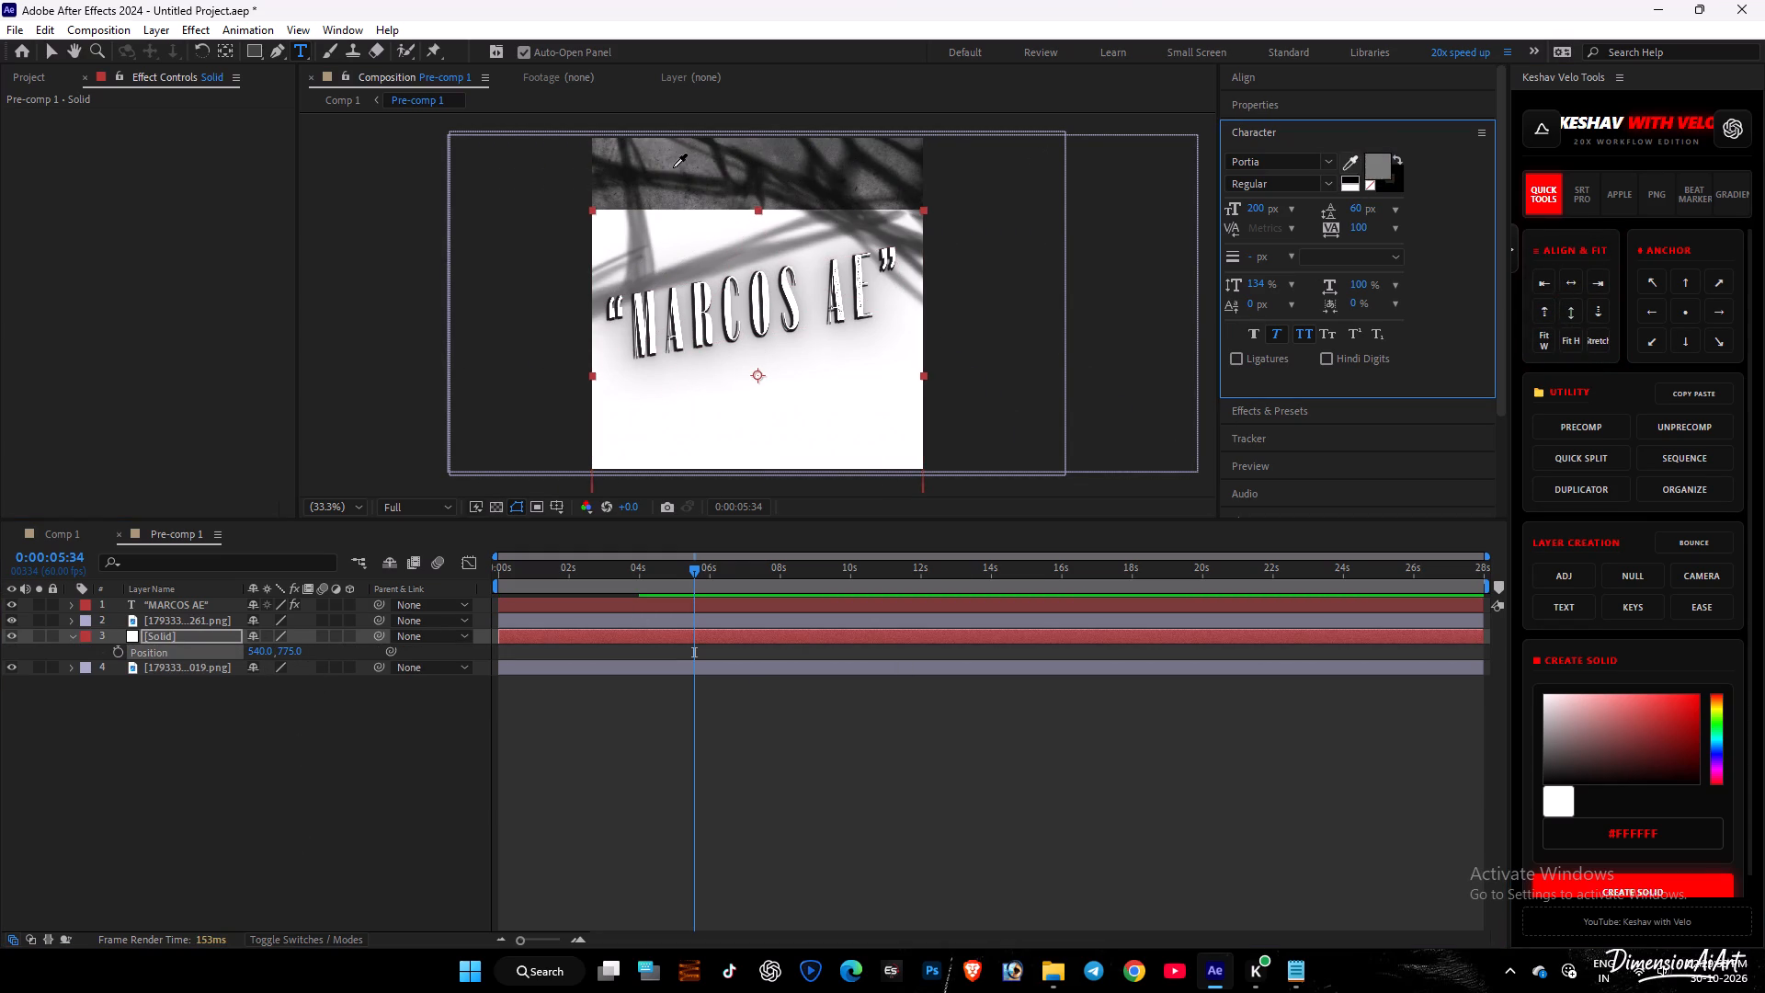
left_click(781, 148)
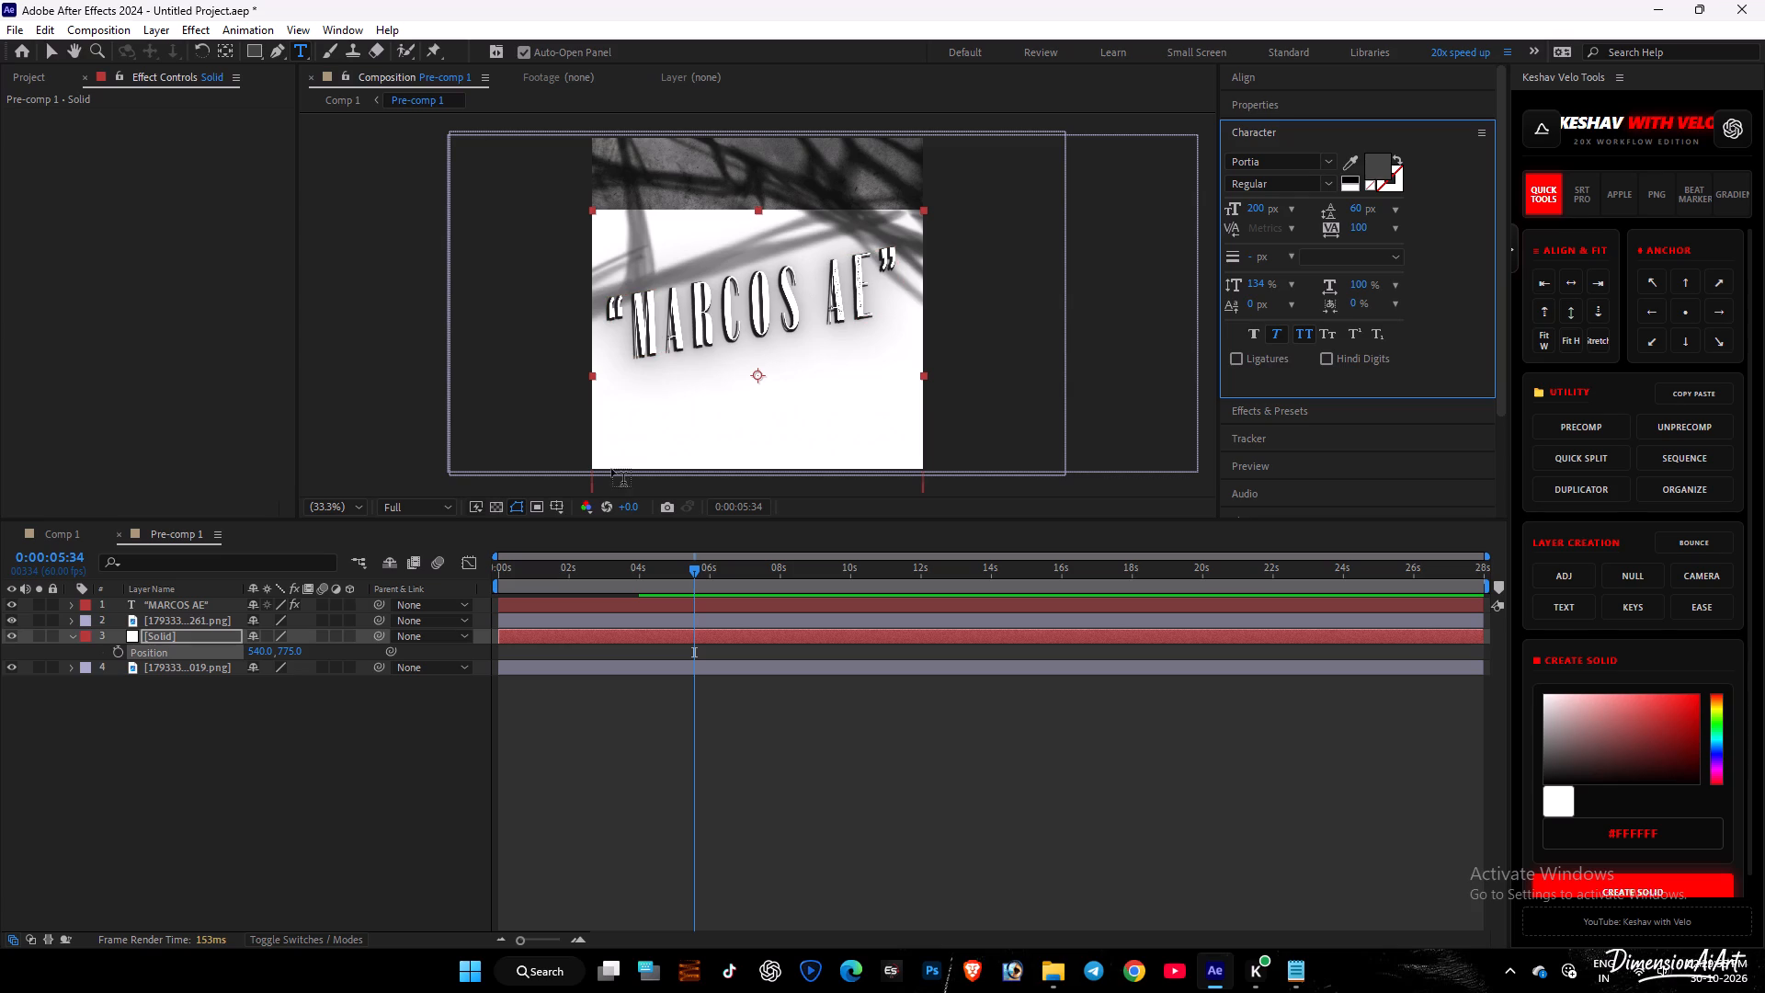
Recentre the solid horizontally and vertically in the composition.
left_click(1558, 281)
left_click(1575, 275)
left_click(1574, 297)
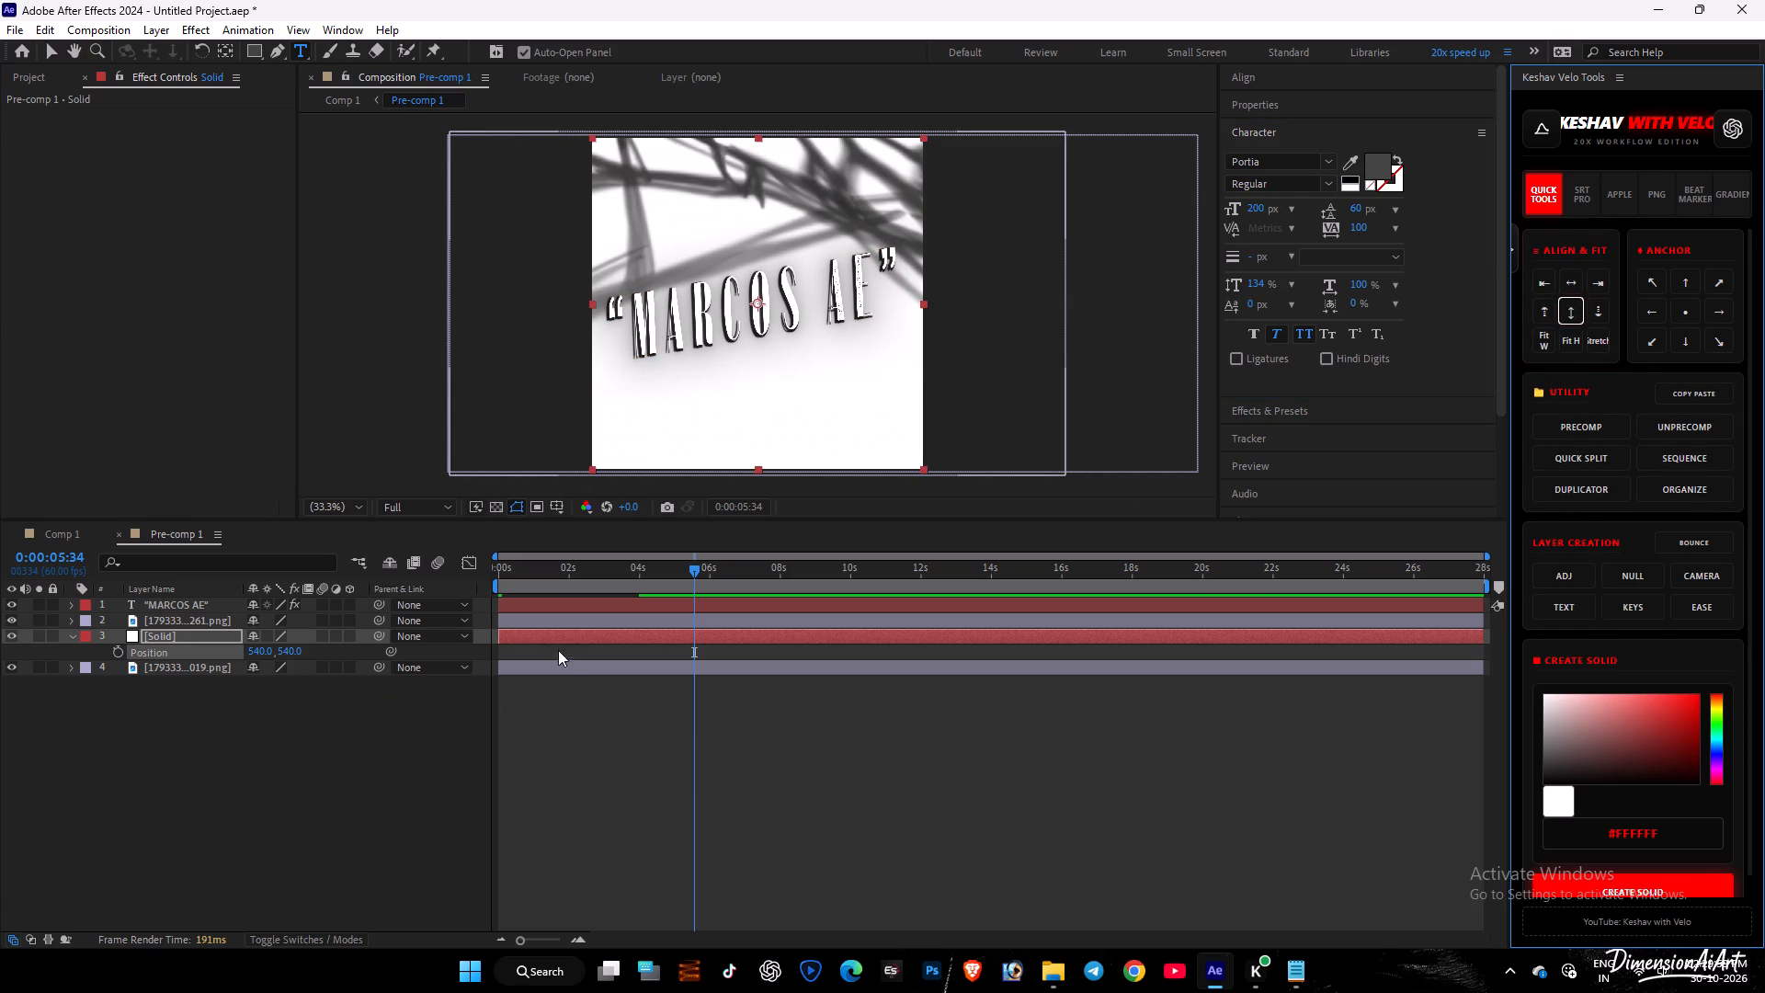
Compare the composition with the solid layer hidden and shown again.
left_click(539, 634)
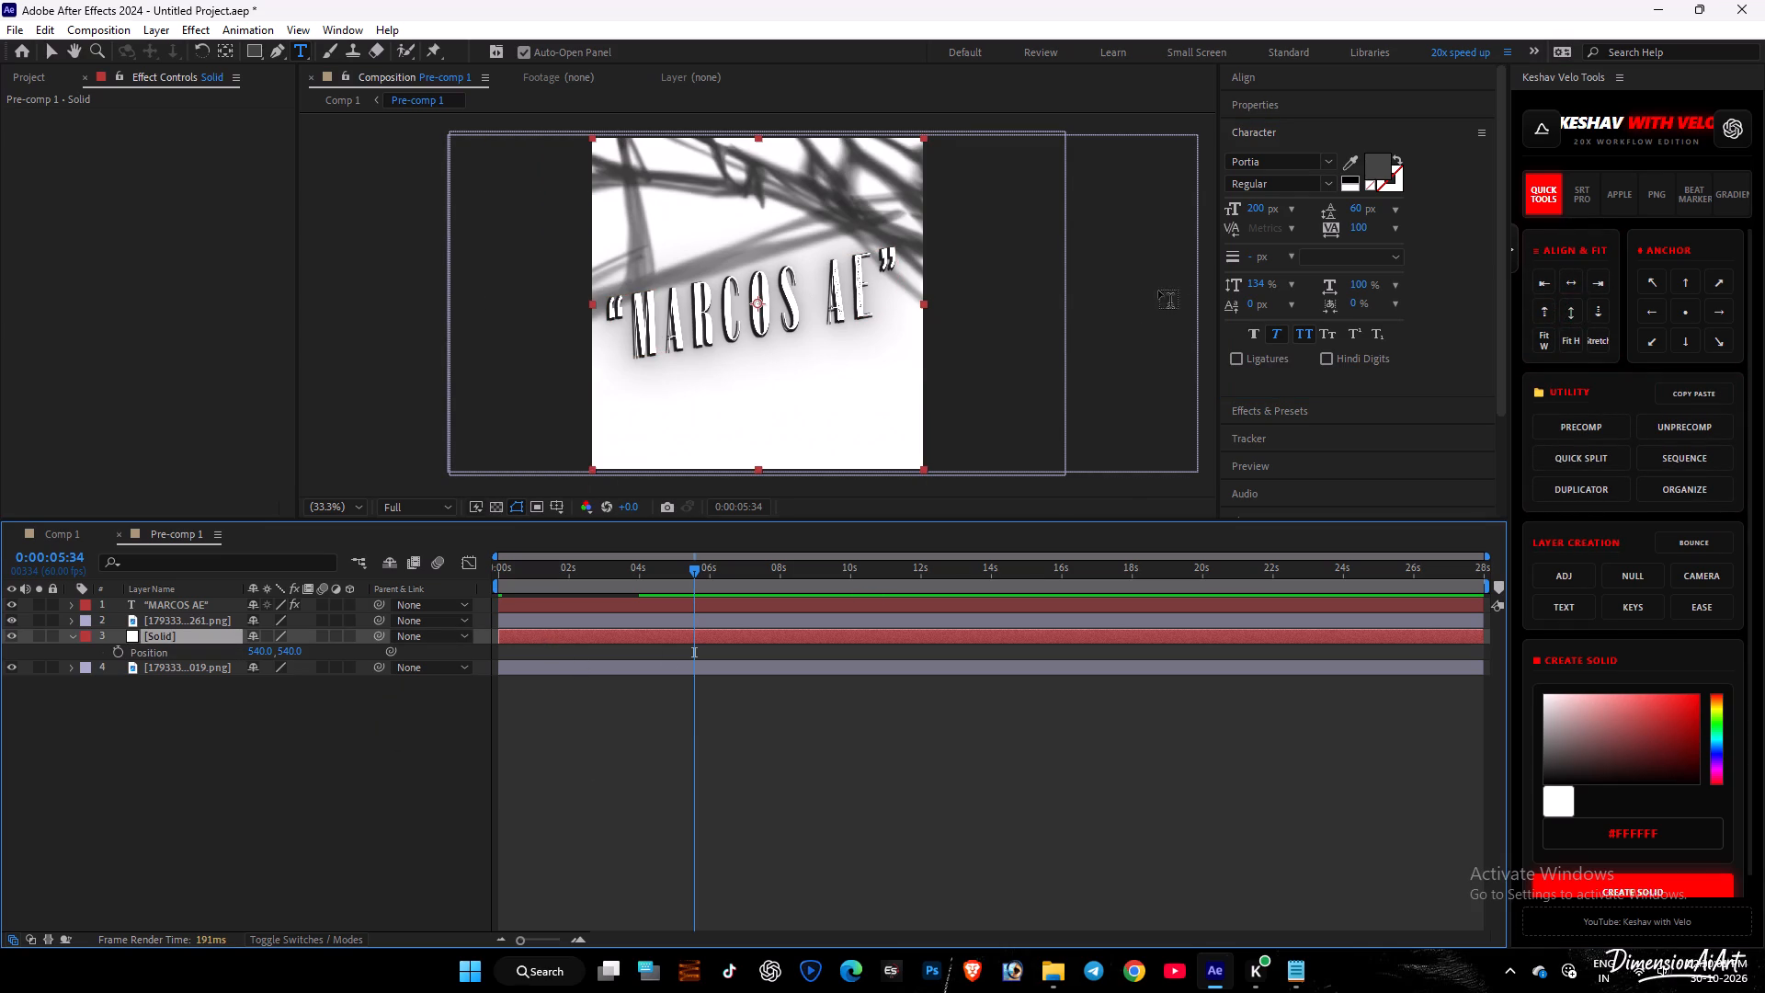
left_click(800, 729)
left_click(708, 635)
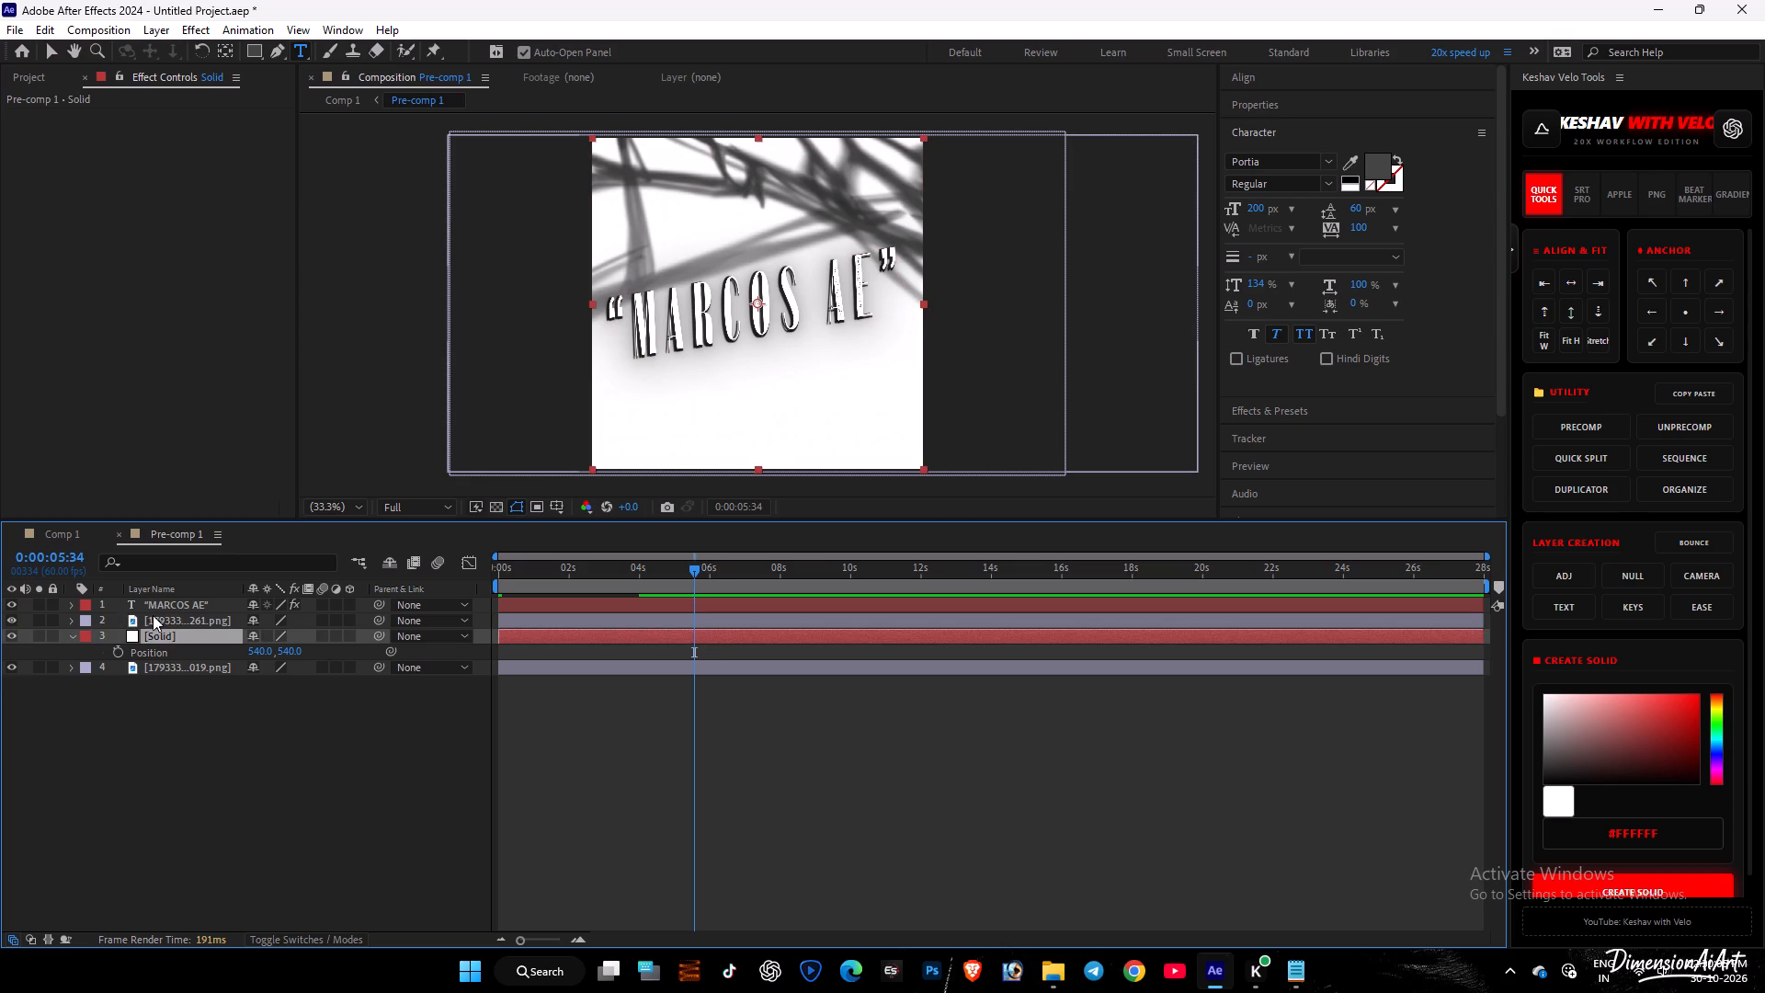
left_click(14, 633)
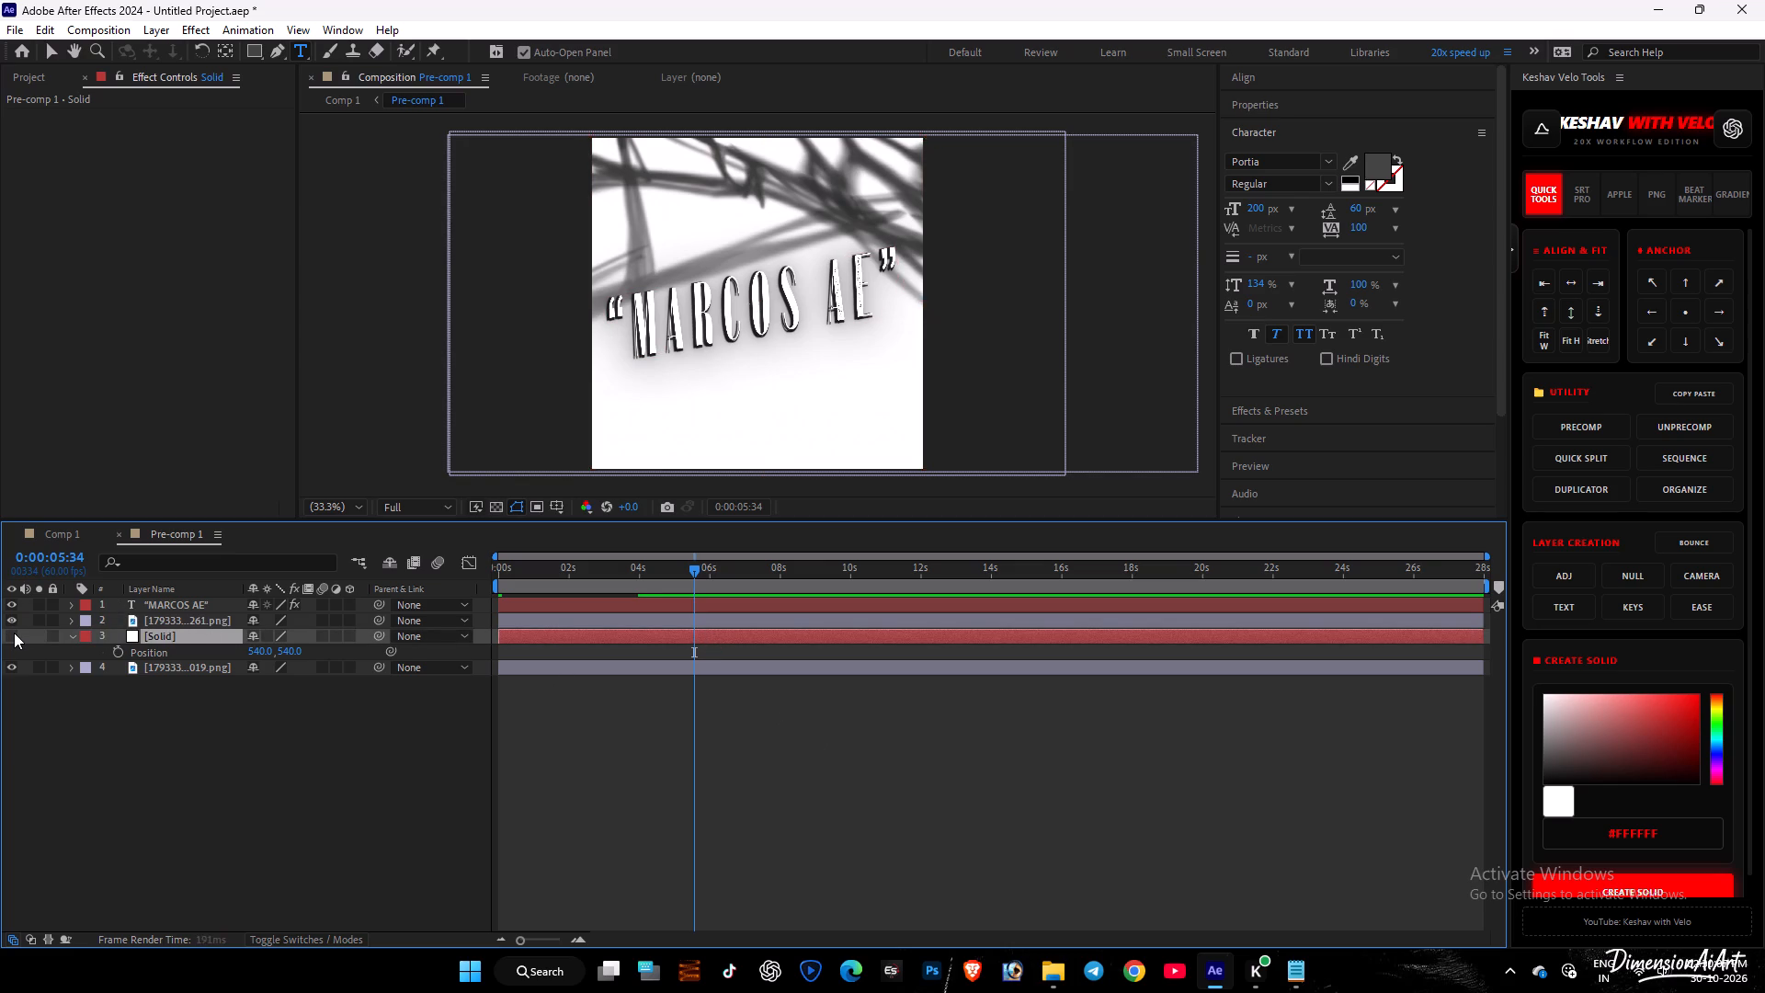
left_click(14, 633)
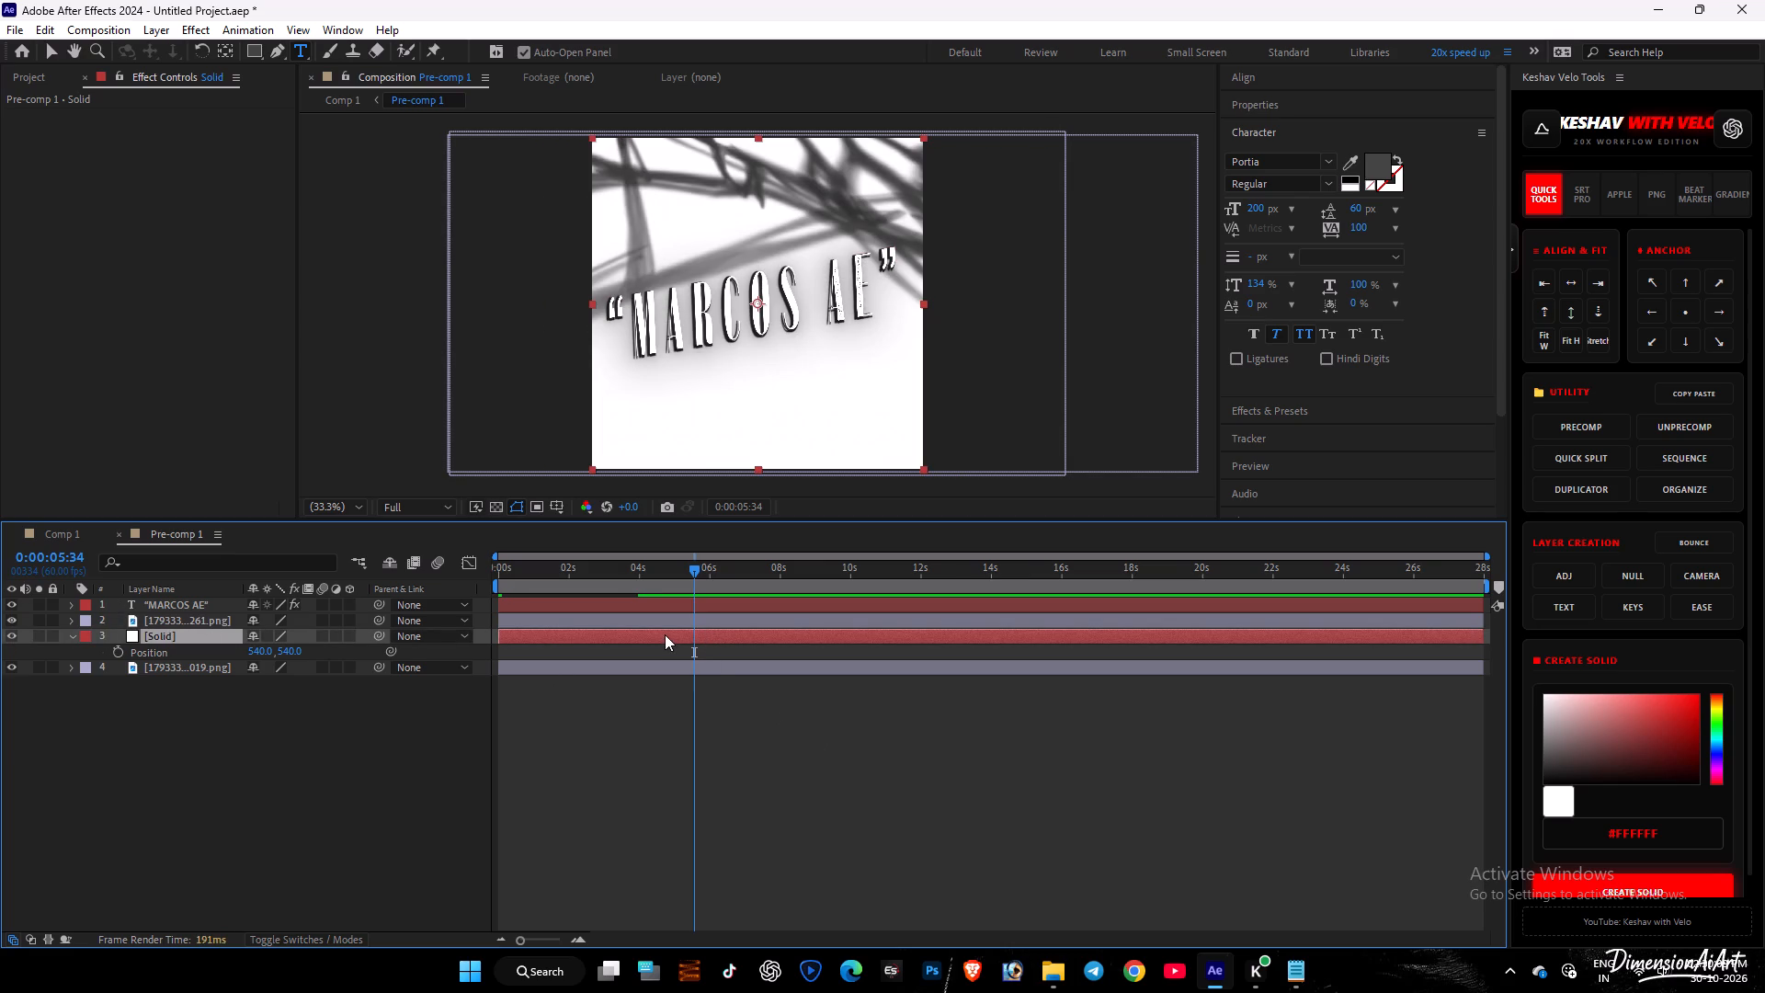
left_click(665, 634)
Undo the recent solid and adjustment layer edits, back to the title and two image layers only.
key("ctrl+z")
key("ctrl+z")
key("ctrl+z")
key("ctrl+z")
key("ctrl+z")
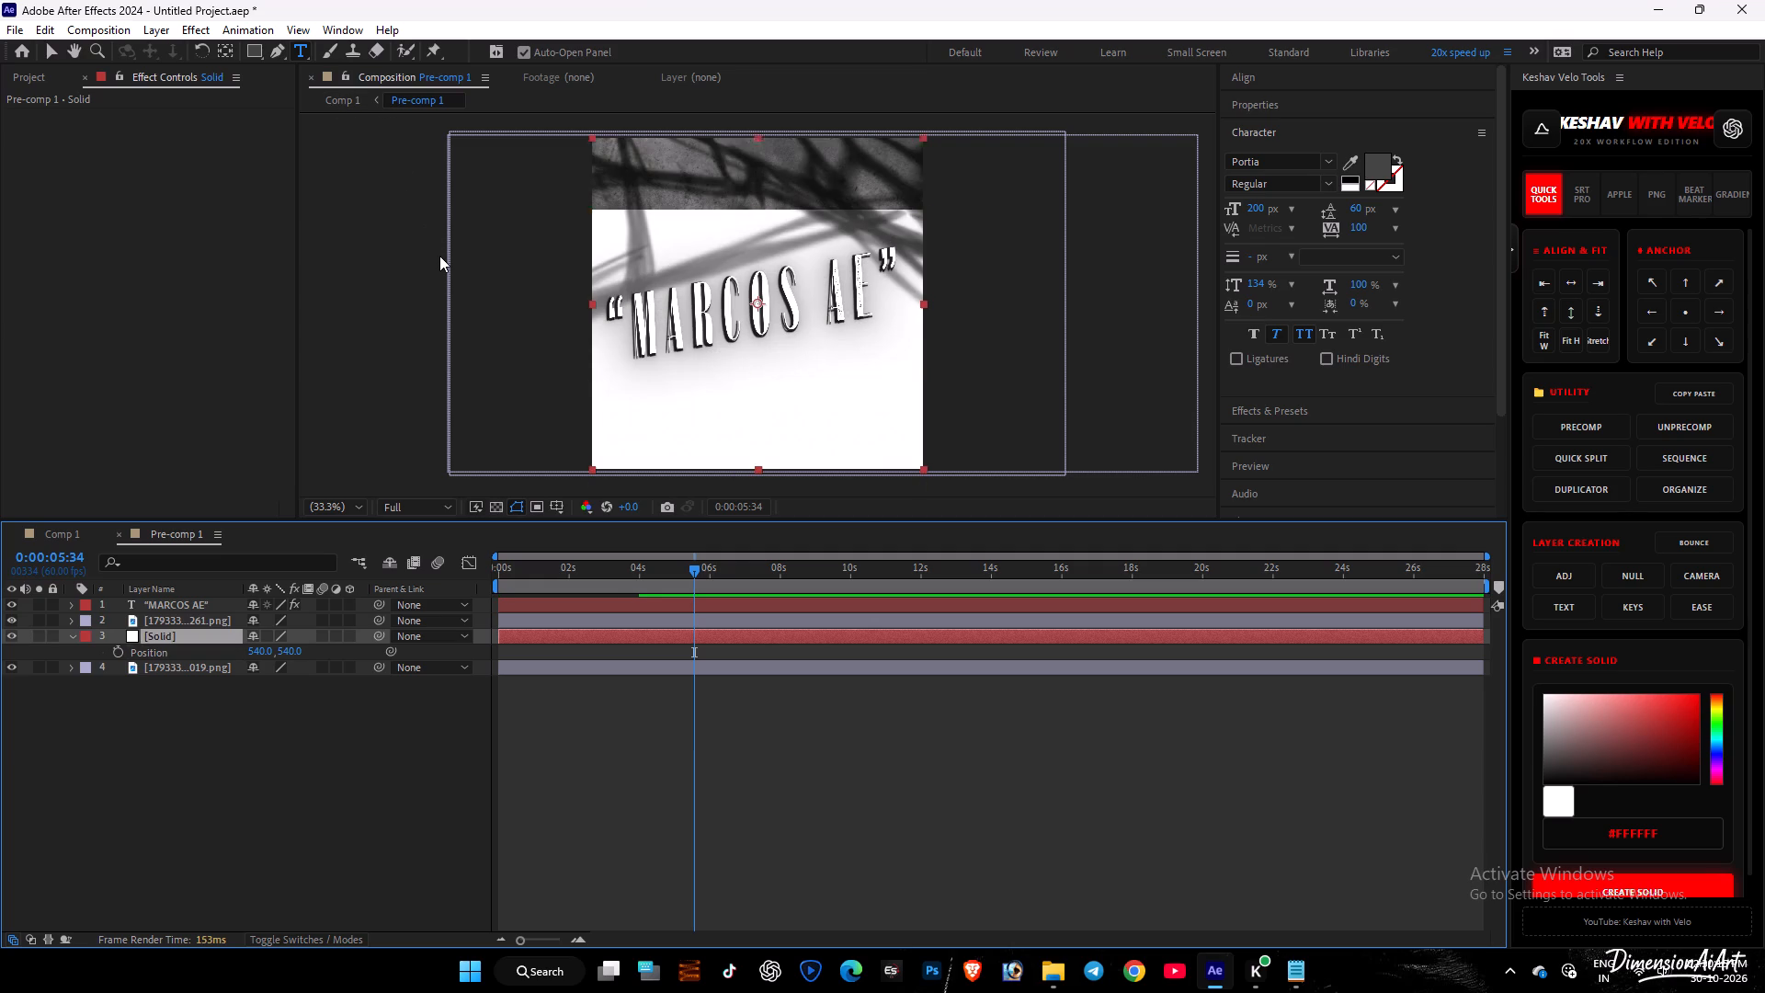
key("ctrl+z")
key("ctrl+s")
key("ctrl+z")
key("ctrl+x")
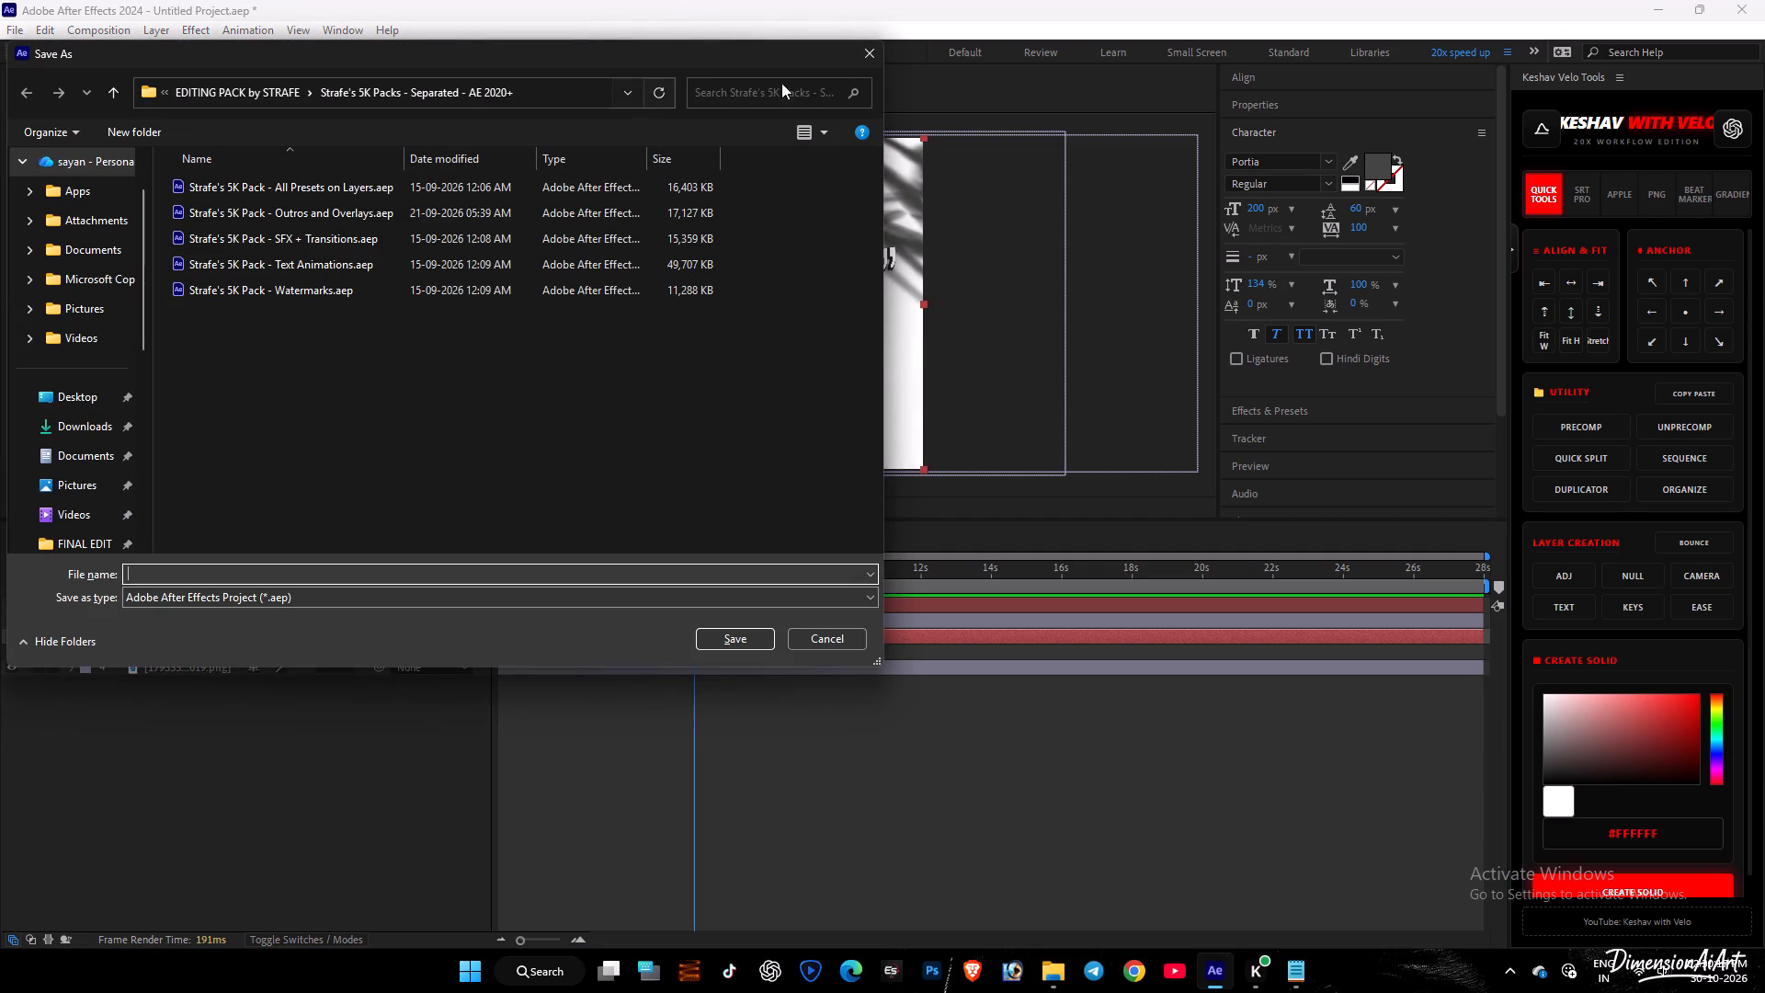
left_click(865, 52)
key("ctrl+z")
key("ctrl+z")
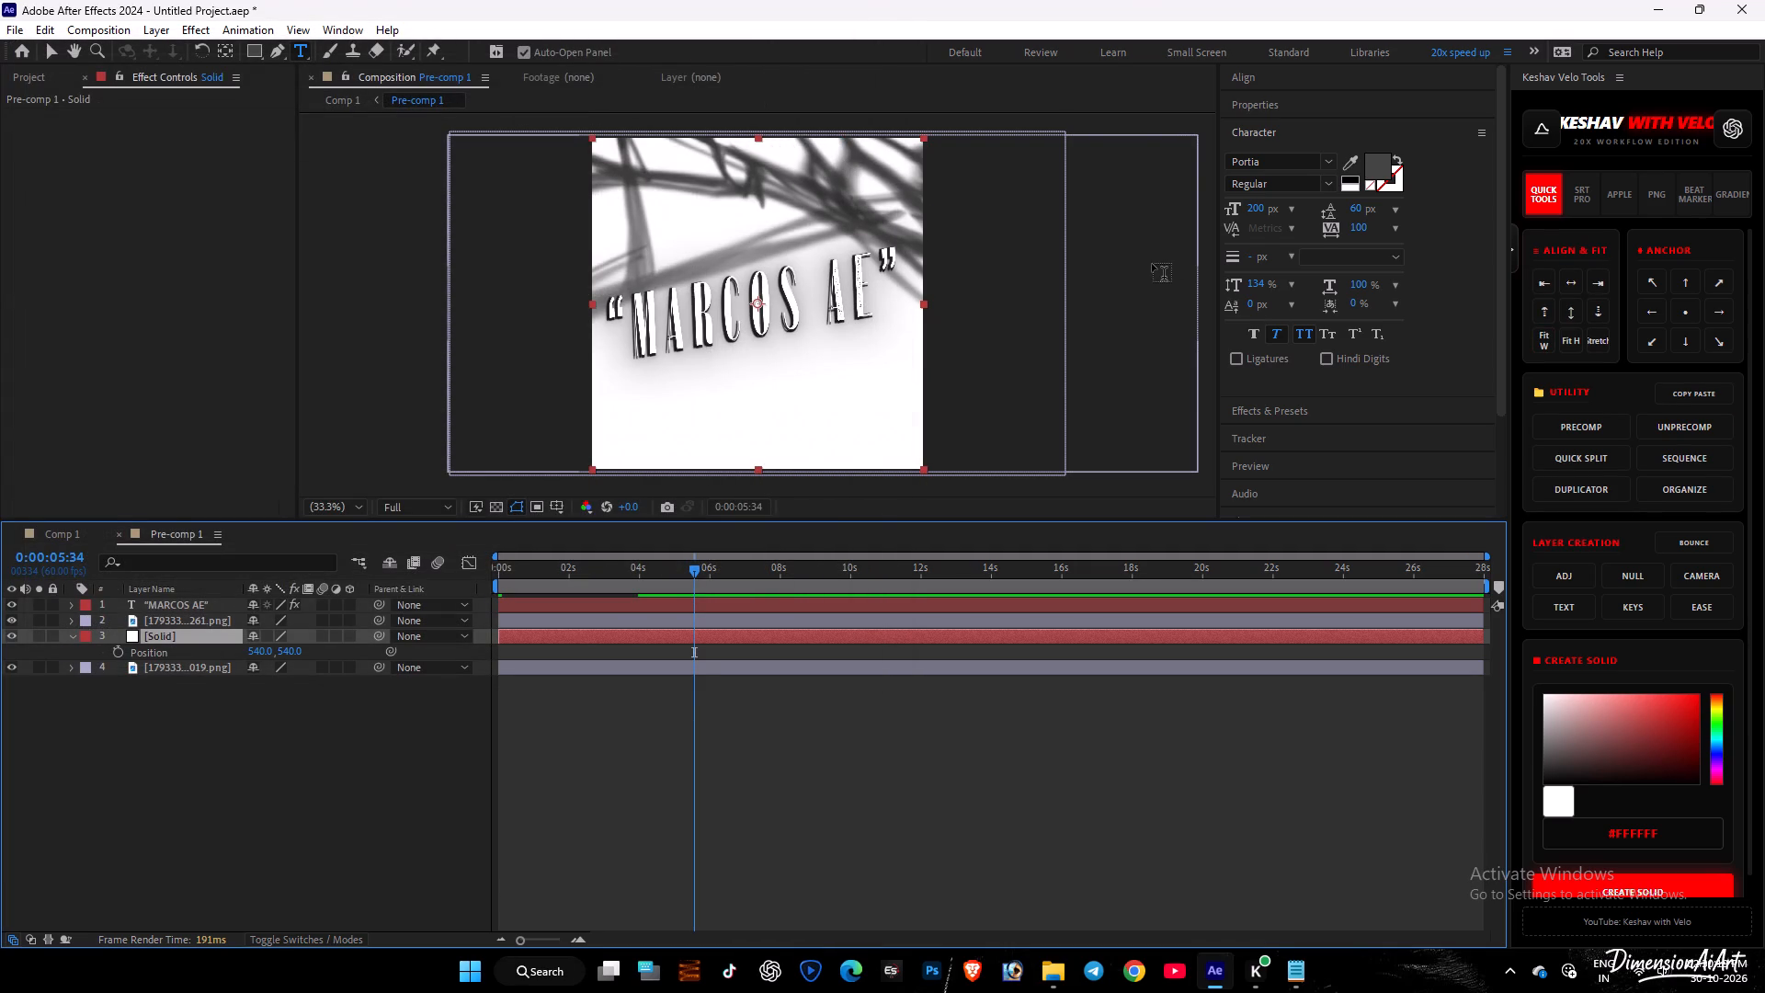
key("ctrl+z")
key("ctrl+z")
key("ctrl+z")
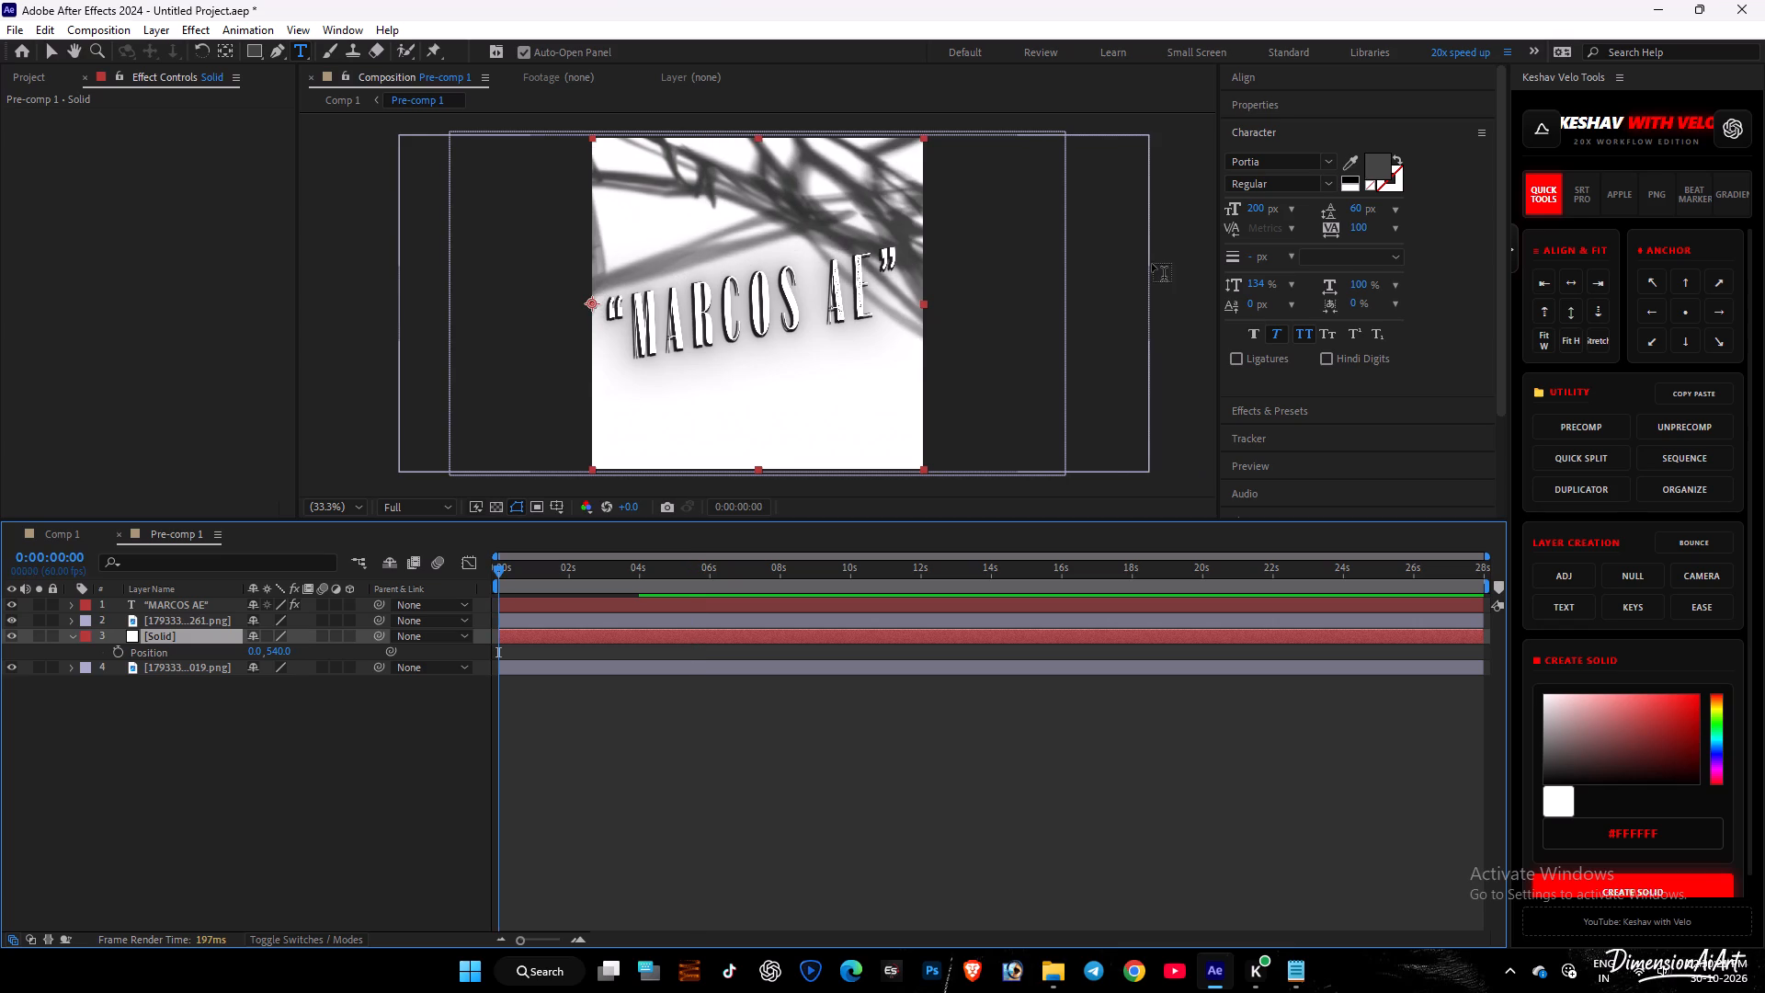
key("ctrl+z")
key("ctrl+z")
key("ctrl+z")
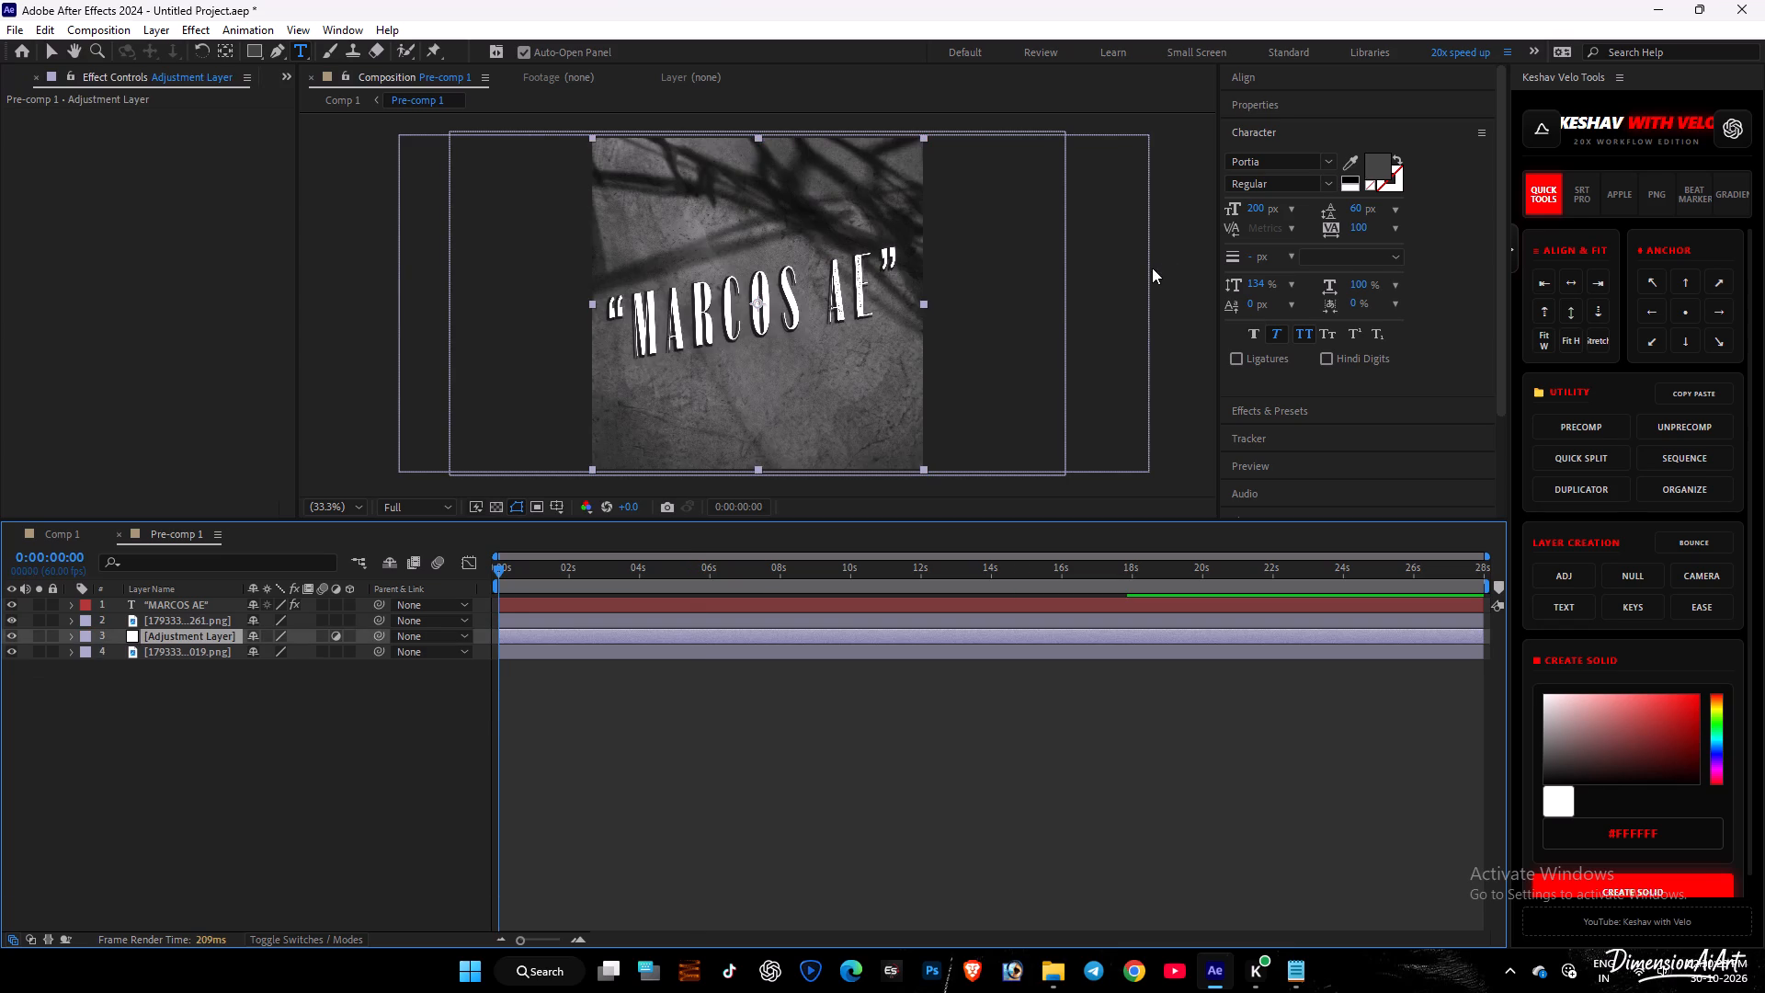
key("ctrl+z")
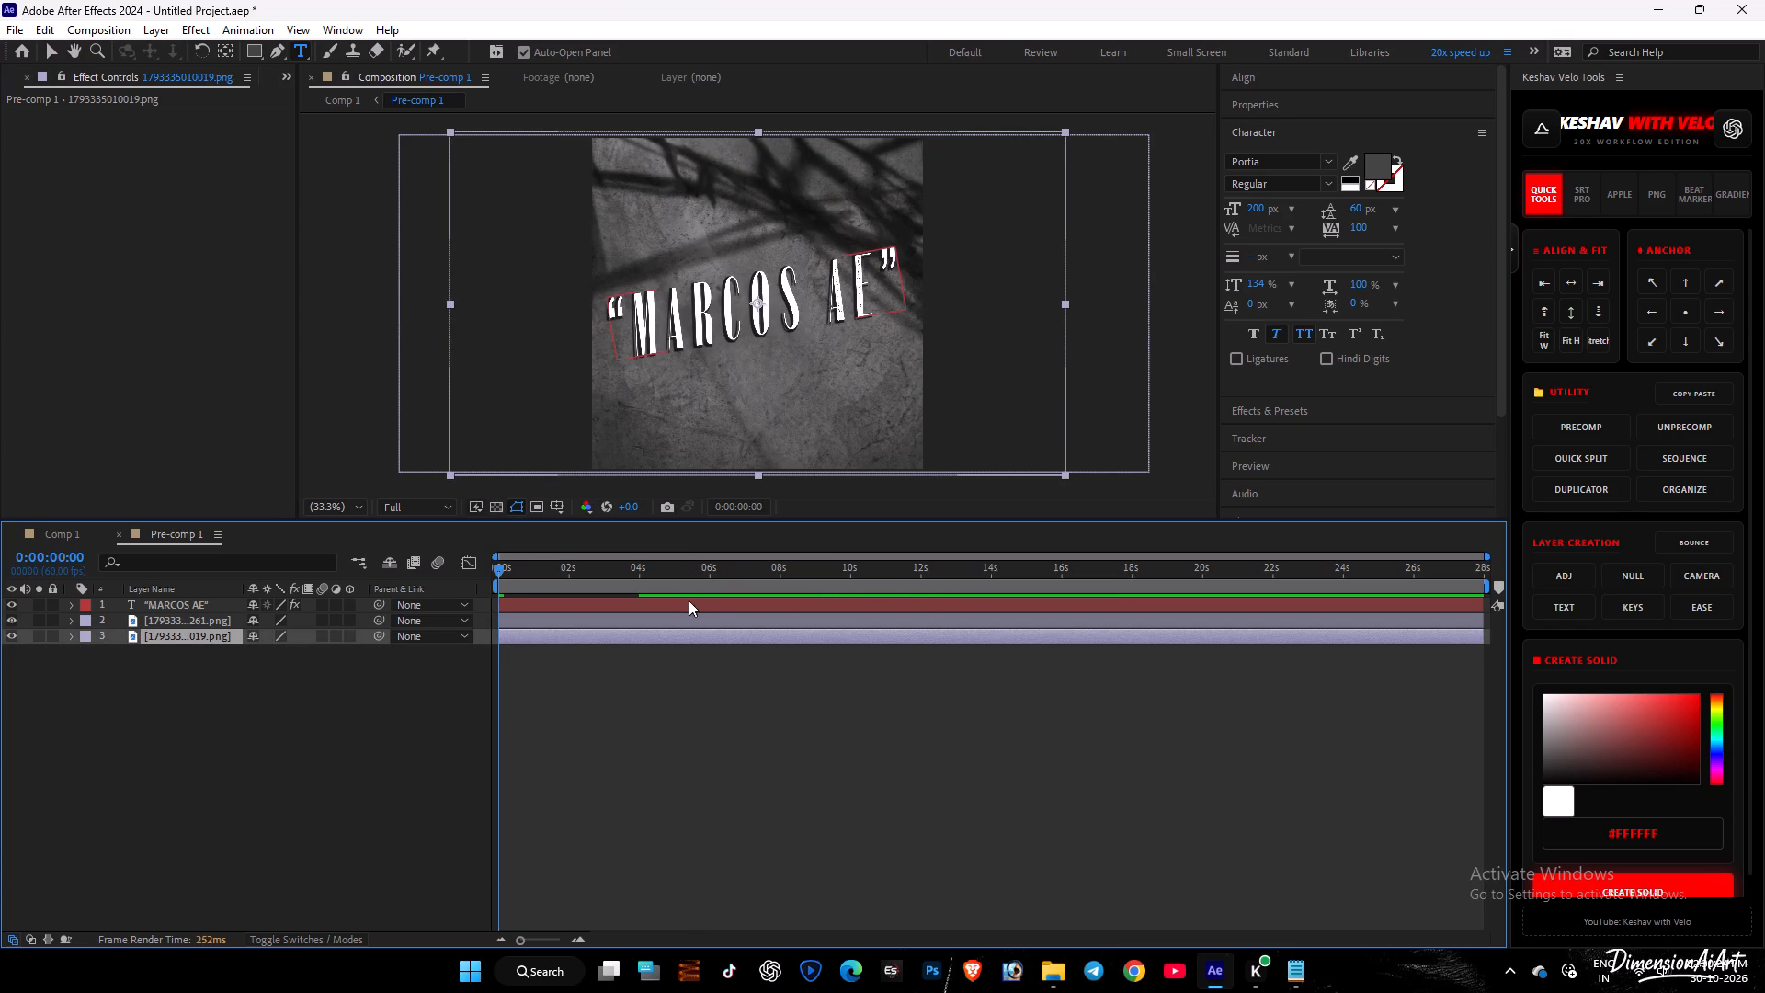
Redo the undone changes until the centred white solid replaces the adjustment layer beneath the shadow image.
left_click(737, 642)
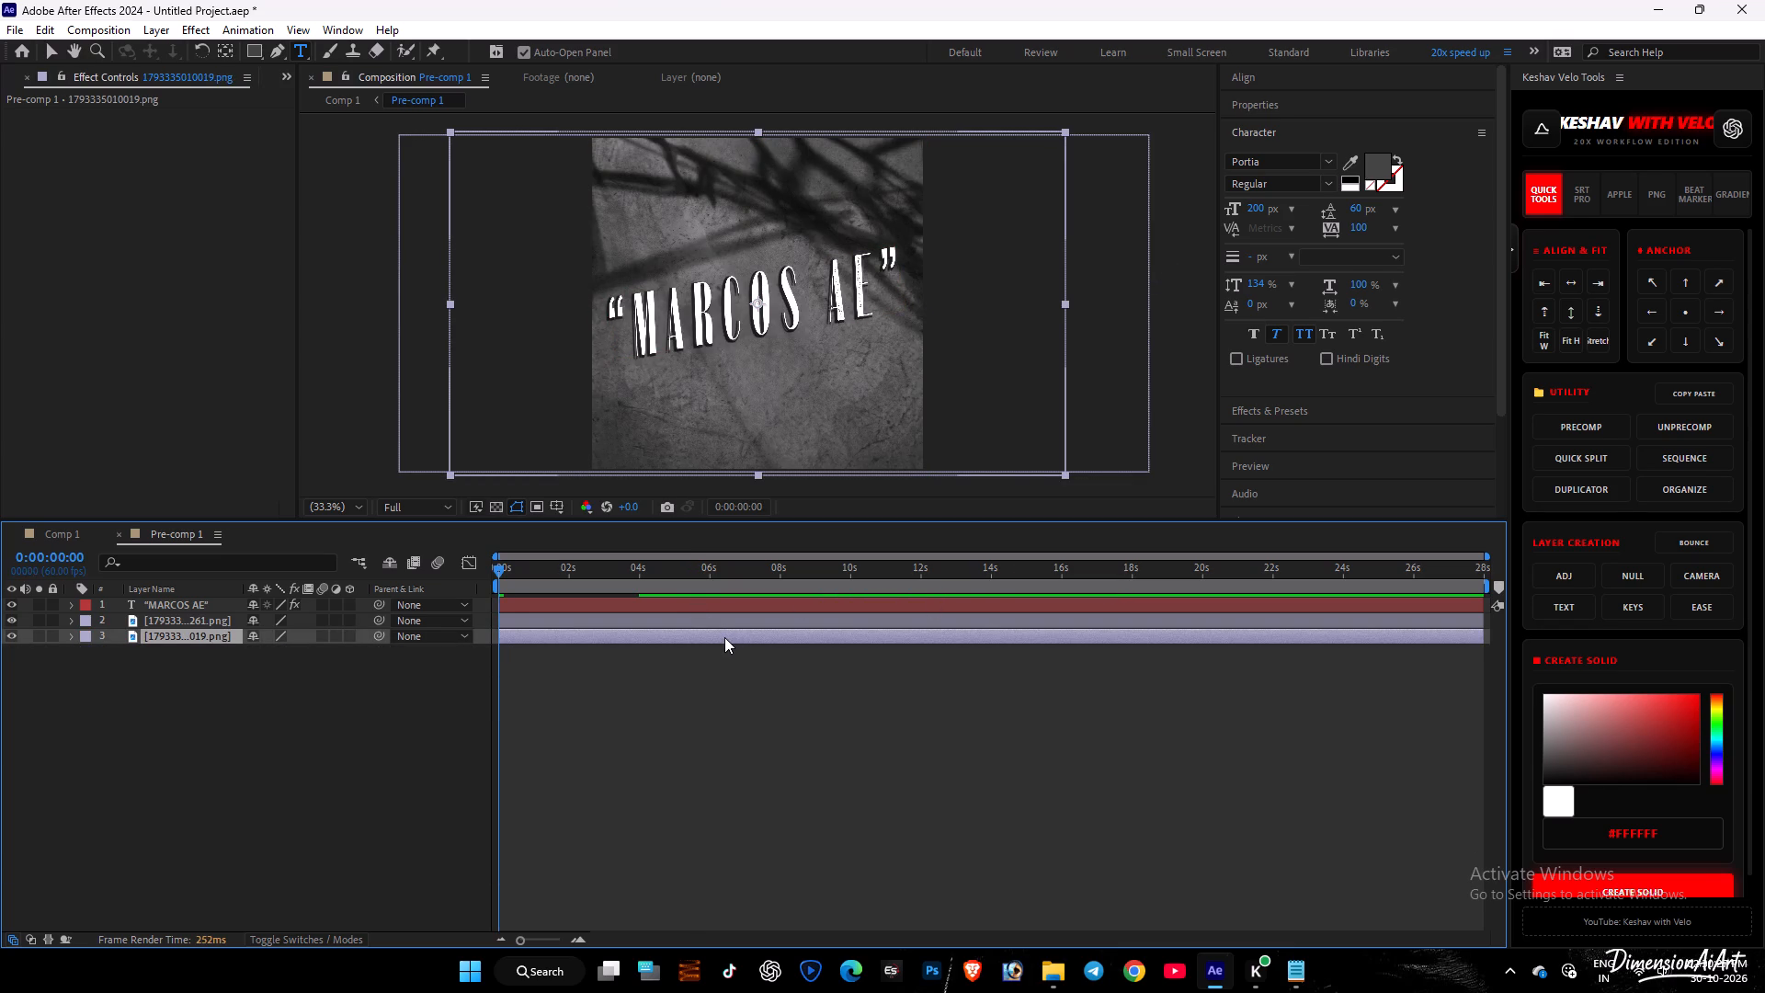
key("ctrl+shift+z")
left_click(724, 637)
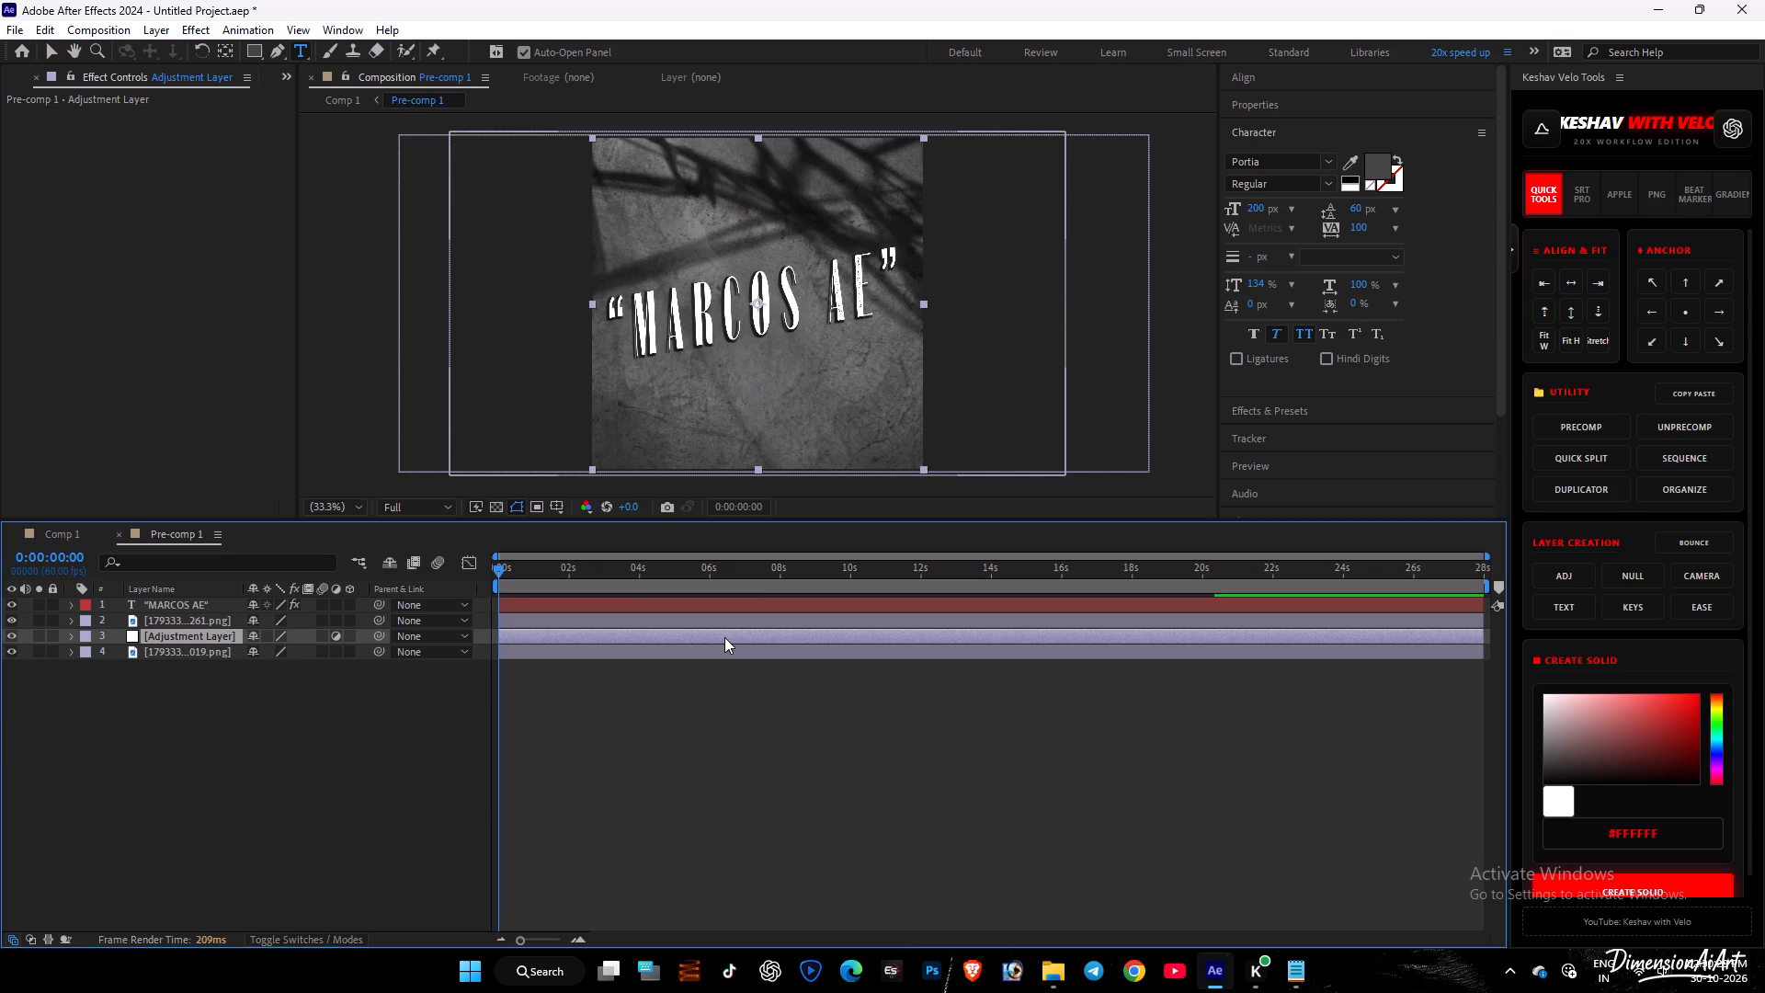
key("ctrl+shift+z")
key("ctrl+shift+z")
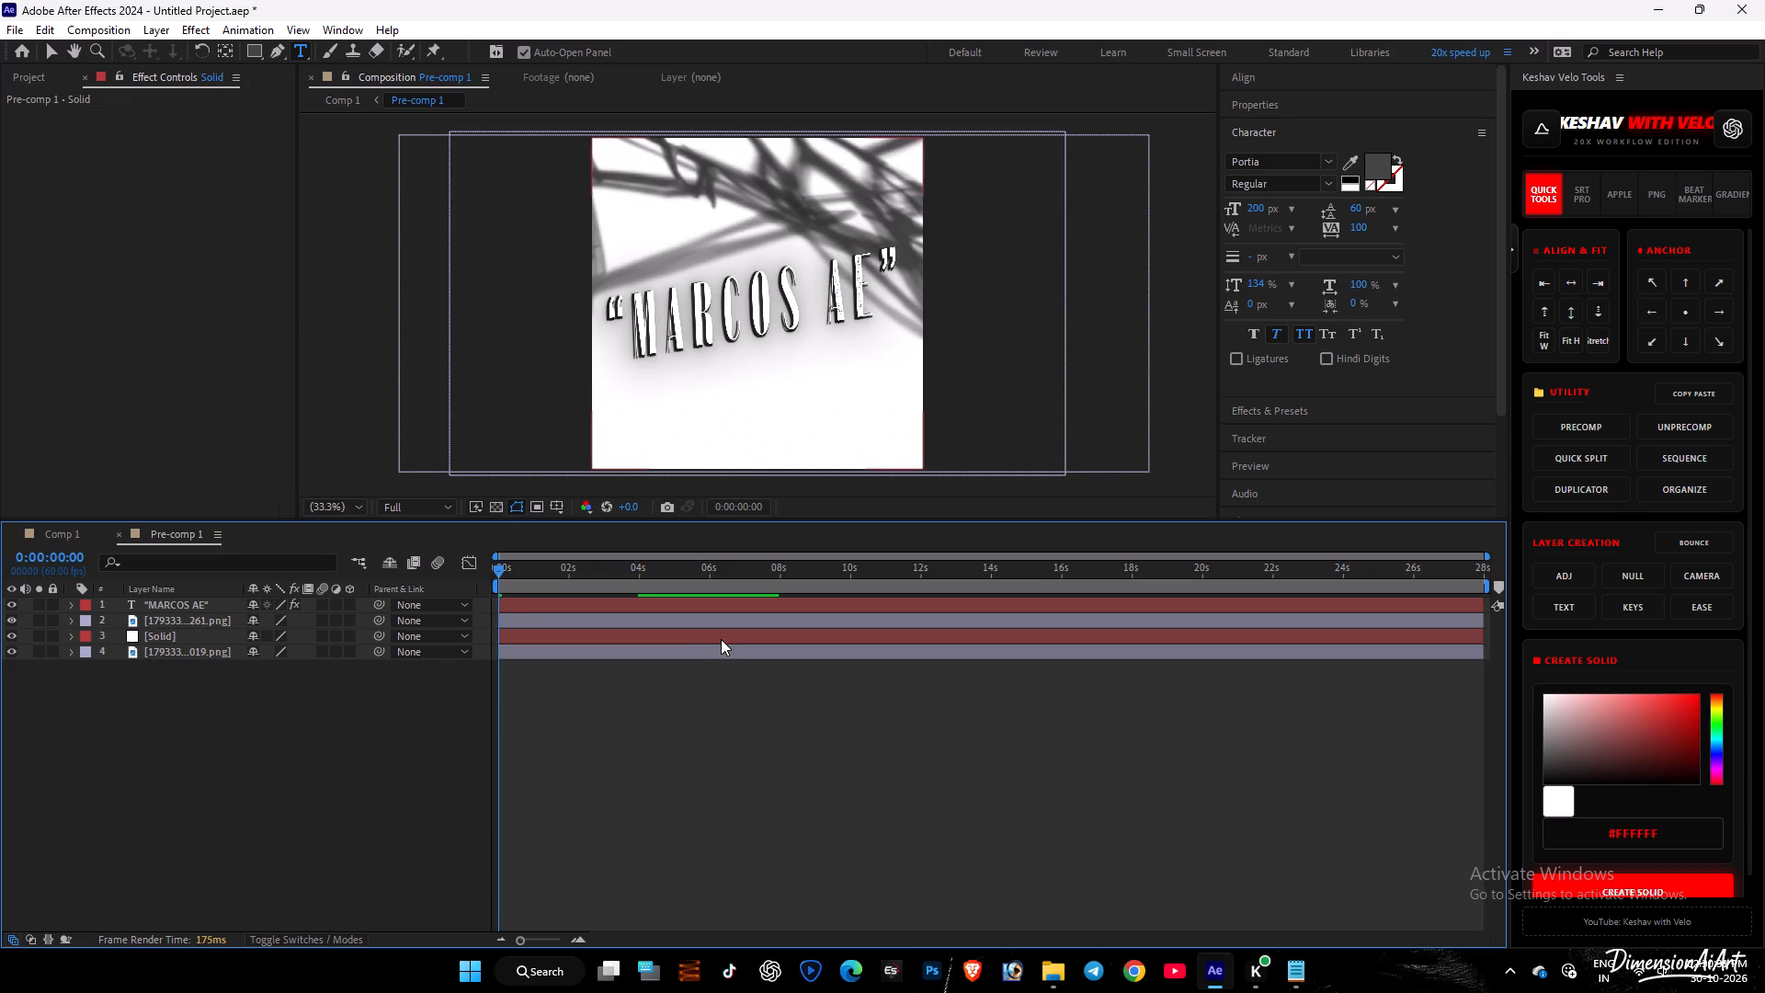
Recolour the white solid with a dark grey sampled from the lower-left concrete, hiding the layer during sampling and showing it again.
left_click(707, 633)
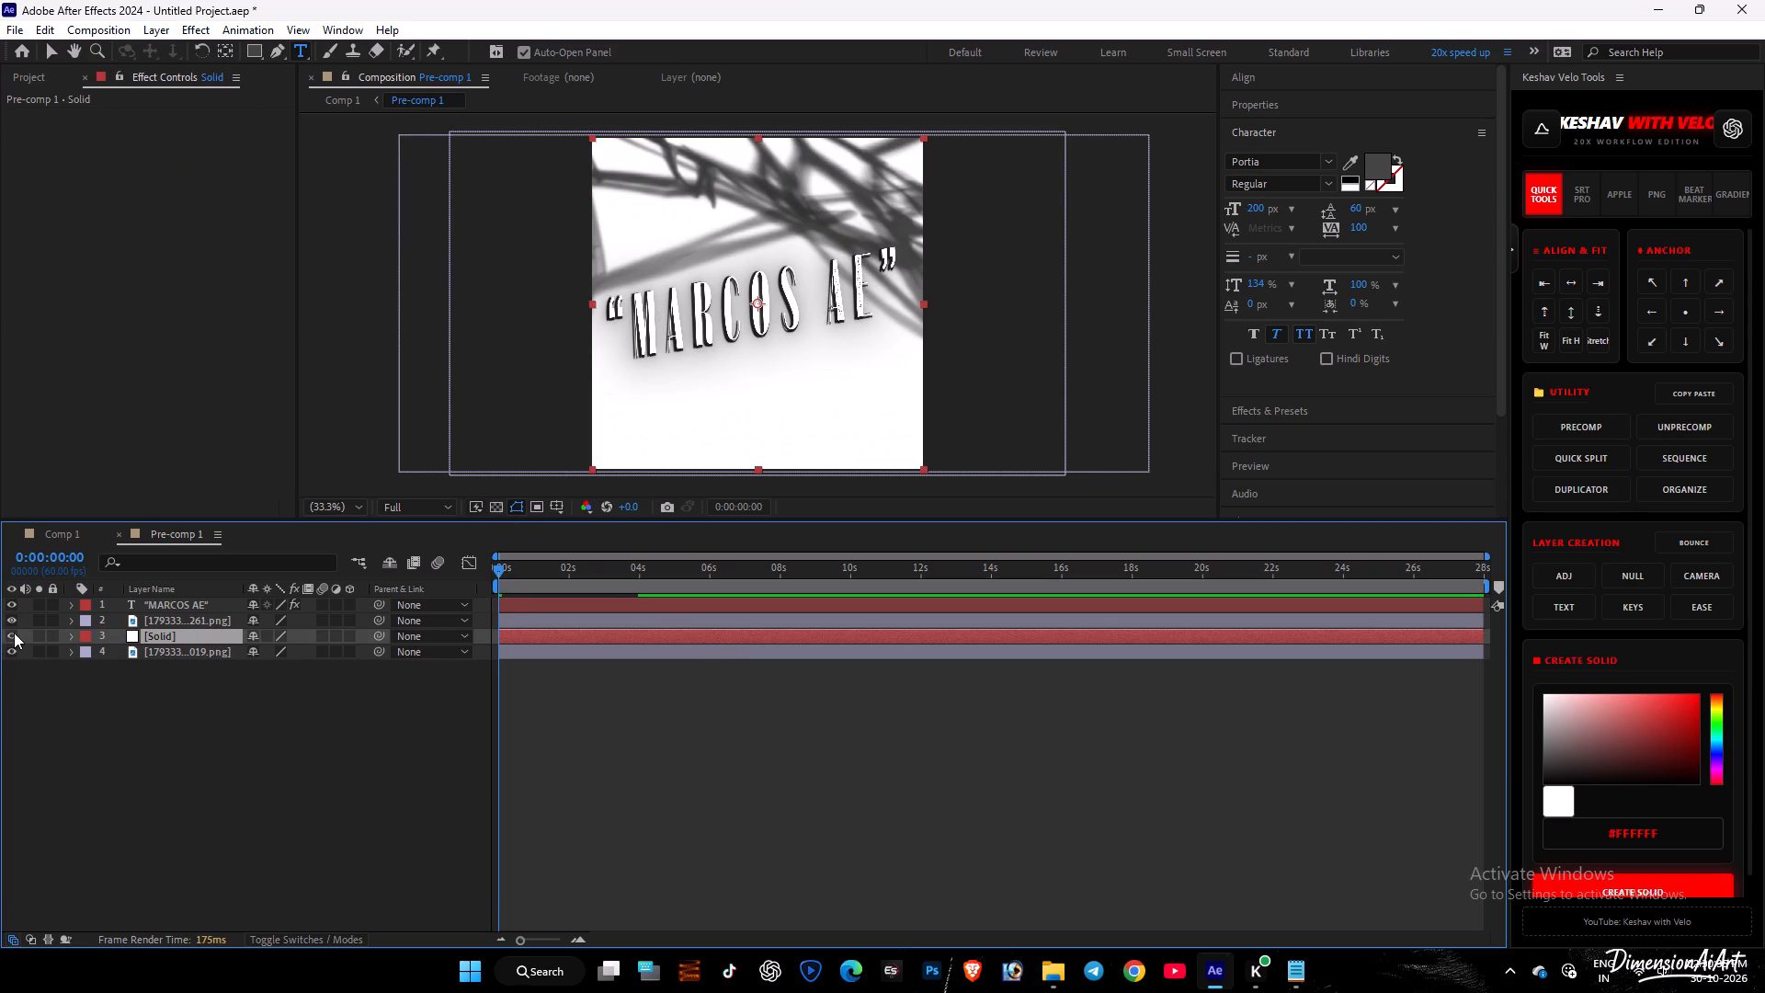
left_click(14, 633)
left_click(162, 28)
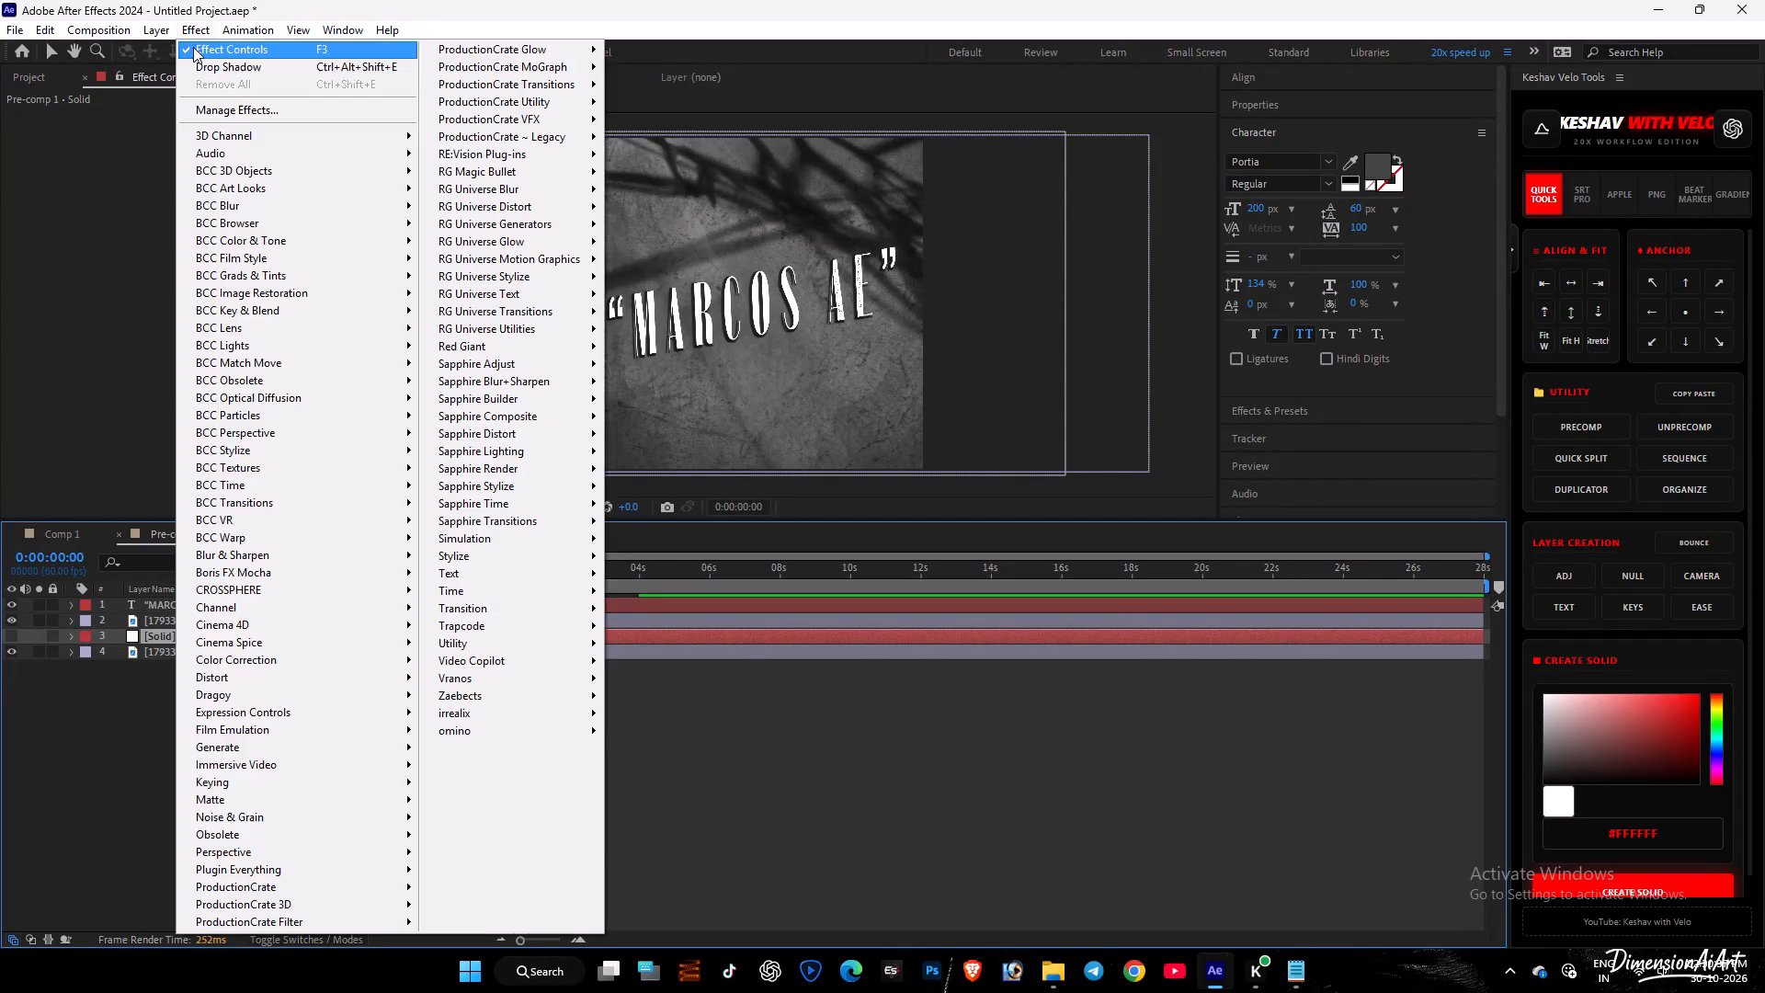
left_click(176, 66)
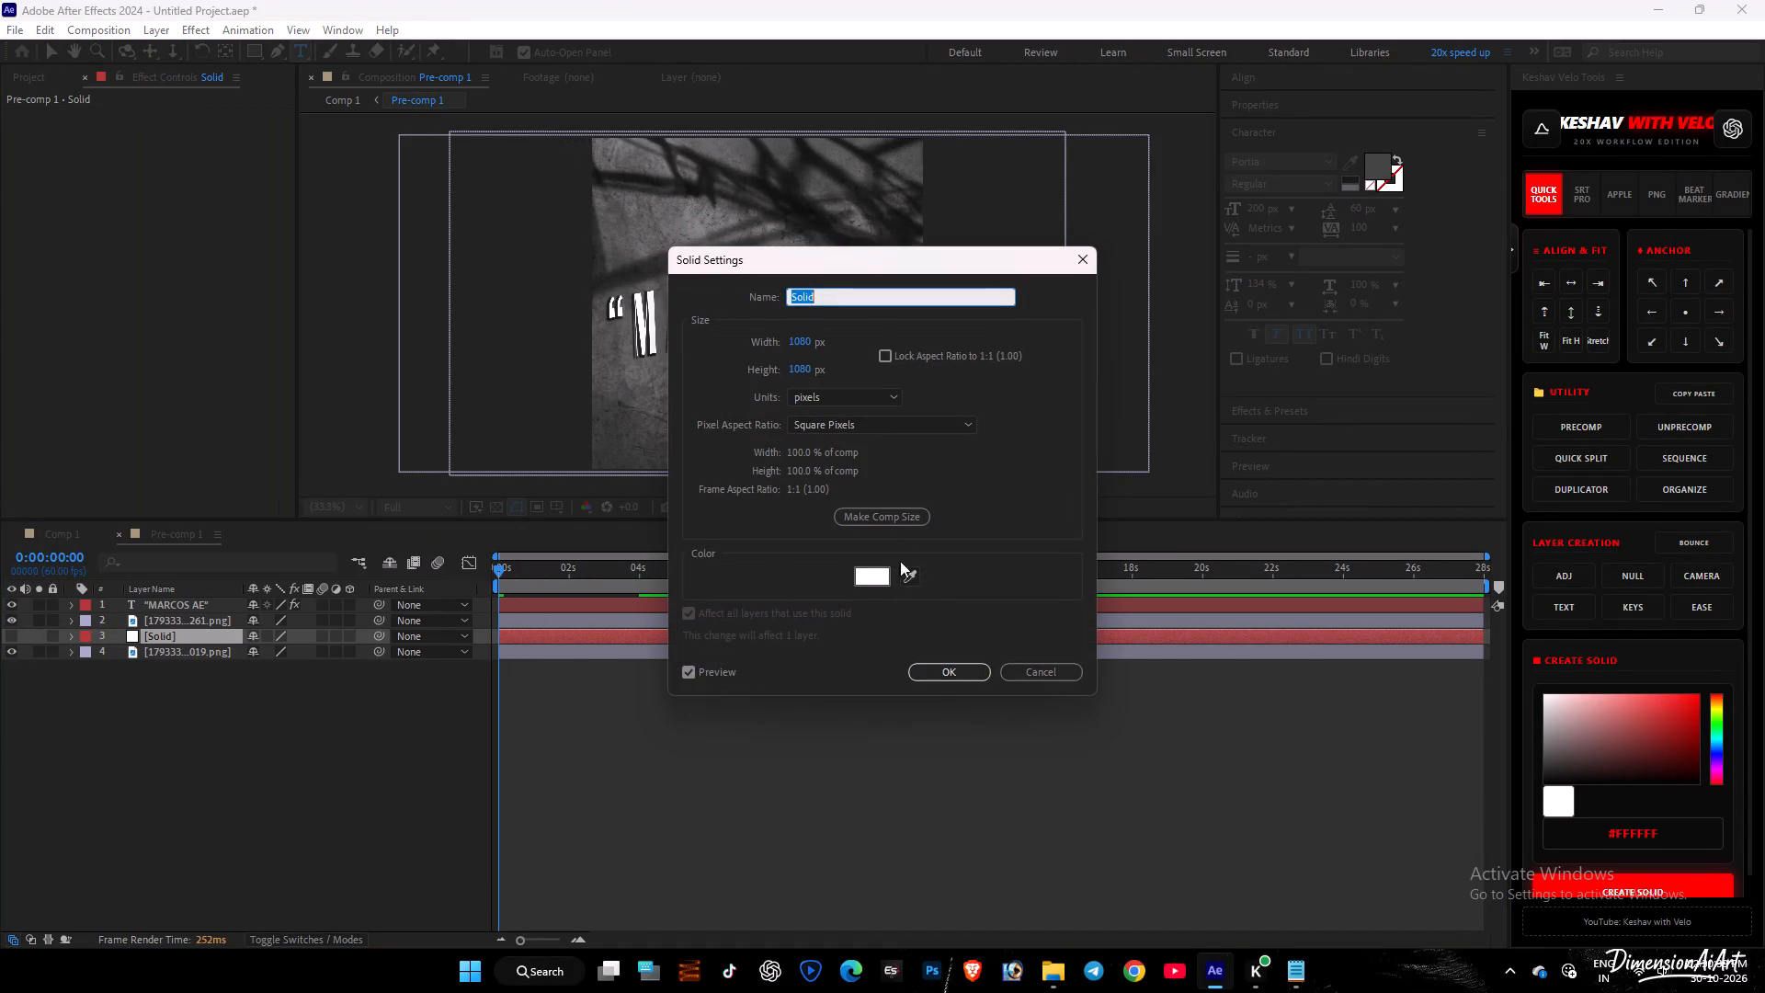
left_click(912, 574)
left_click(629, 430)
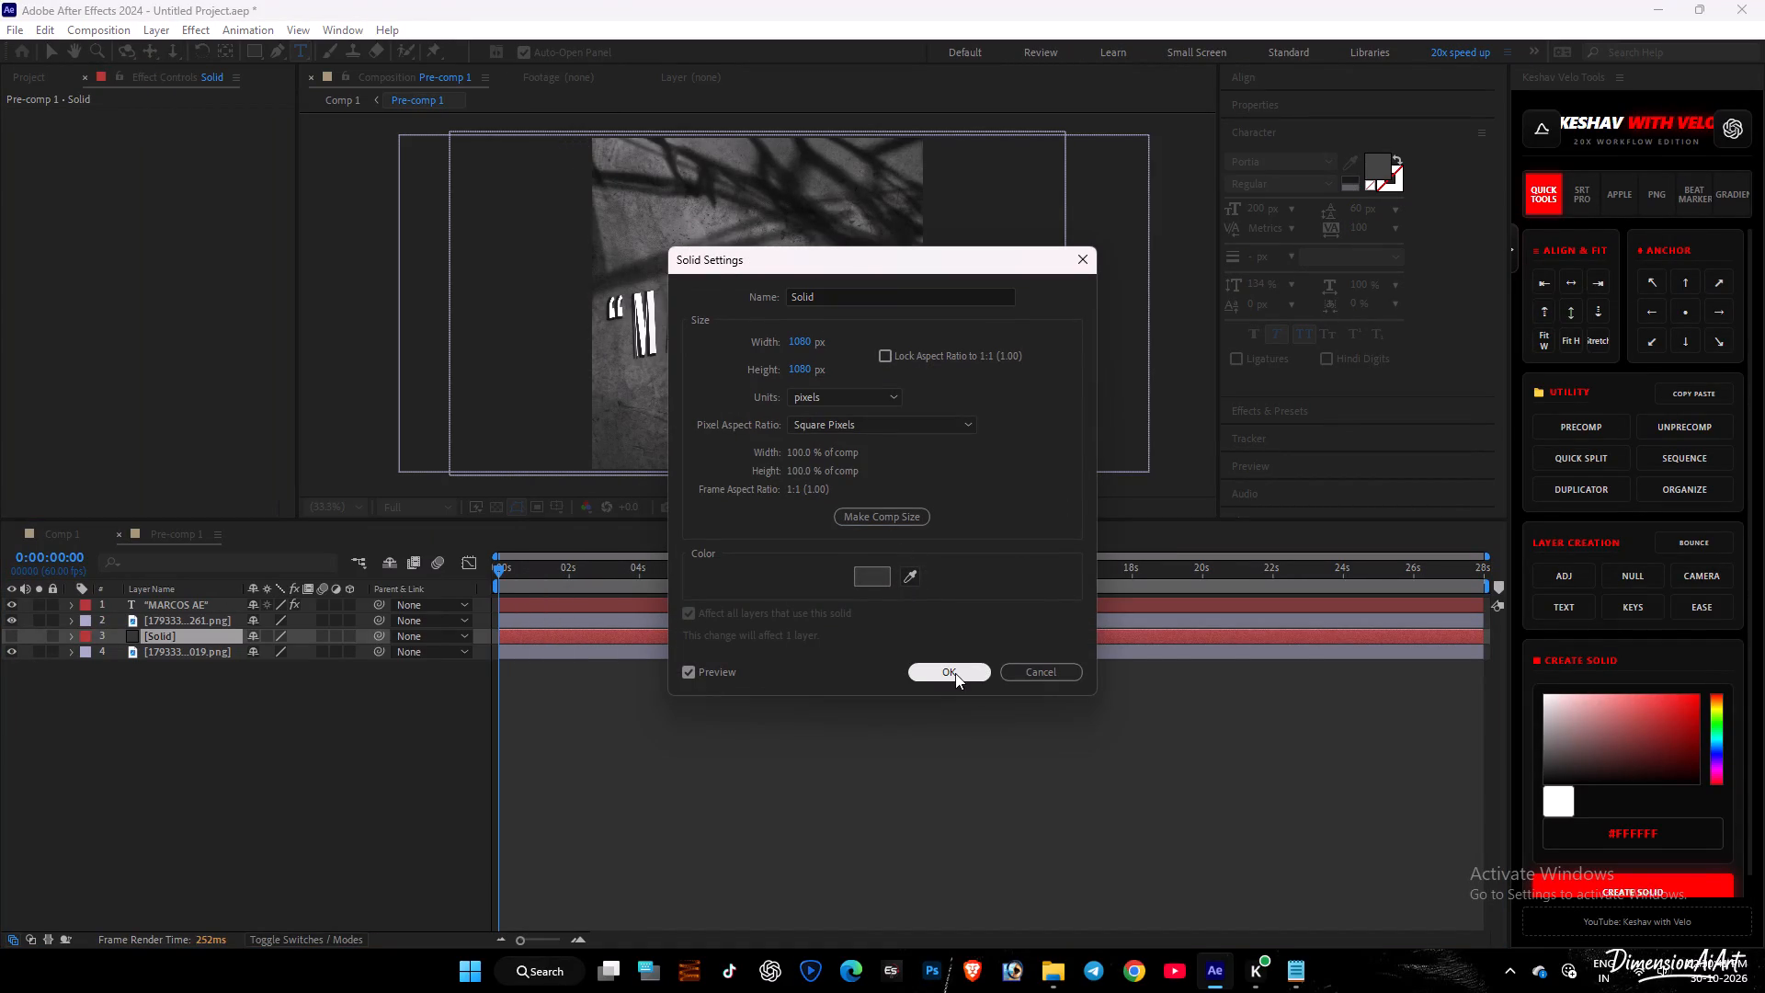
left_click(955, 673)
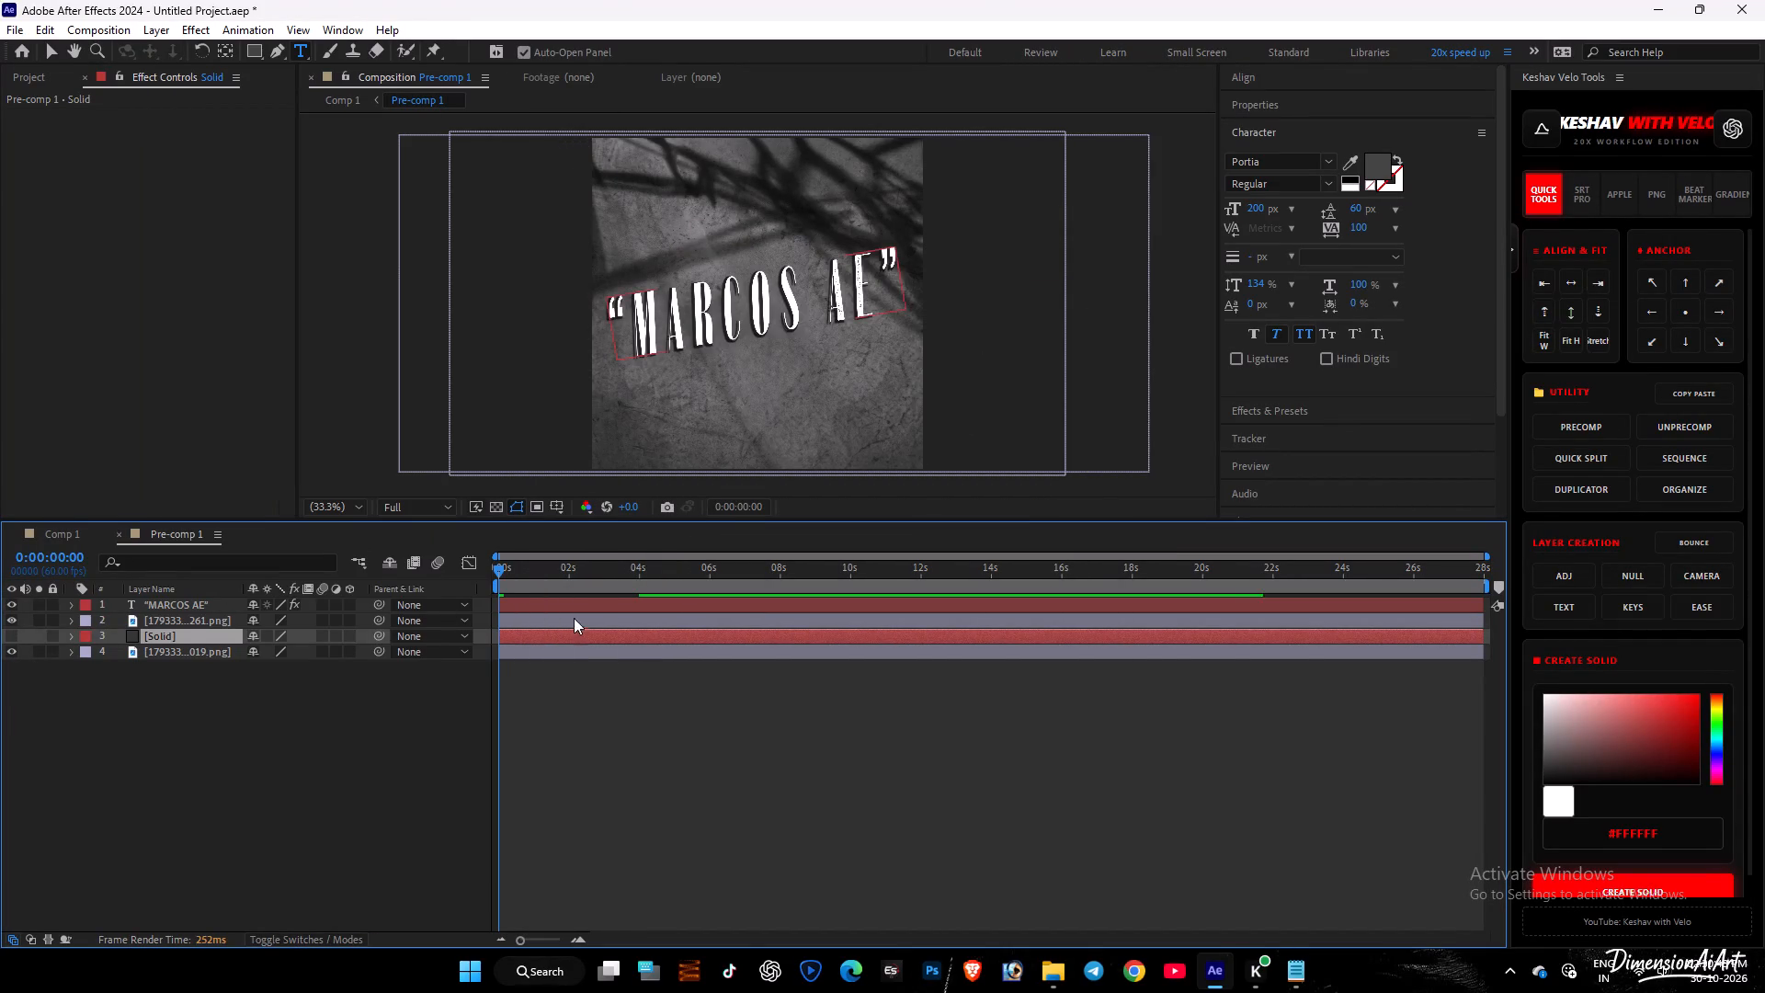
left_click(9, 639)
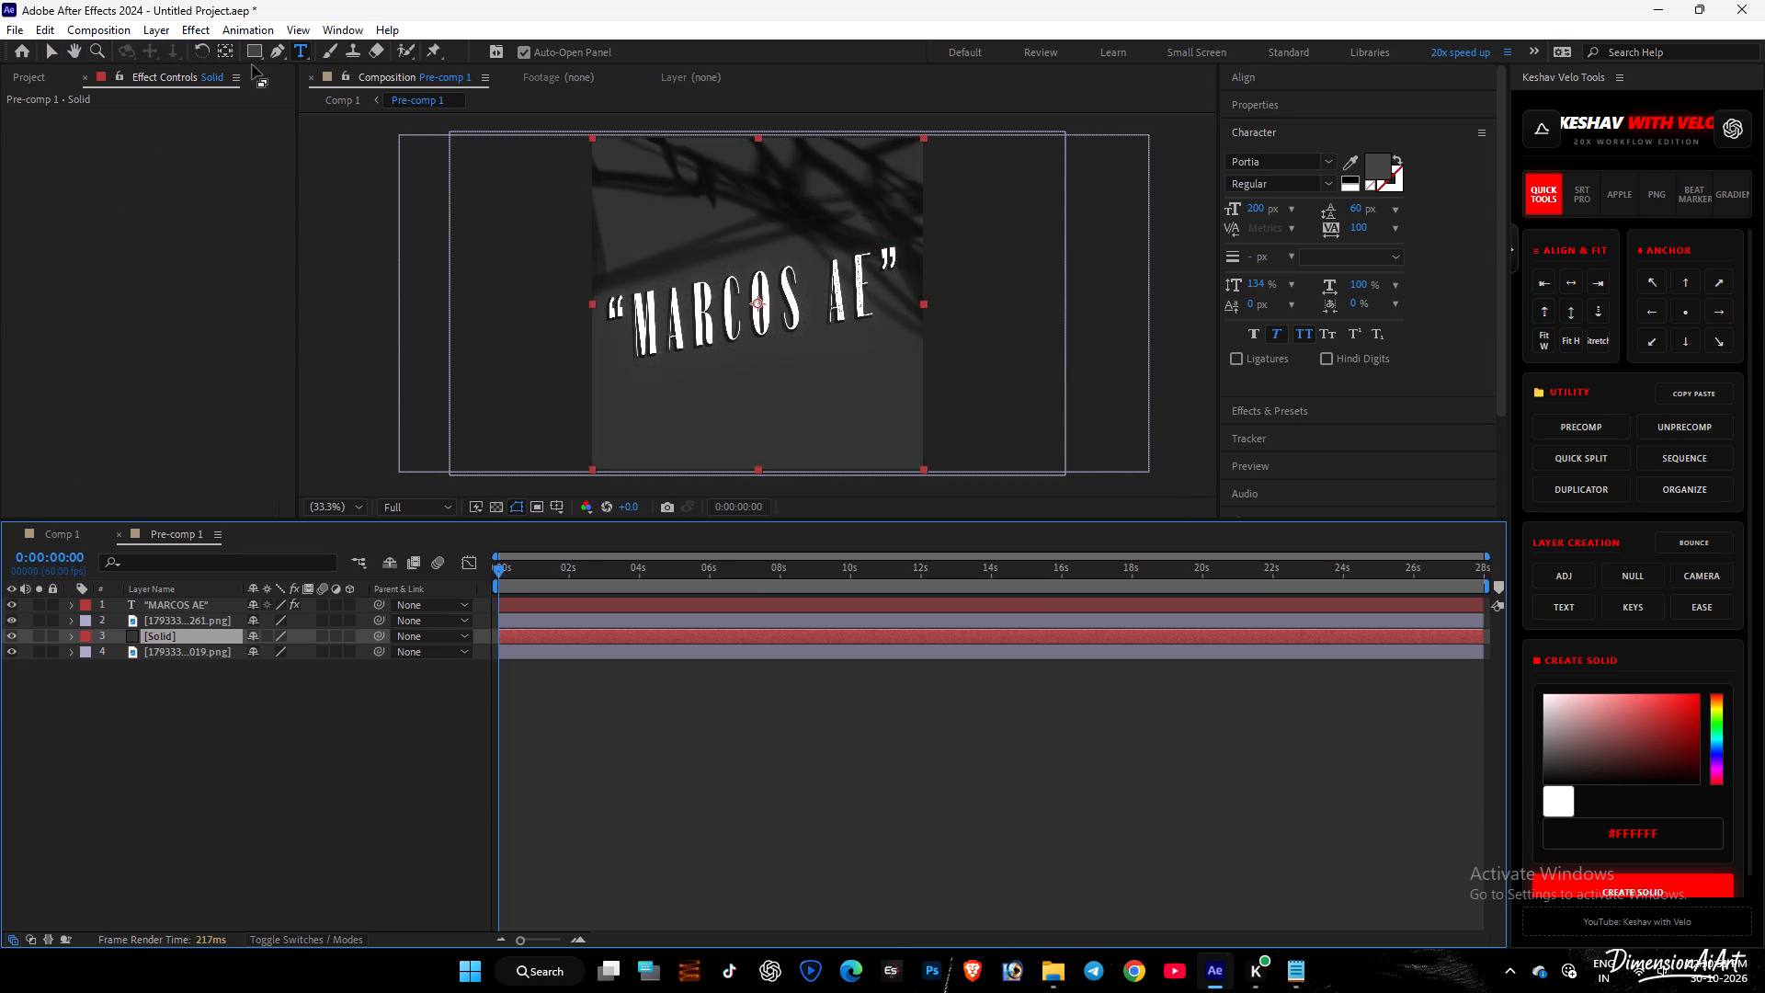
Draw a closed Pen mask on the solid, running beneath the title, up its right end, and around the composition's top and left edges.
left_click(274, 51)
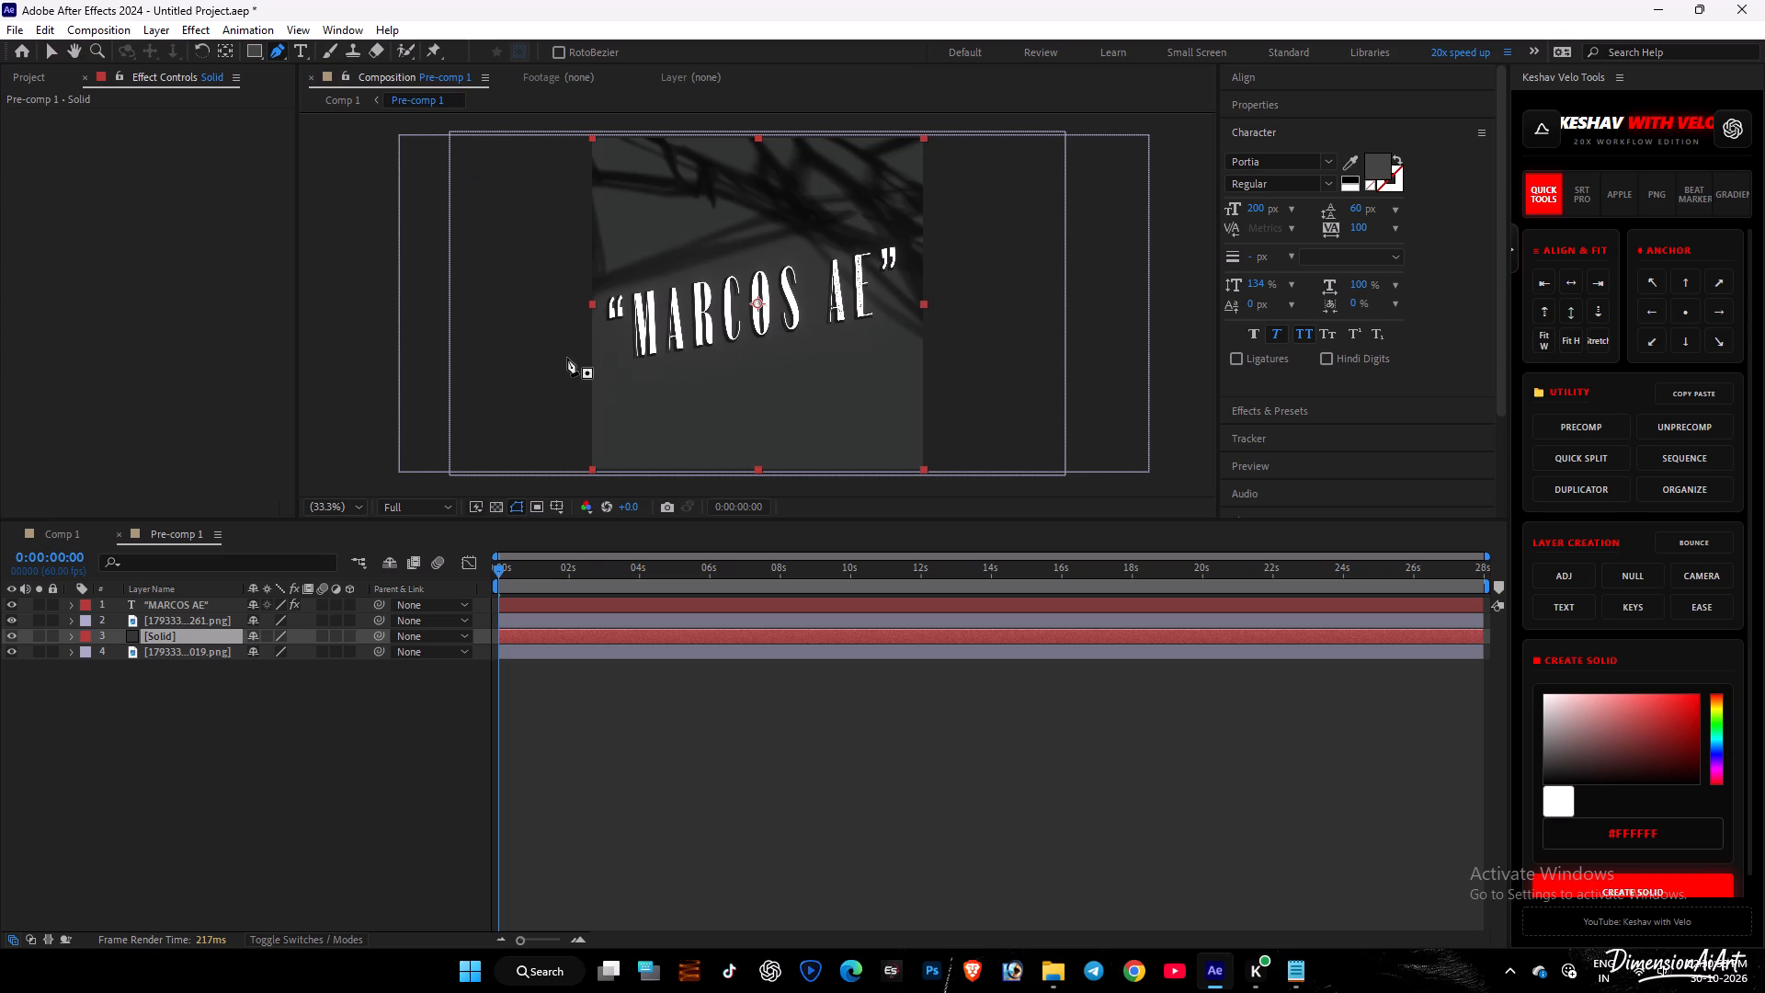
left_click(565, 337)
left_click(709, 357)
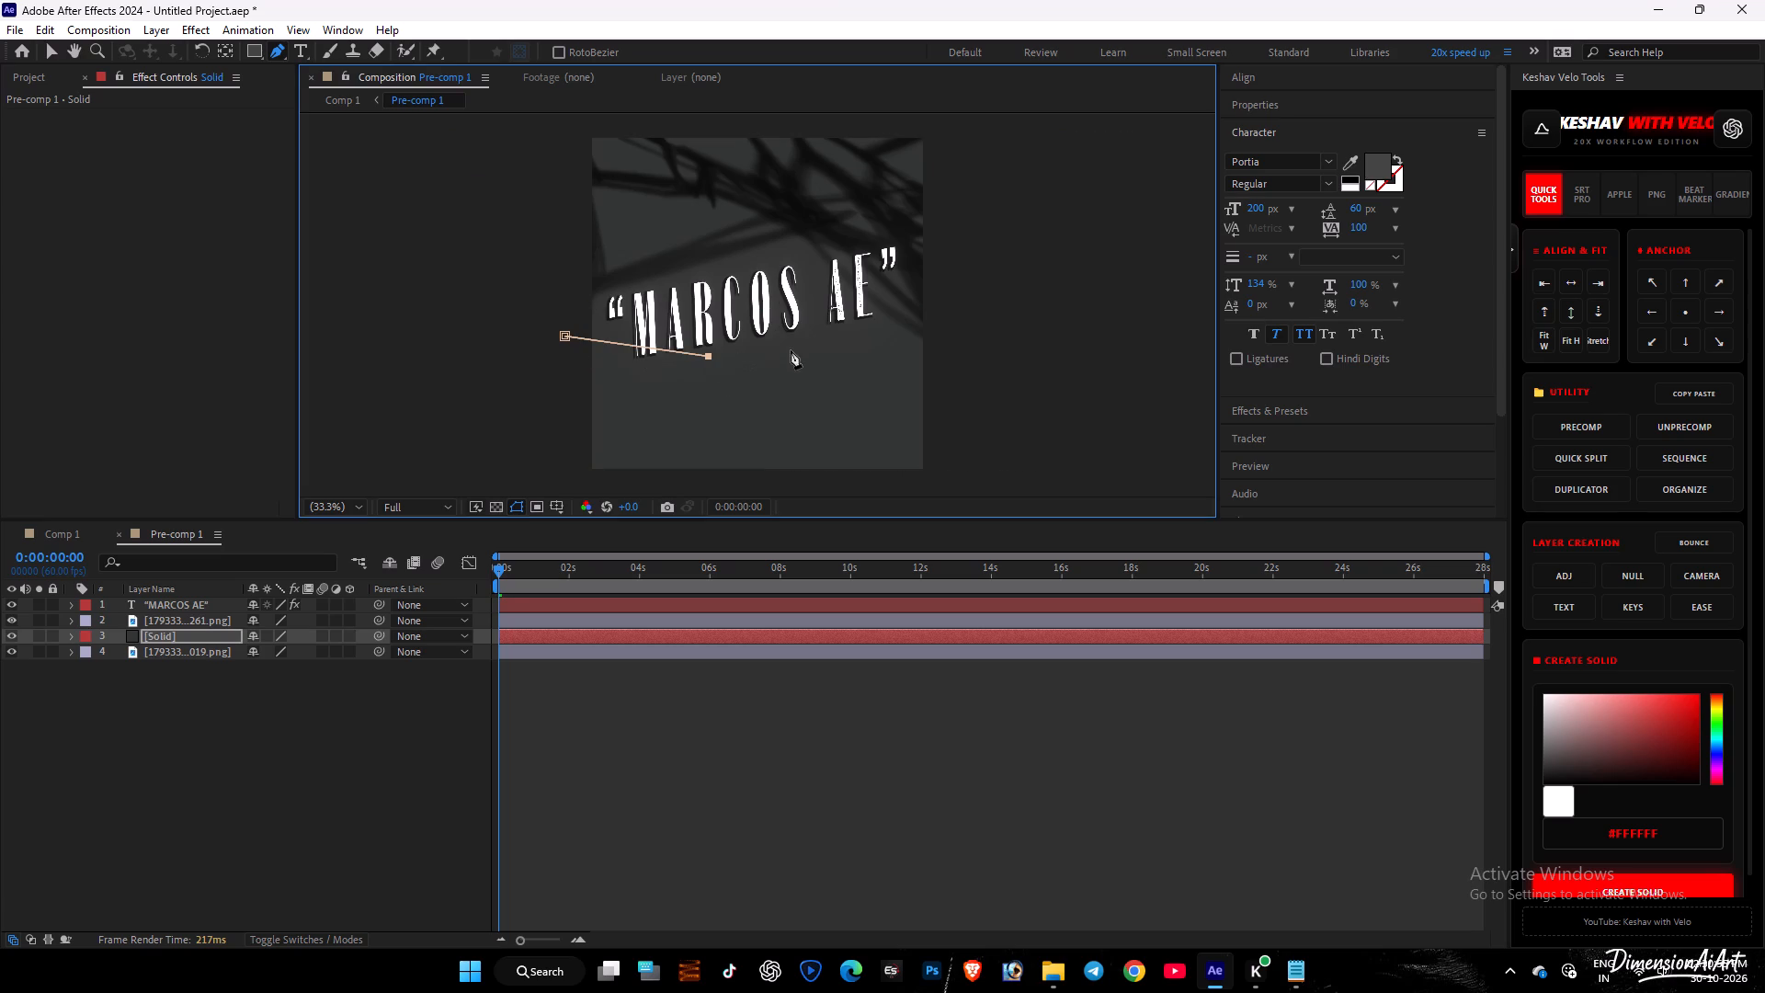
left_click(857, 337)
left_click(887, 274)
left_click_drag(906, 217, 916, 211)
left_click(944, 154)
left_click_drag(838, 116, 803, 112)
left_click_drag(646, 116, 620, 116)
left_click_drag(542, 120, 534, 131)
left_click_drag(539, 189, 547, 219)
left_click_drag(553, 293, 554, 304)
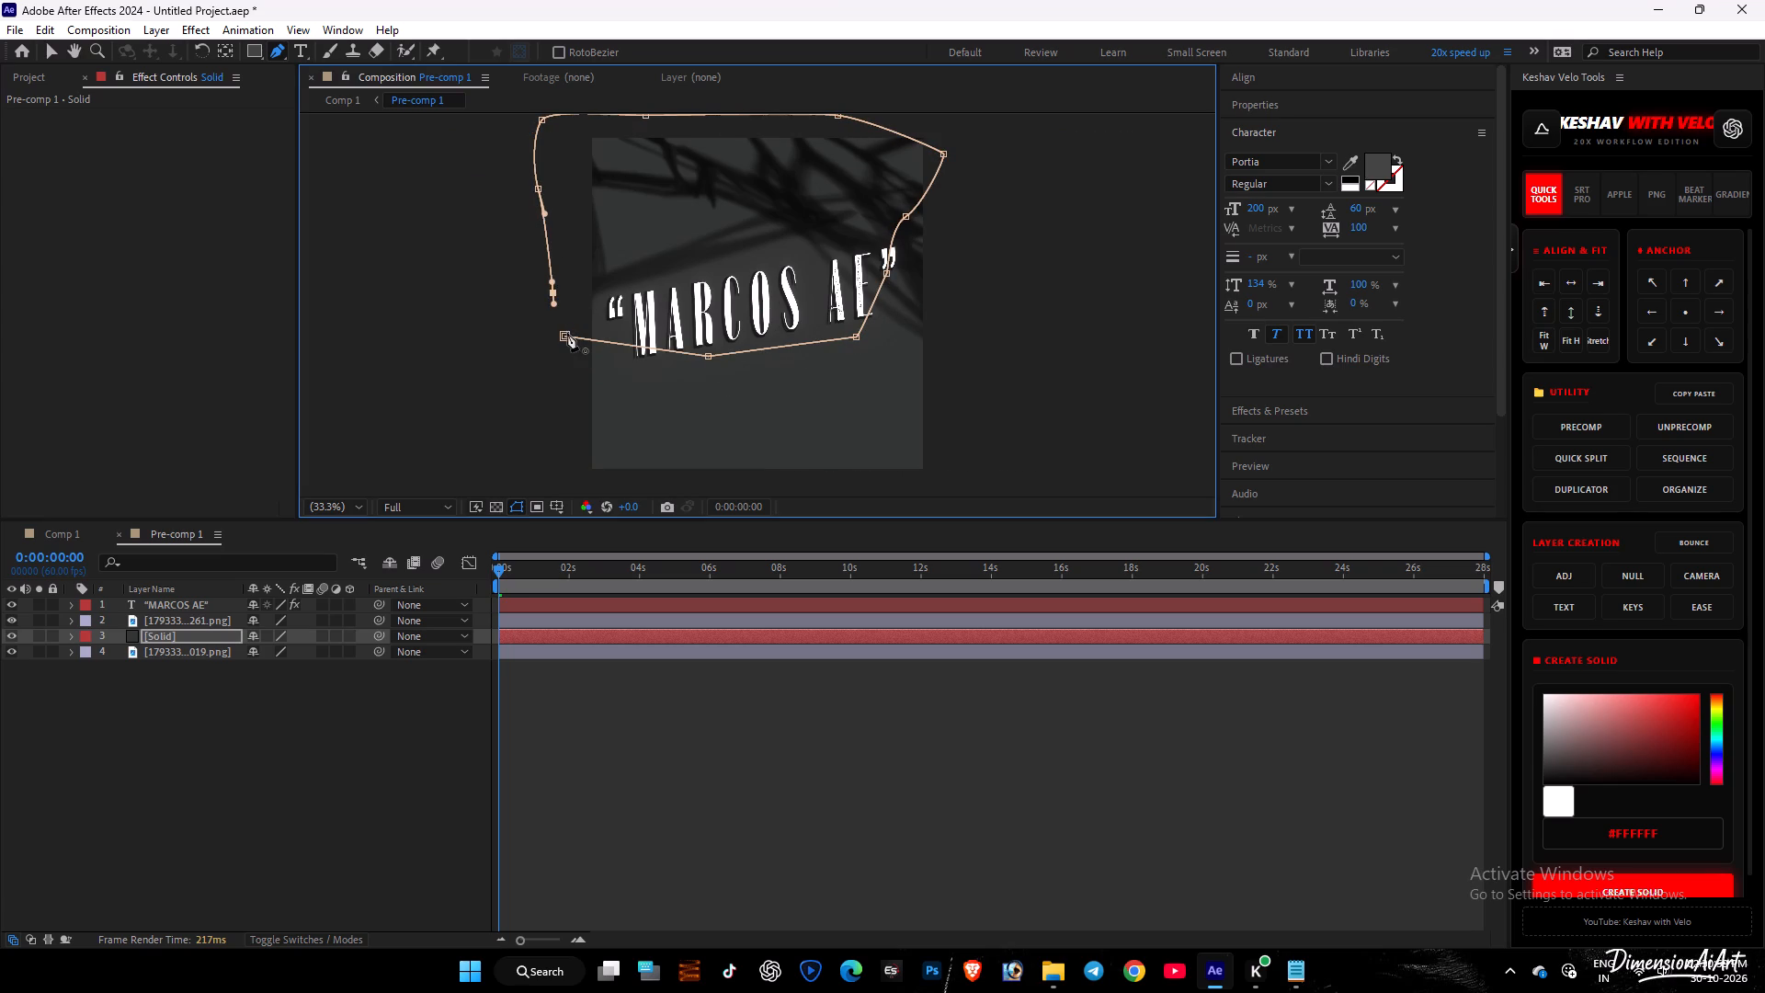
left_click(563, 334)
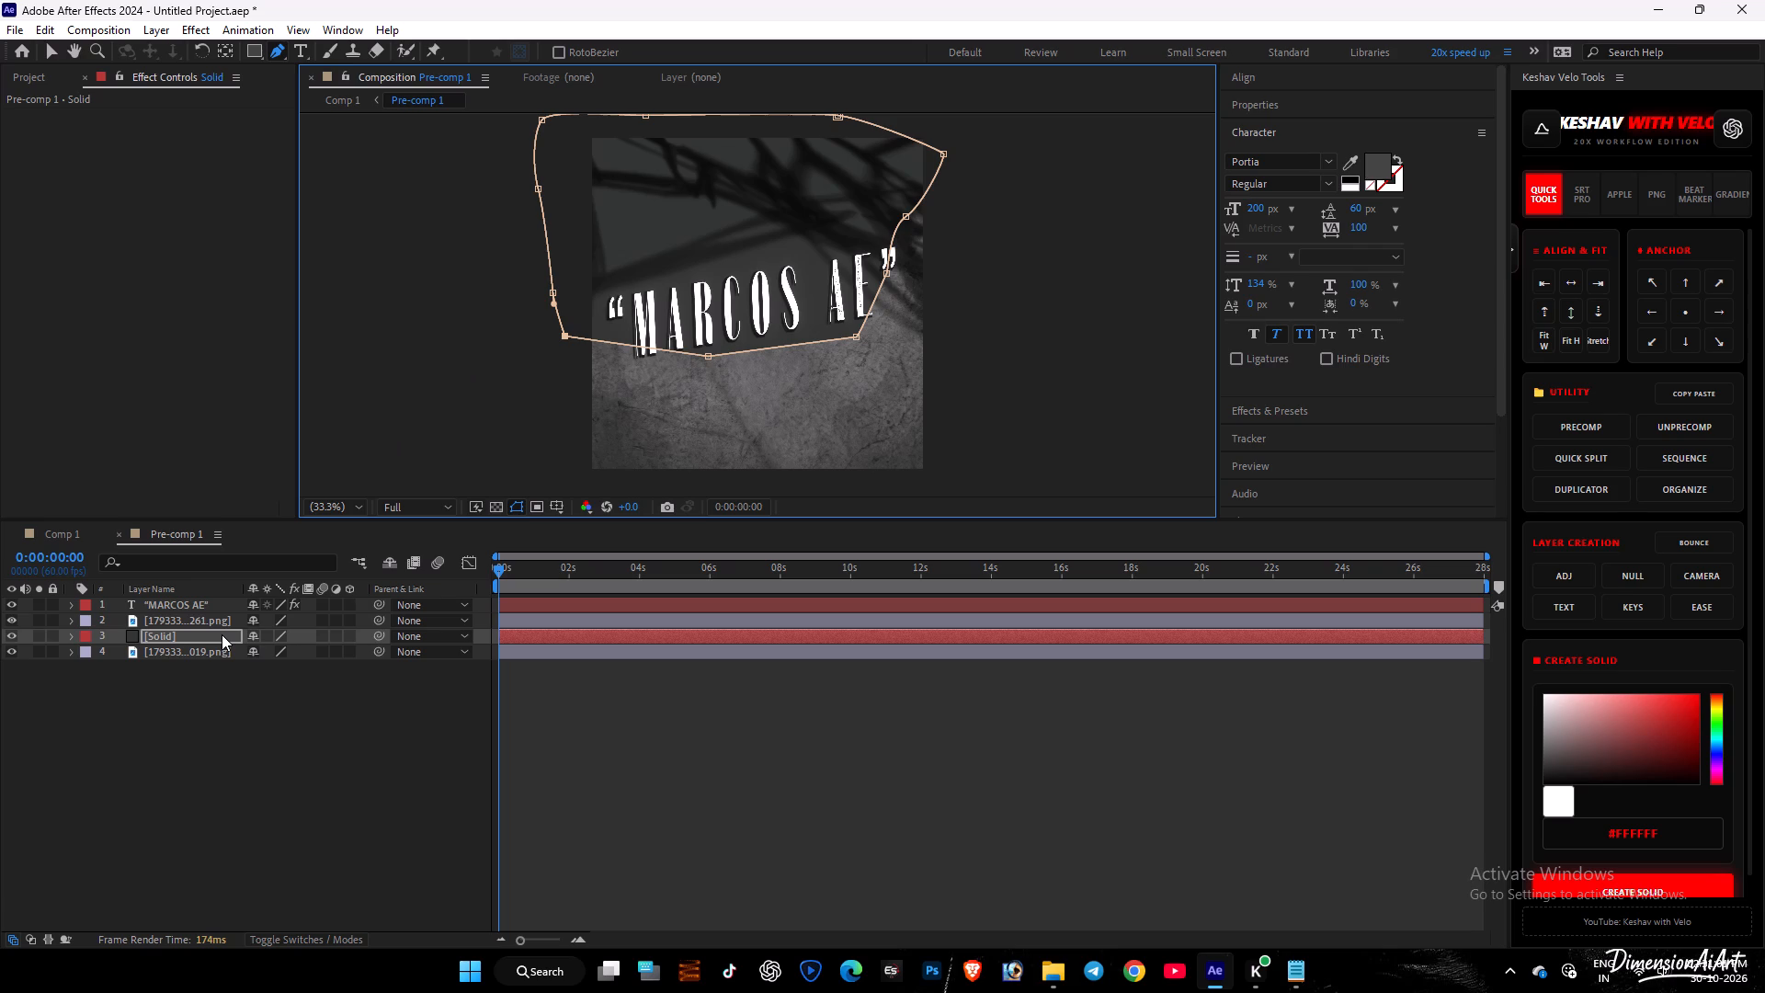
Invert the solid's Mask 1.
key("m")
left_click(315, 656)
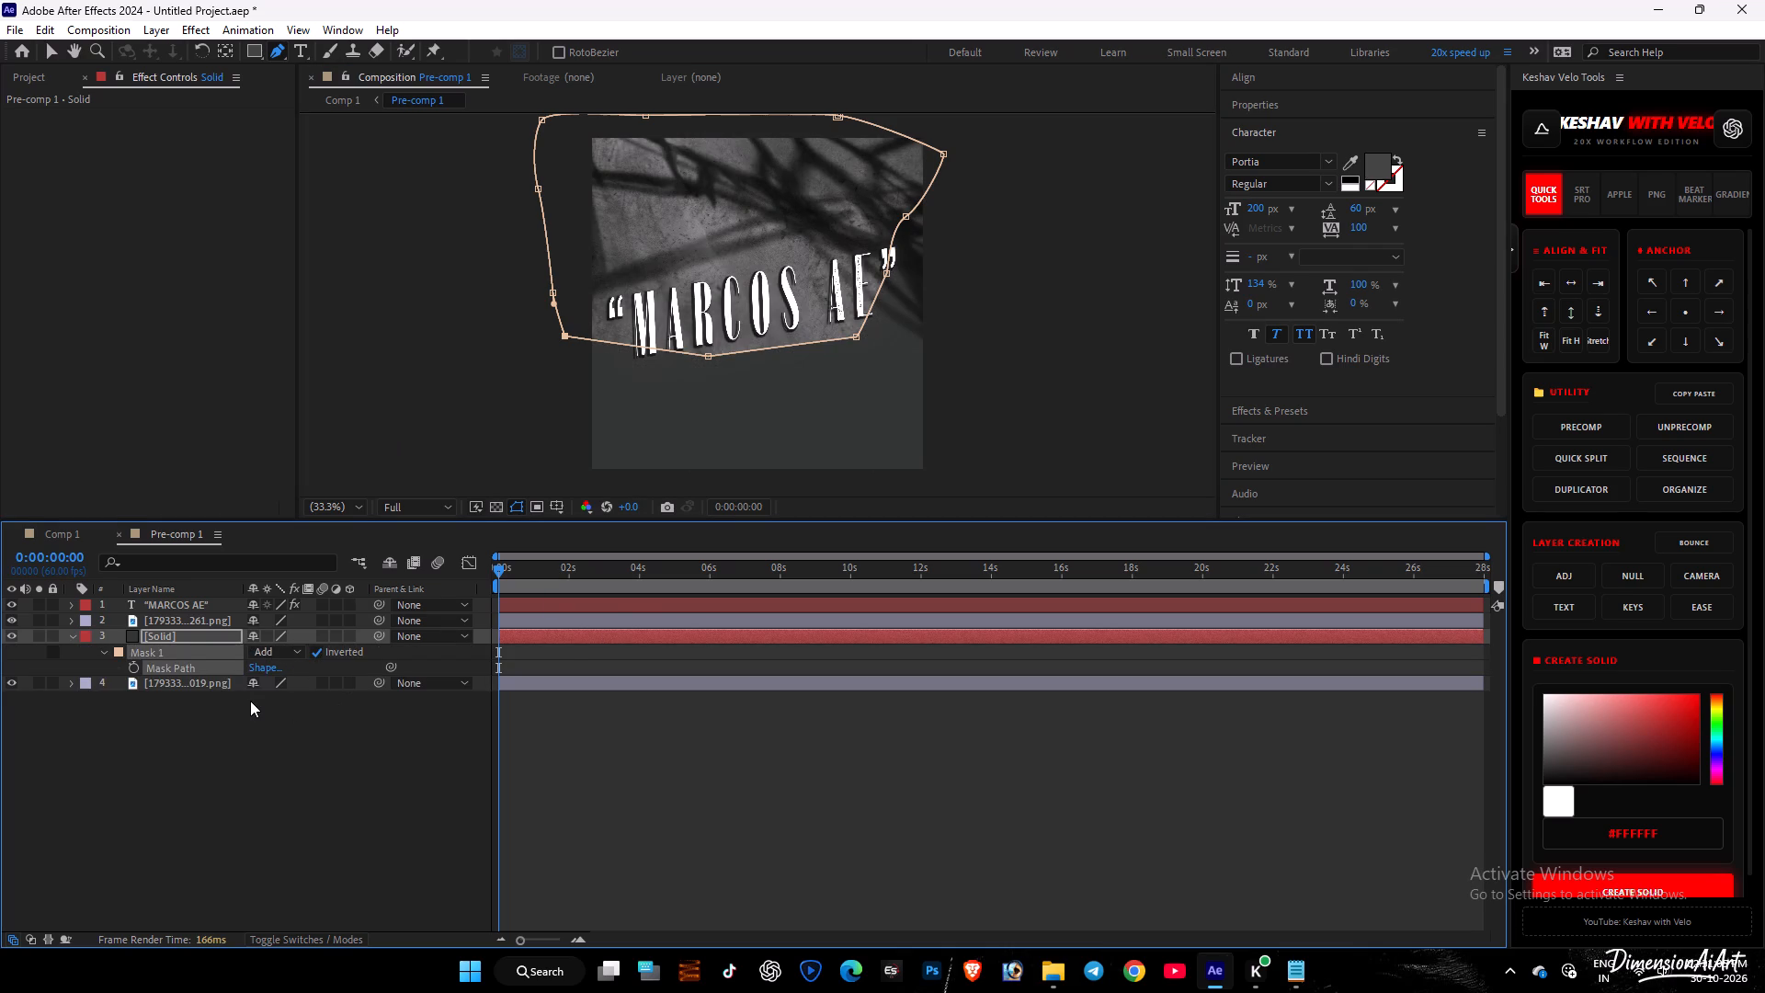
Set the Mask 1 feather on the solid to 614 pixels.
key("f")
left_click_drag(272, 669, 687, 676)
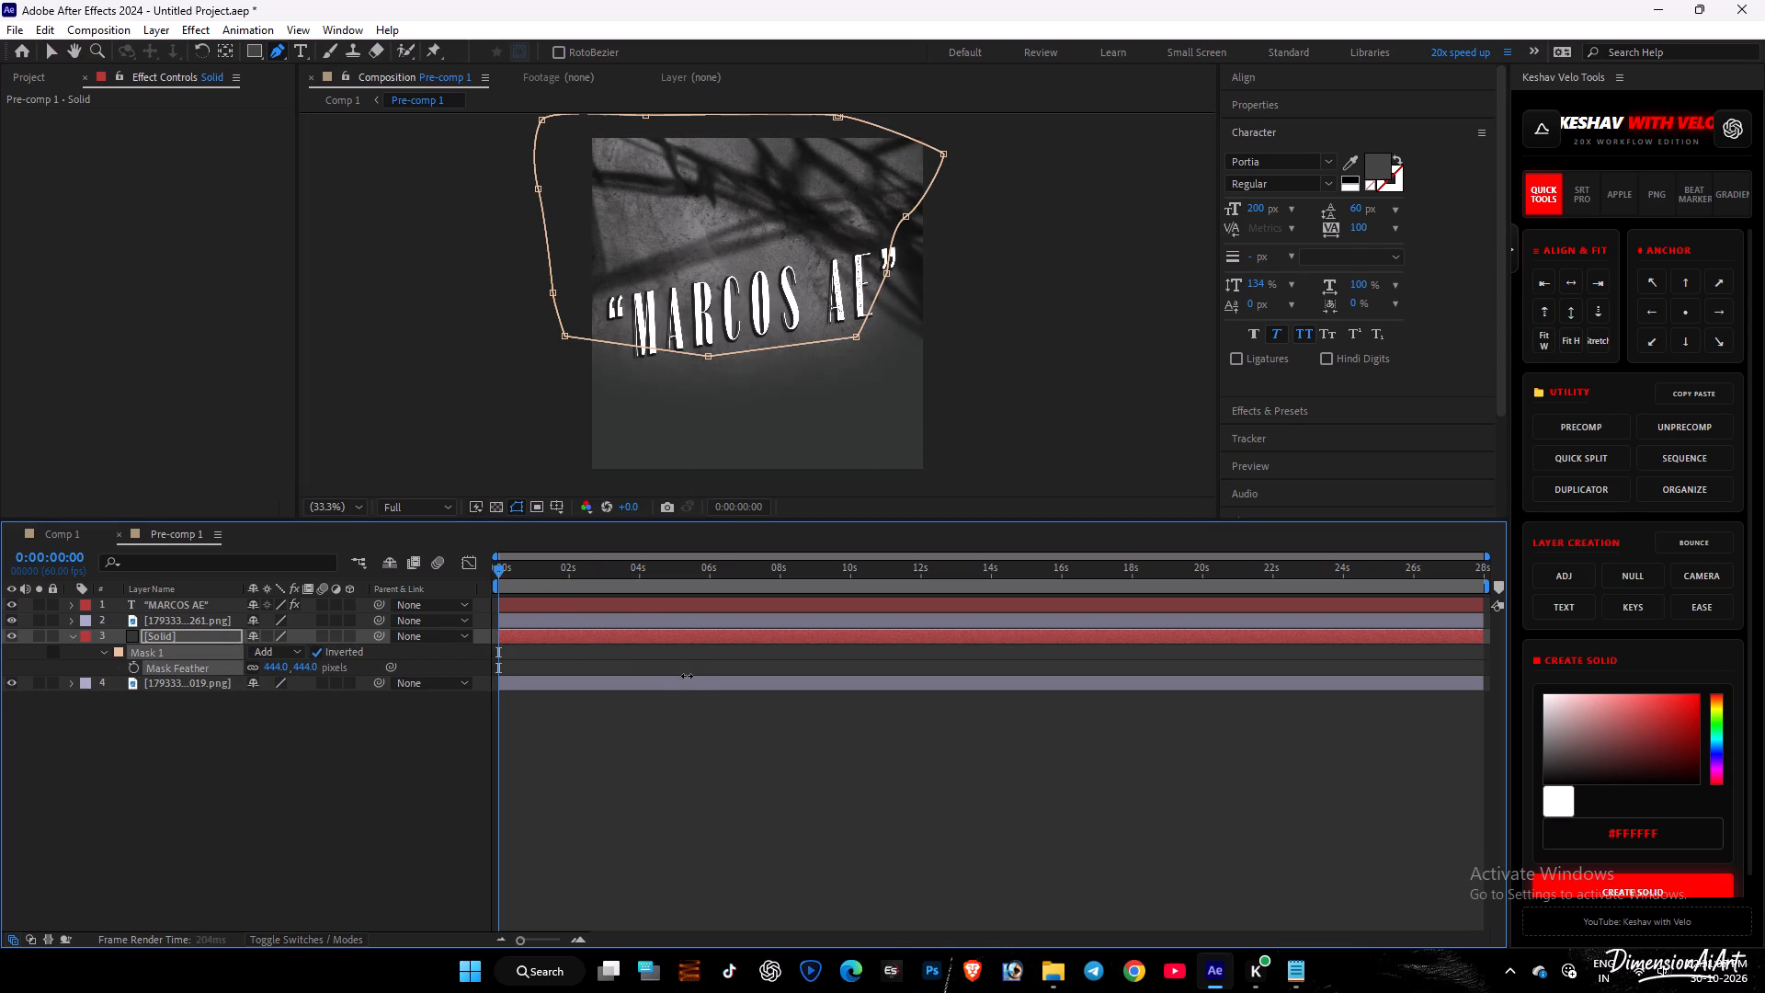
left_click_drag(687, 676, 687, 678)
left_click_drag(687, 678, 846, 679)
Reshape Mask 1 on the solid by pulling its upper-left and left-side points outward, well beyond the composition's edges.
key("space")
key("space")
key("space")
key("space")
key("space")
key("space")
left_click_drag(765, 192, 776, 313)
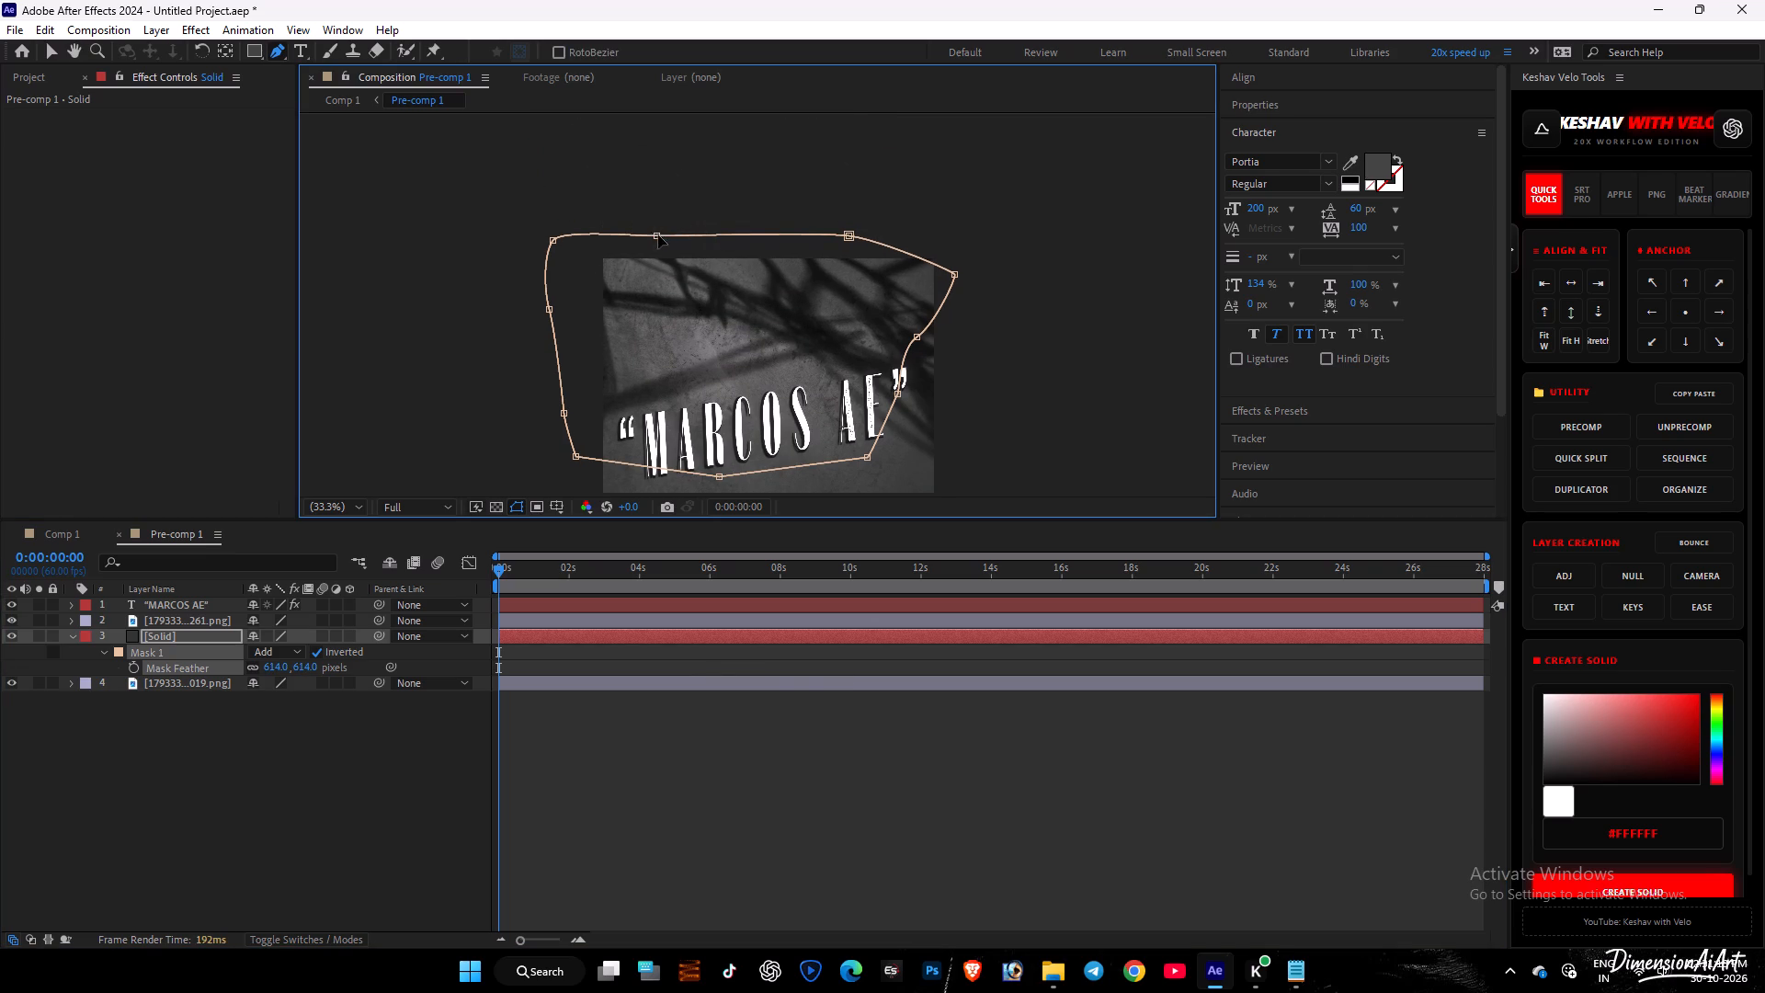
left_click_drag(658, 235, 646, 173)
left_click_drag(554, 239, 464, 233)
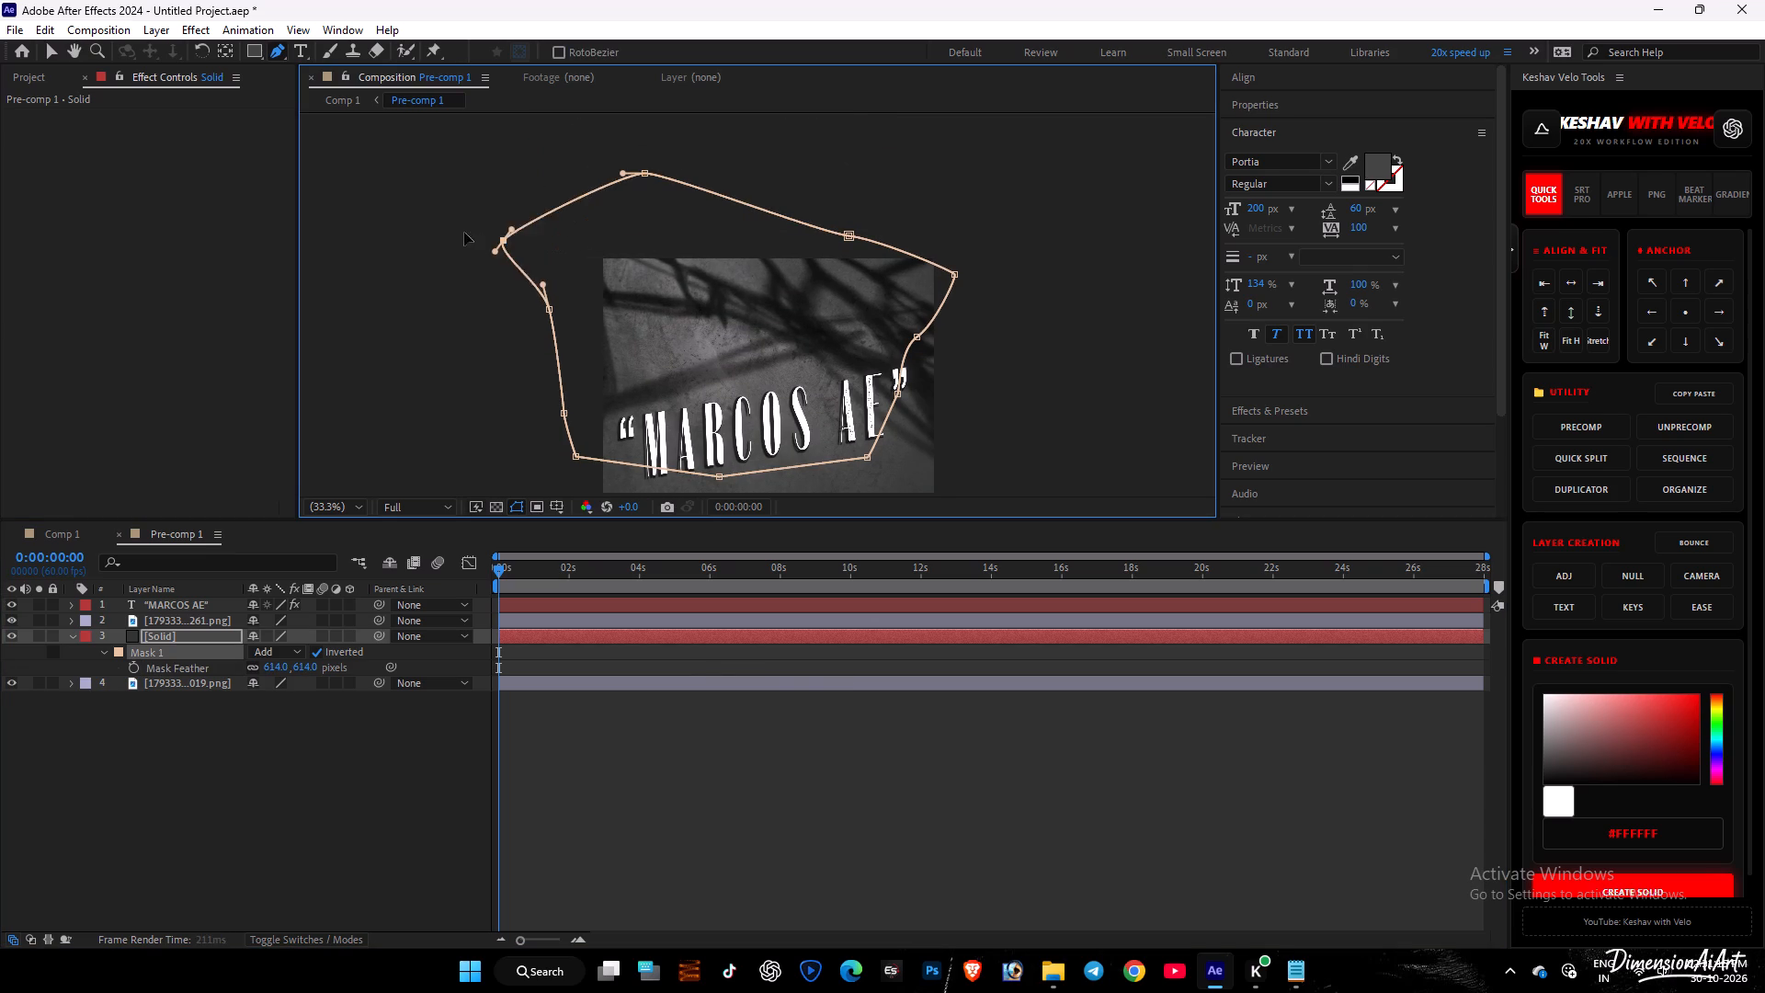
left_click_drag(464, 233, 449, 229)
left_click_drag(549, 310, 460, 329)
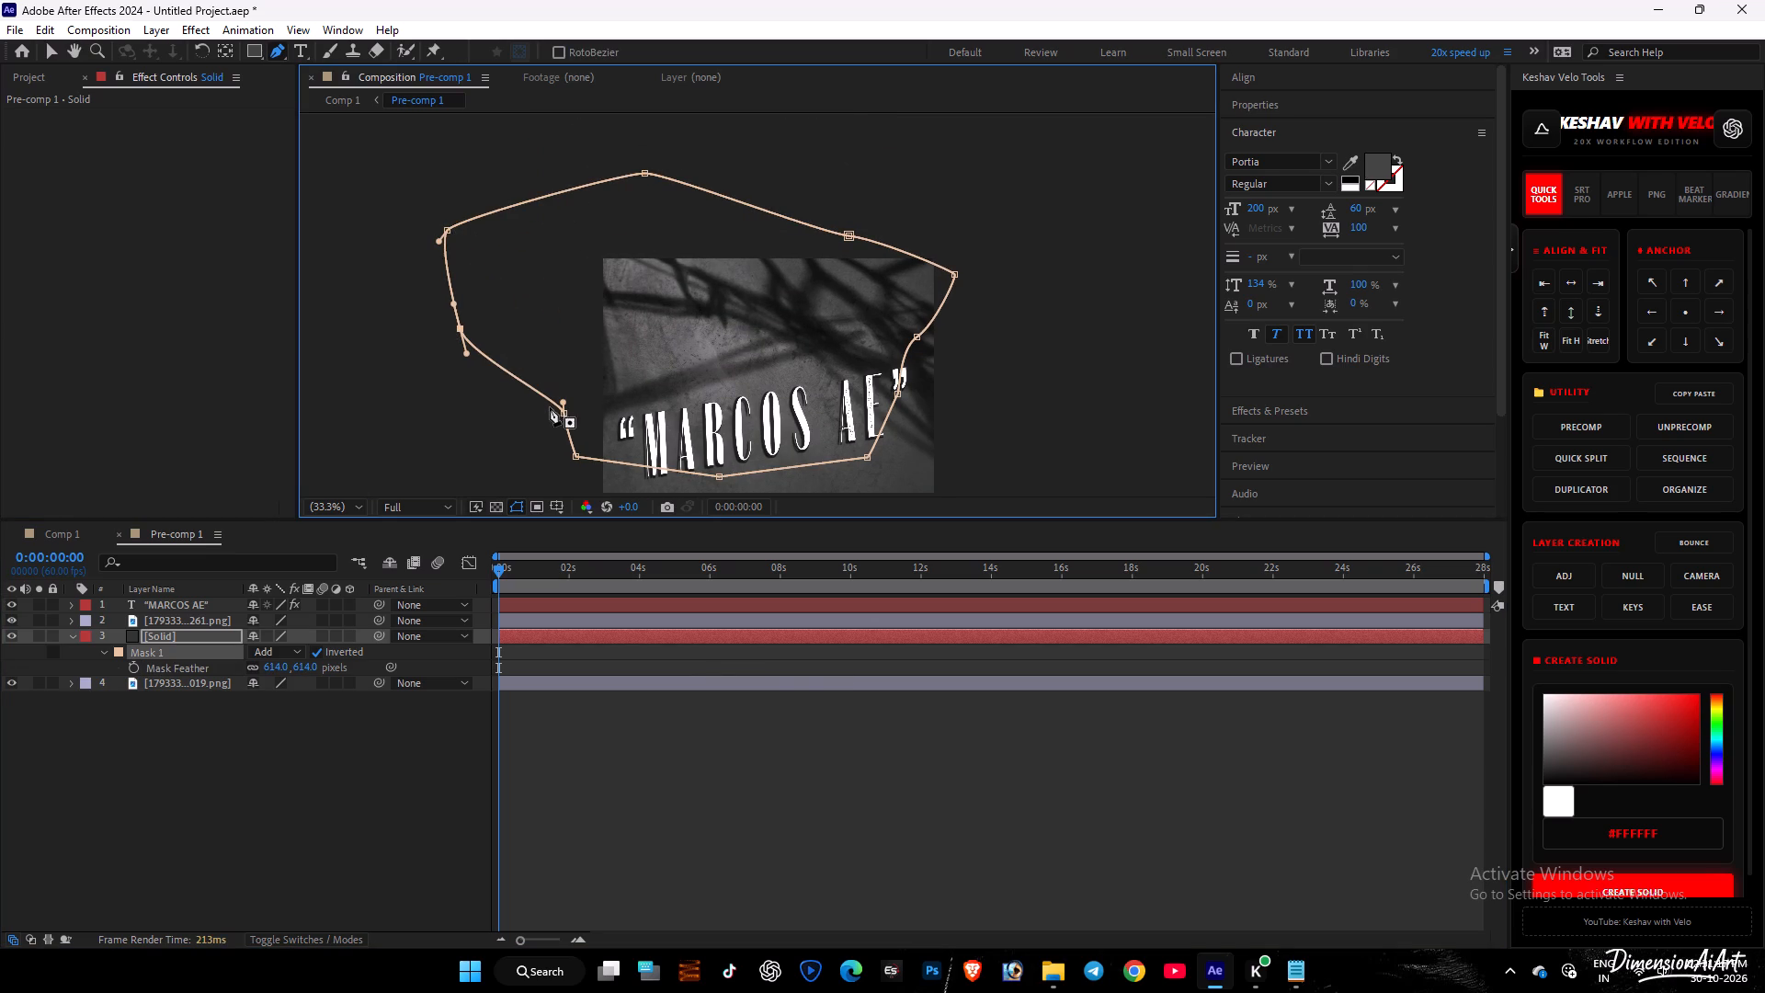
left_click_drag(560, 414, 541, 422)
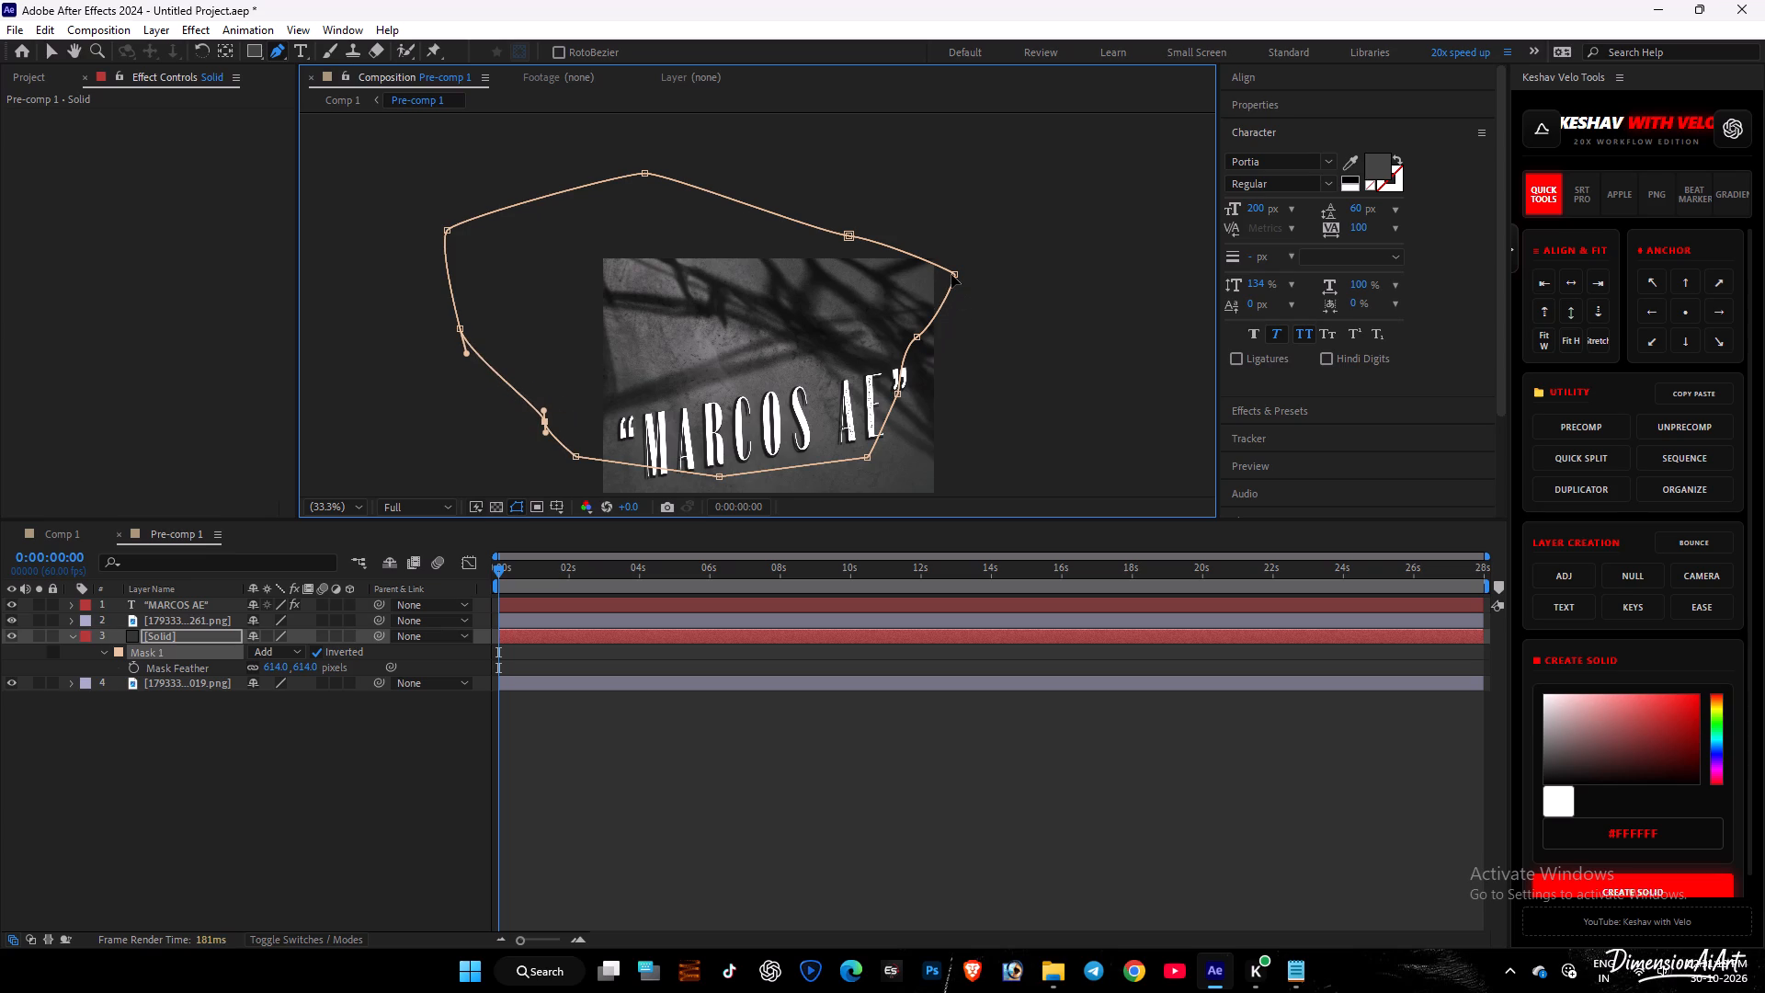
Adjust Mask 1's right half: raise the upper points and move the points beside and below the title's end lower and outward.
left_click_drag(953, 275, 929, 238)
left_click_drag(854, 238, 853, 189)
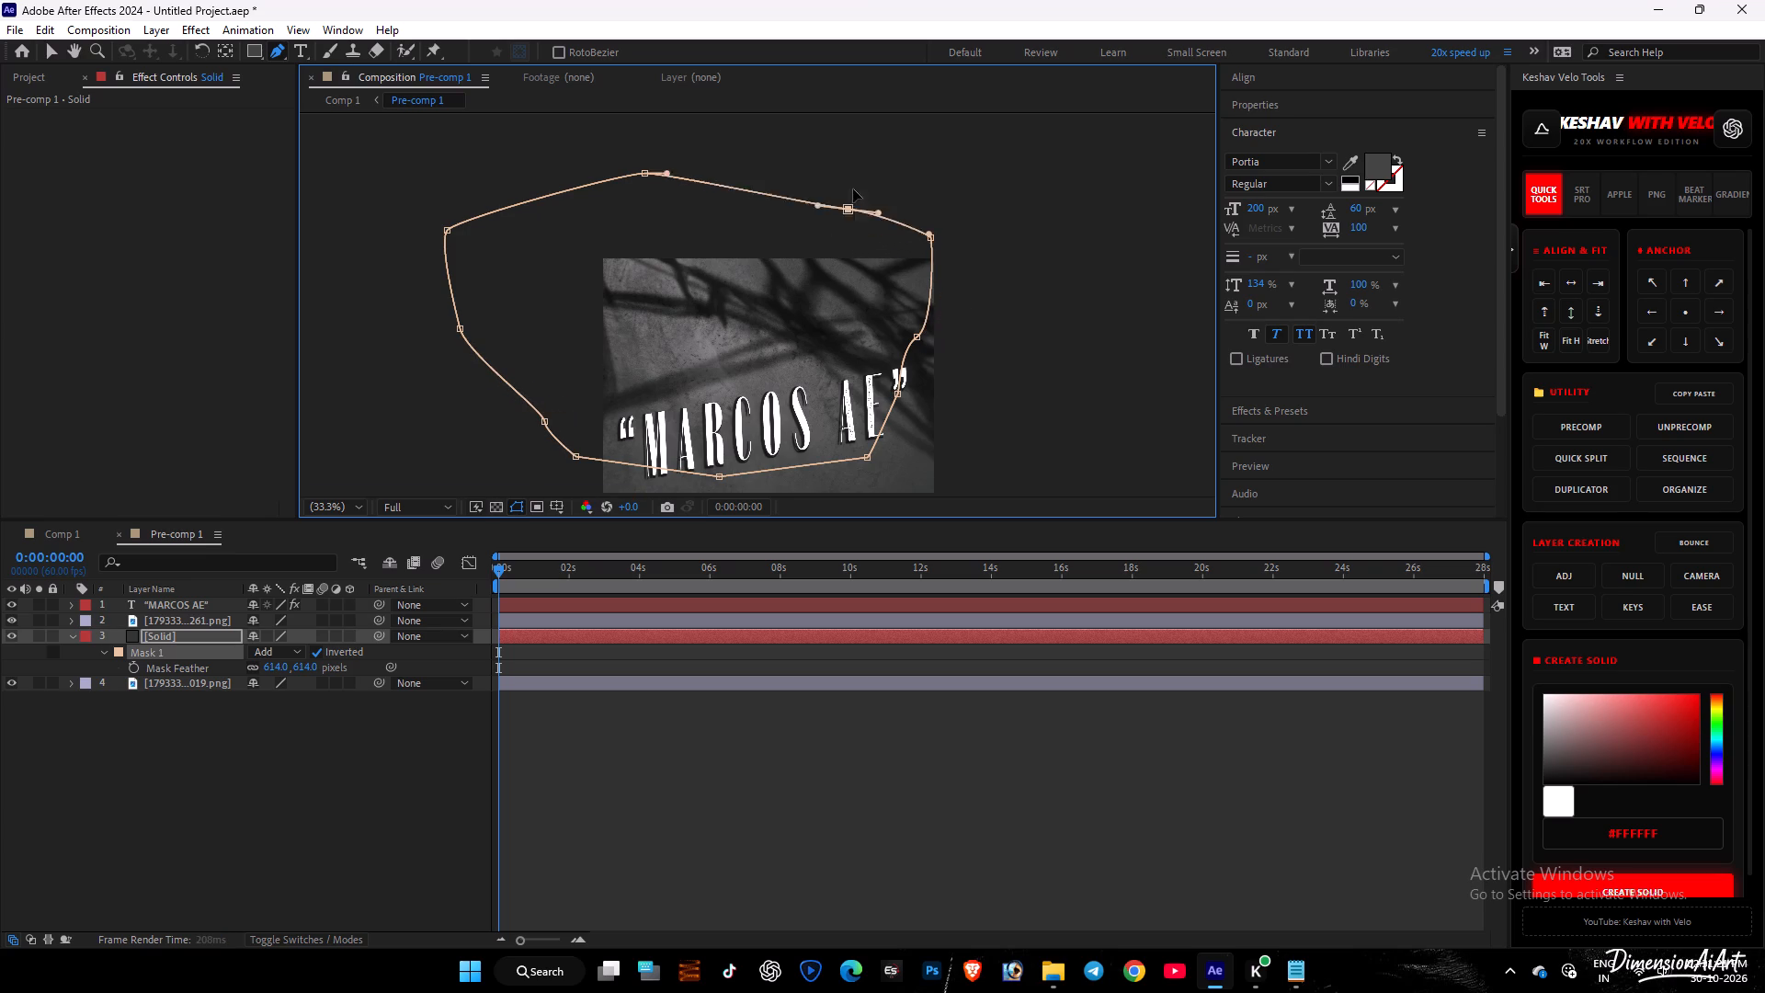
left_click_drag(853, 189, 852, 177)
left_click_drag(897, 394, 917, 431)
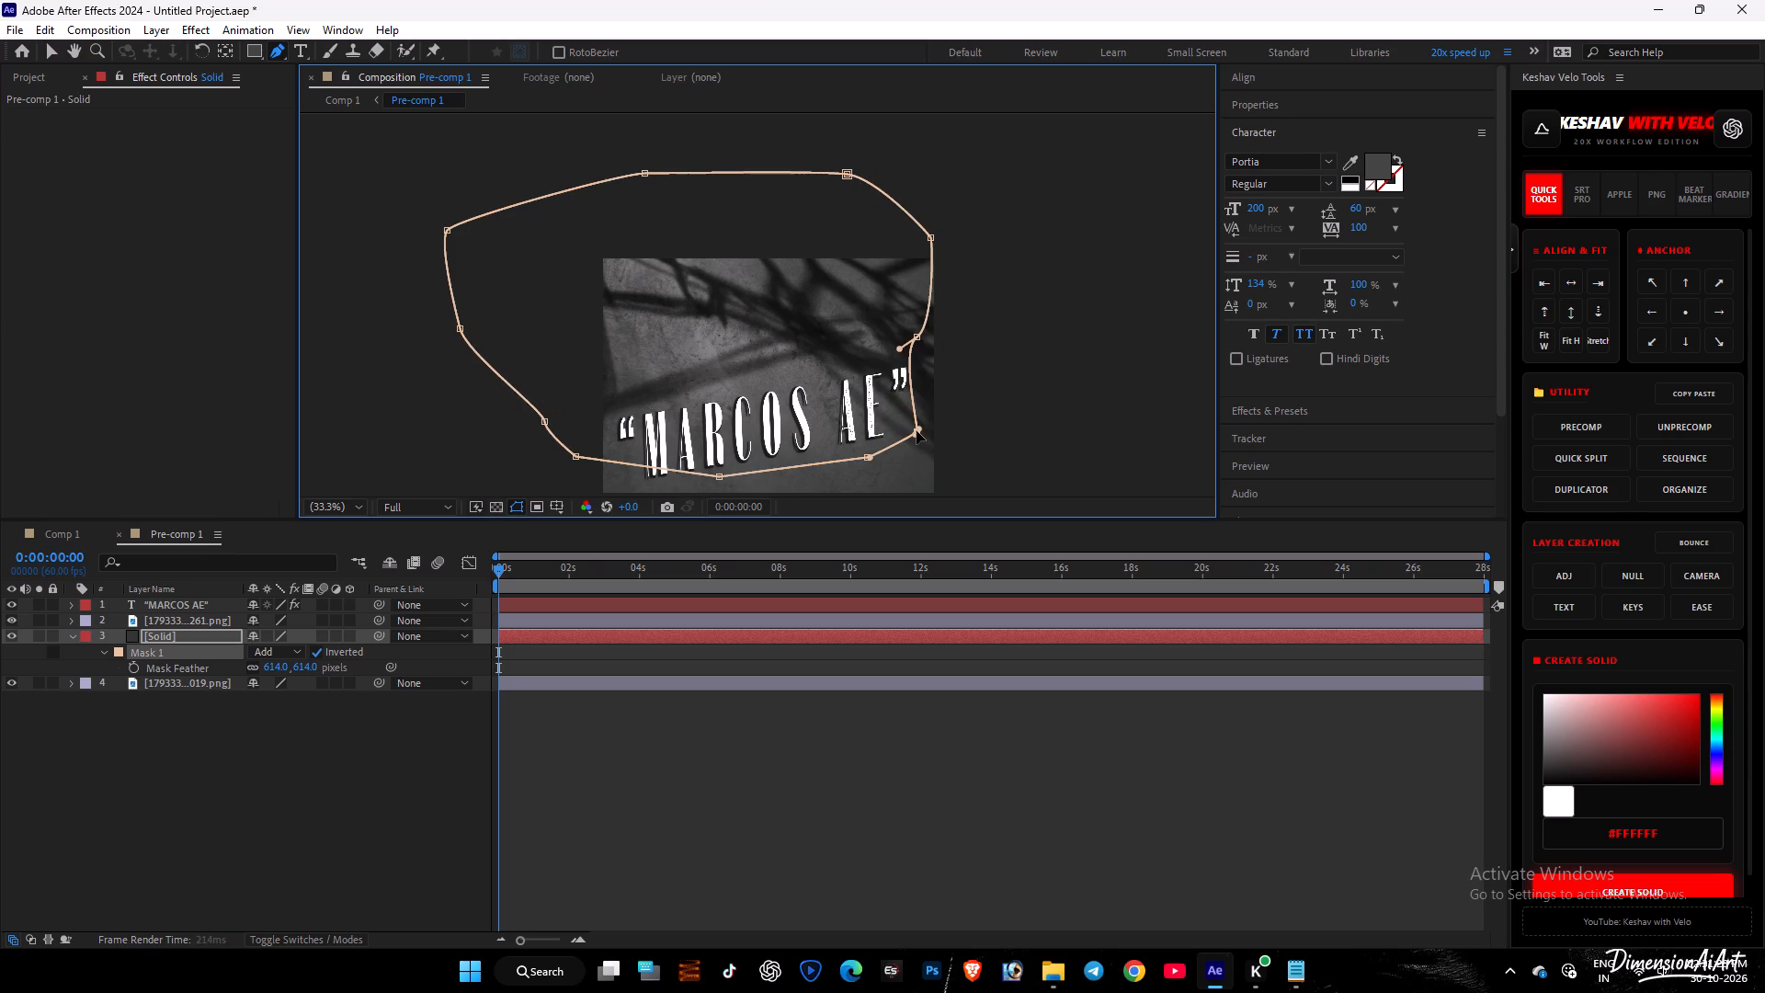
left_click_drag(917, 431, 917, 431)
left_click_drag(917, 341, 927, 331)
key("space")
key("space")
key("space")
key("space")
key("space")
key("space")
left_click_drag(871, 432, 830, 265)
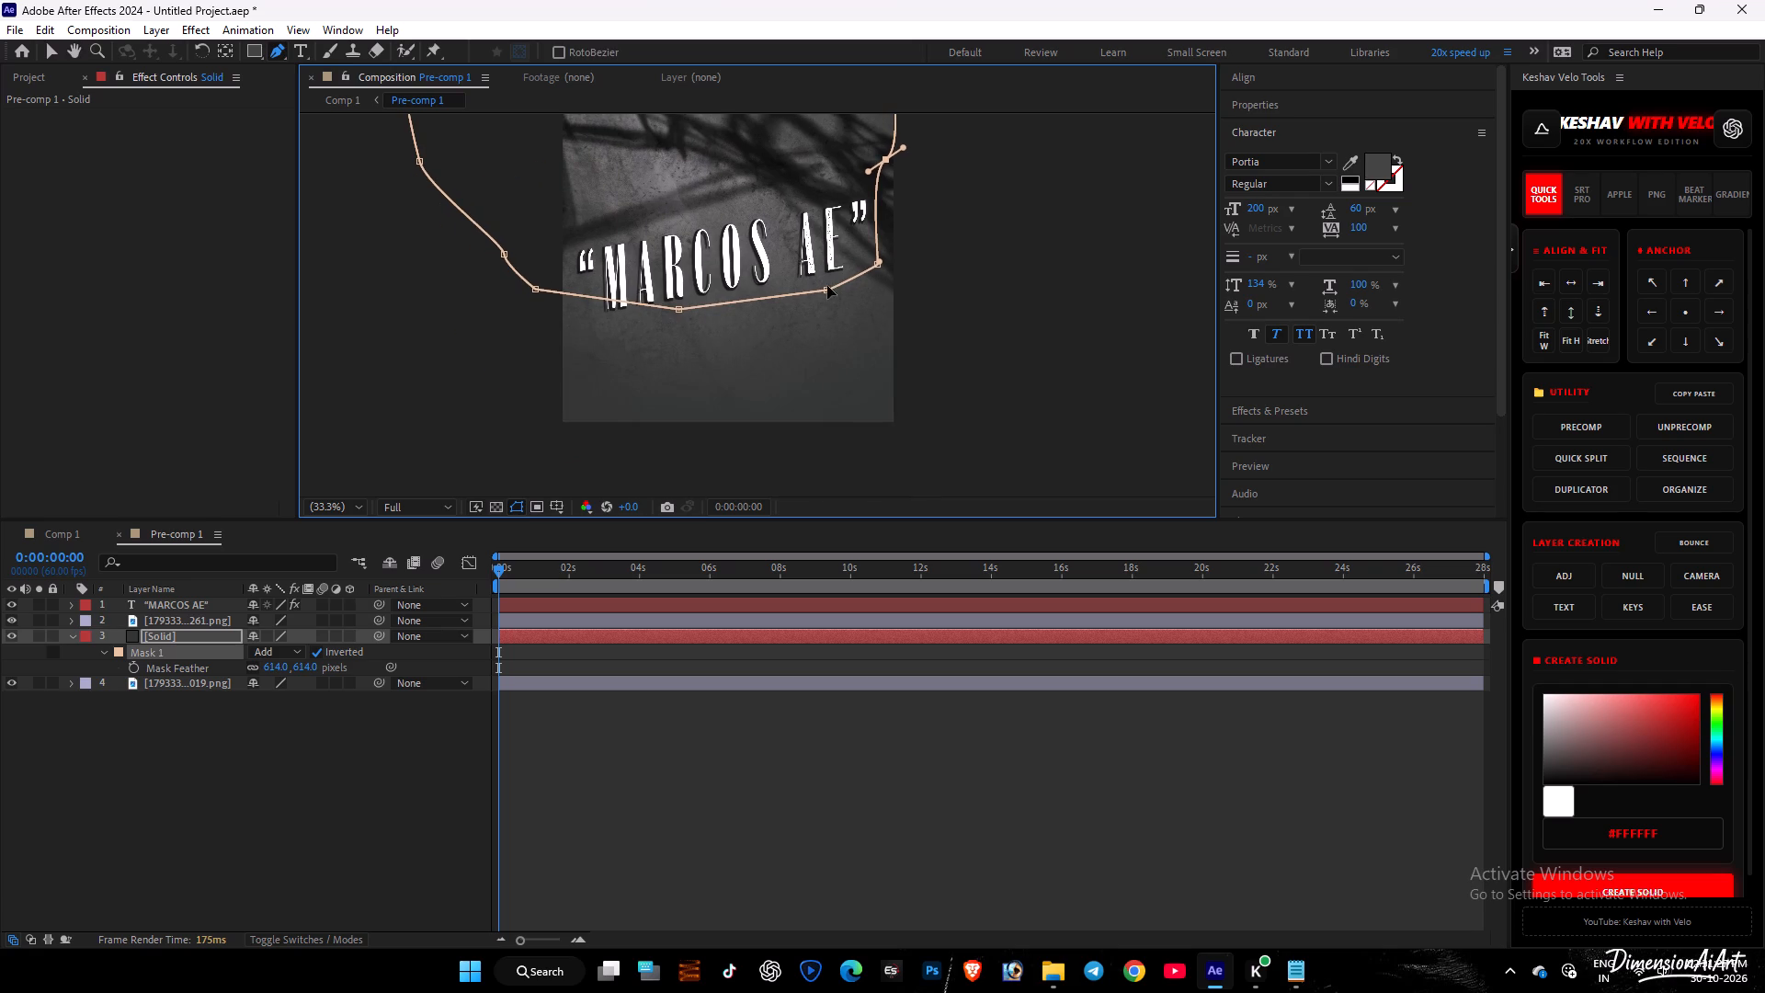
left_click_drag(827, 286, 836, 314)
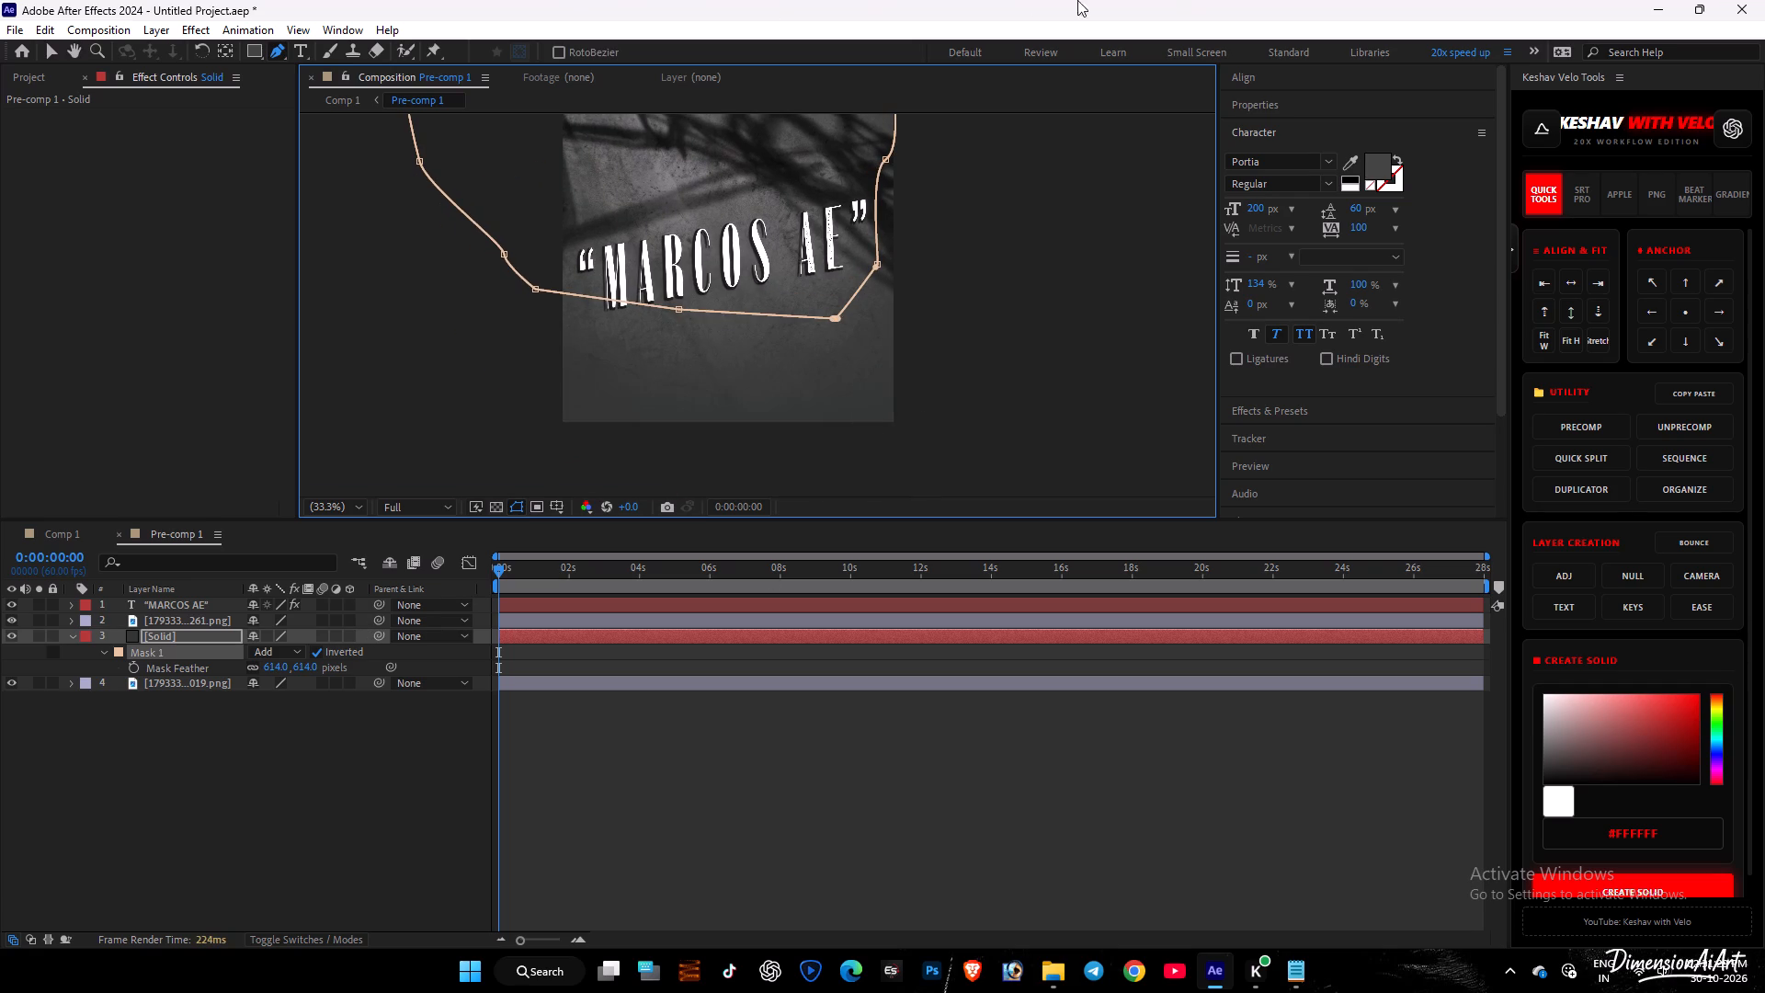
Change the masked solid's colour to near-black #121212 and deselect the layer.
left_click(229, 630)
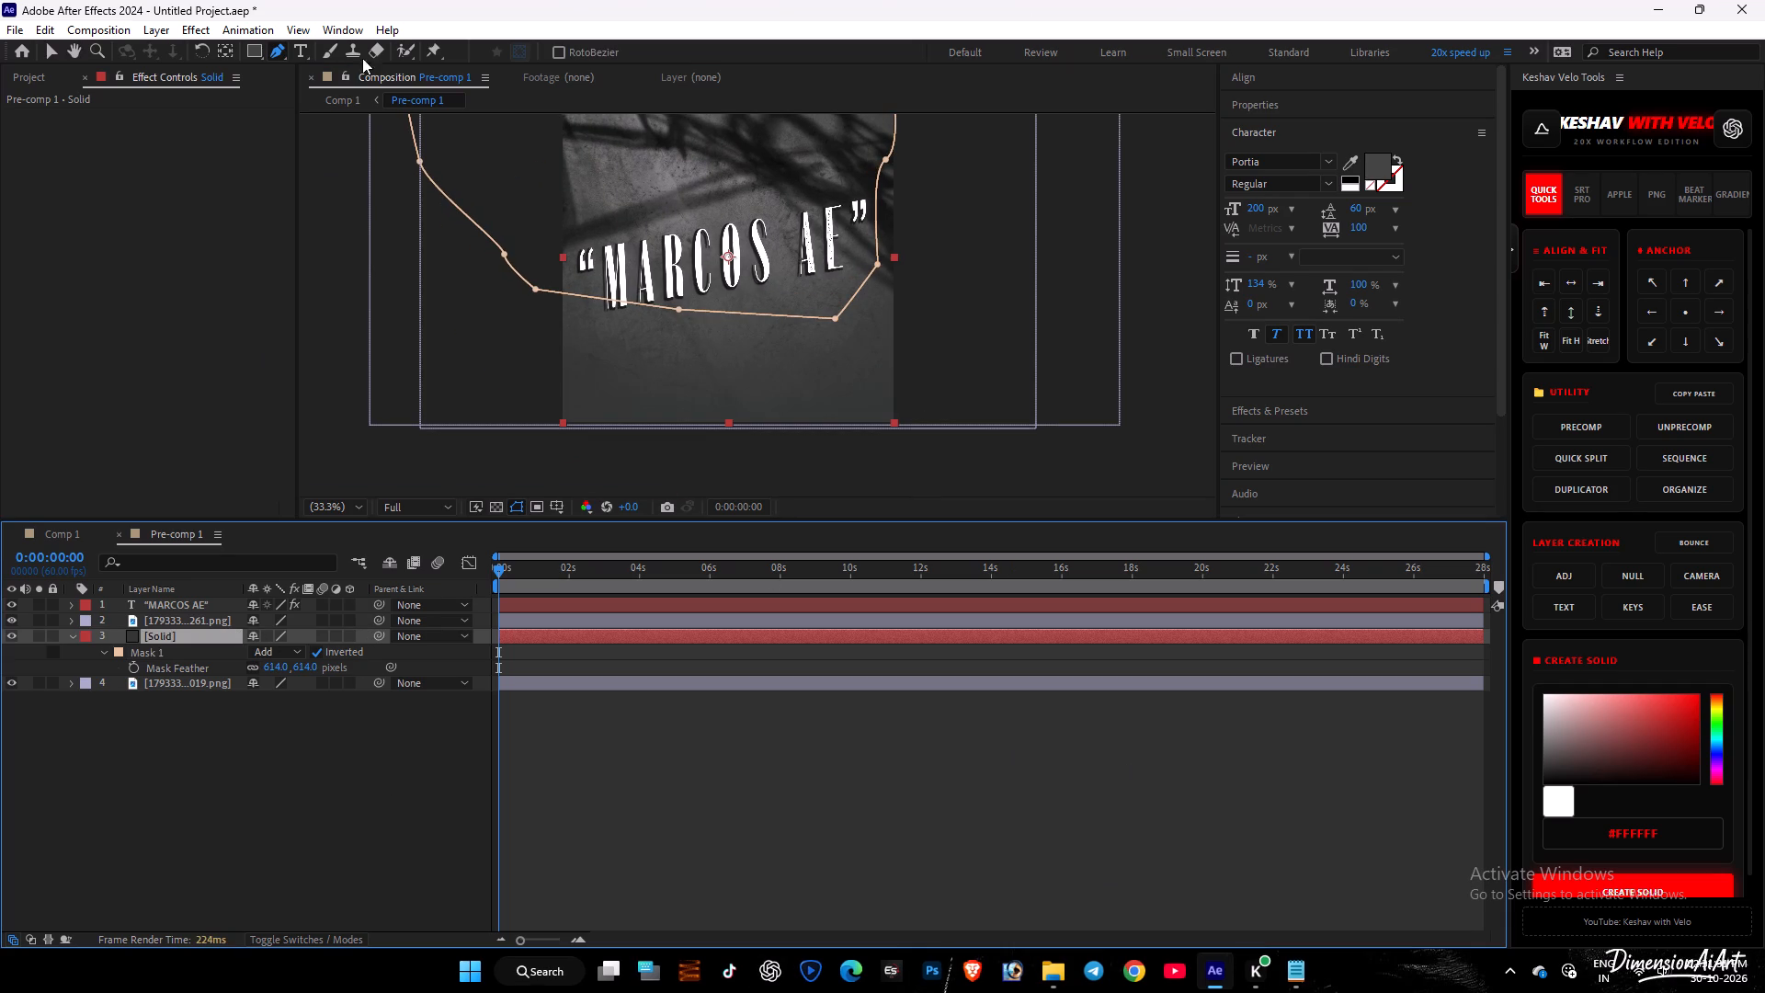
left_click(151, 29)
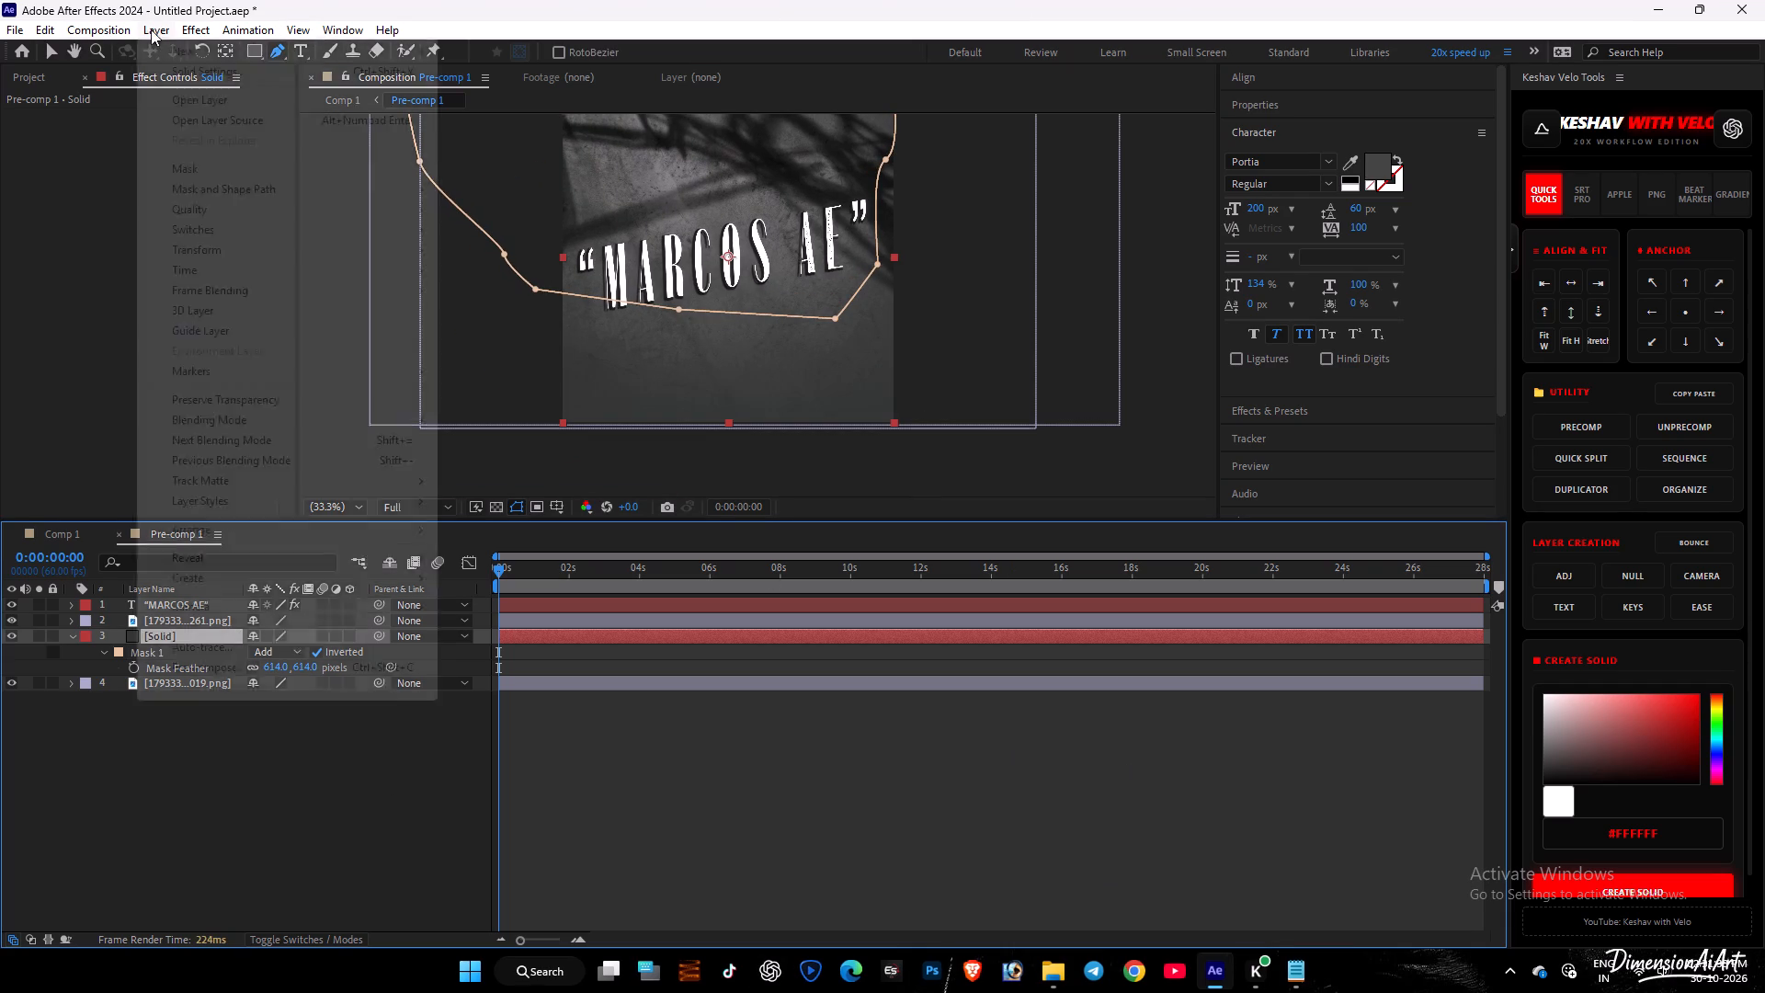
left_click(199, 80)
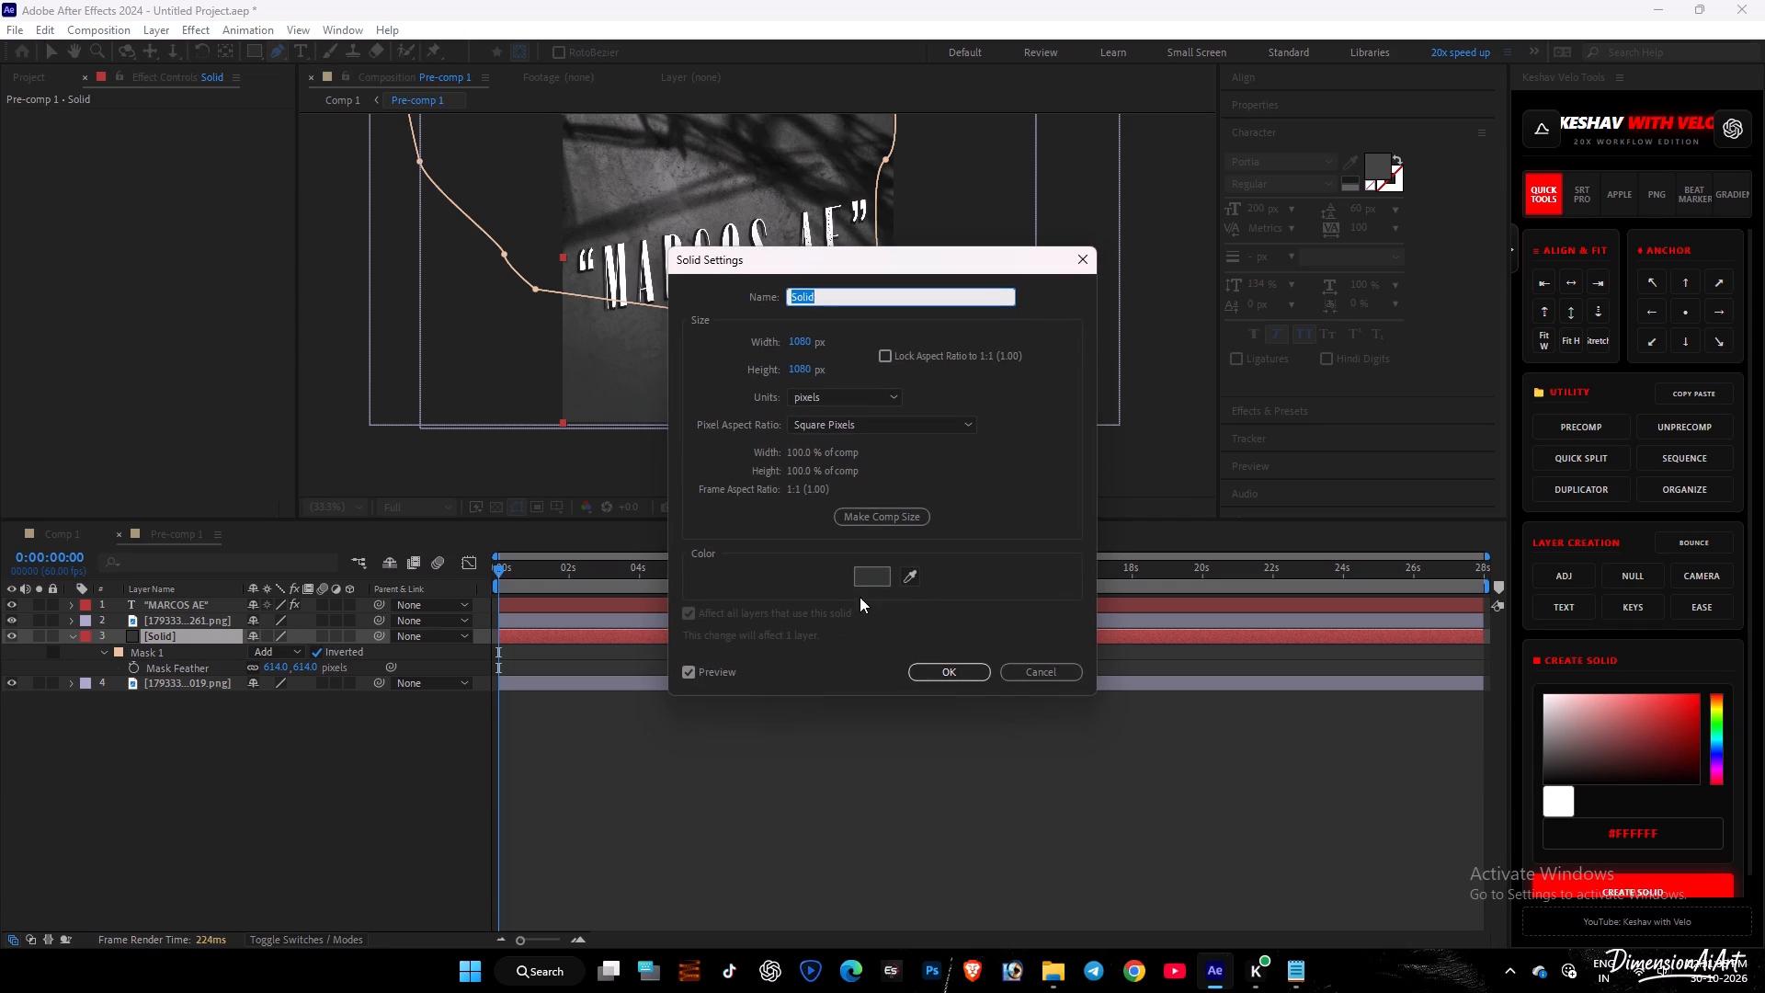
left_click(867, 576)
left_click_drag(239, 654, 233, 682)
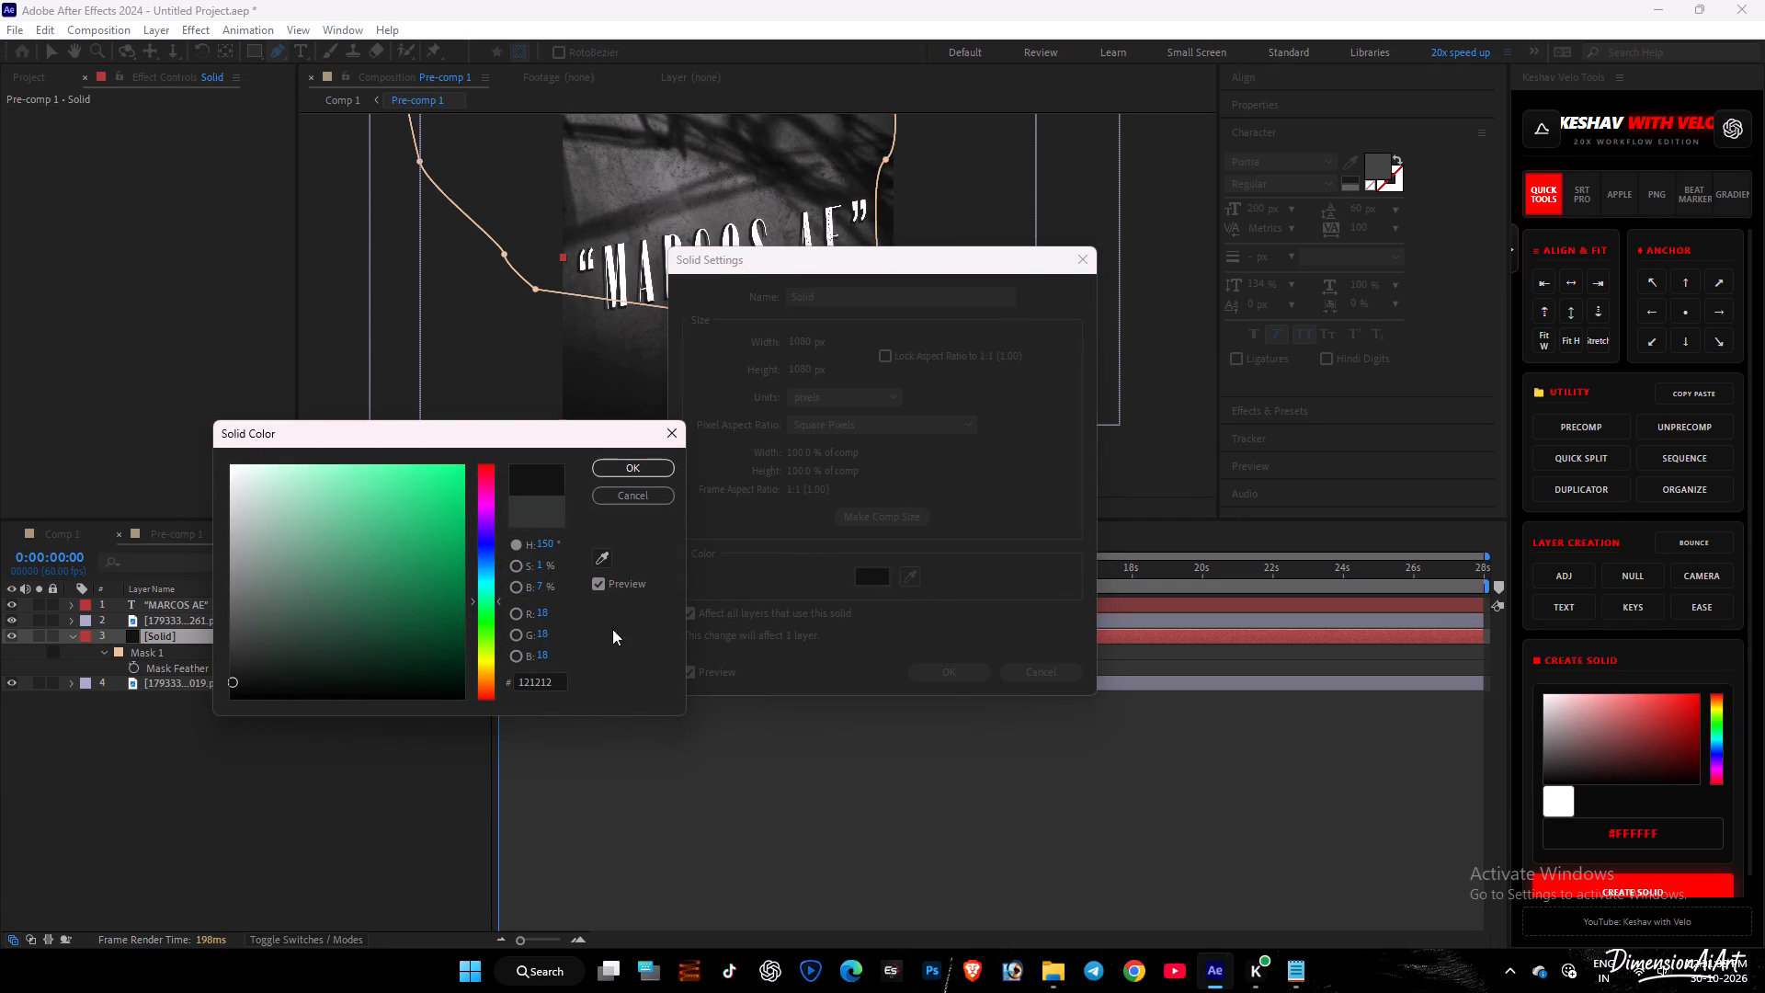
left_click(631, 466)
left_click(939, 679)
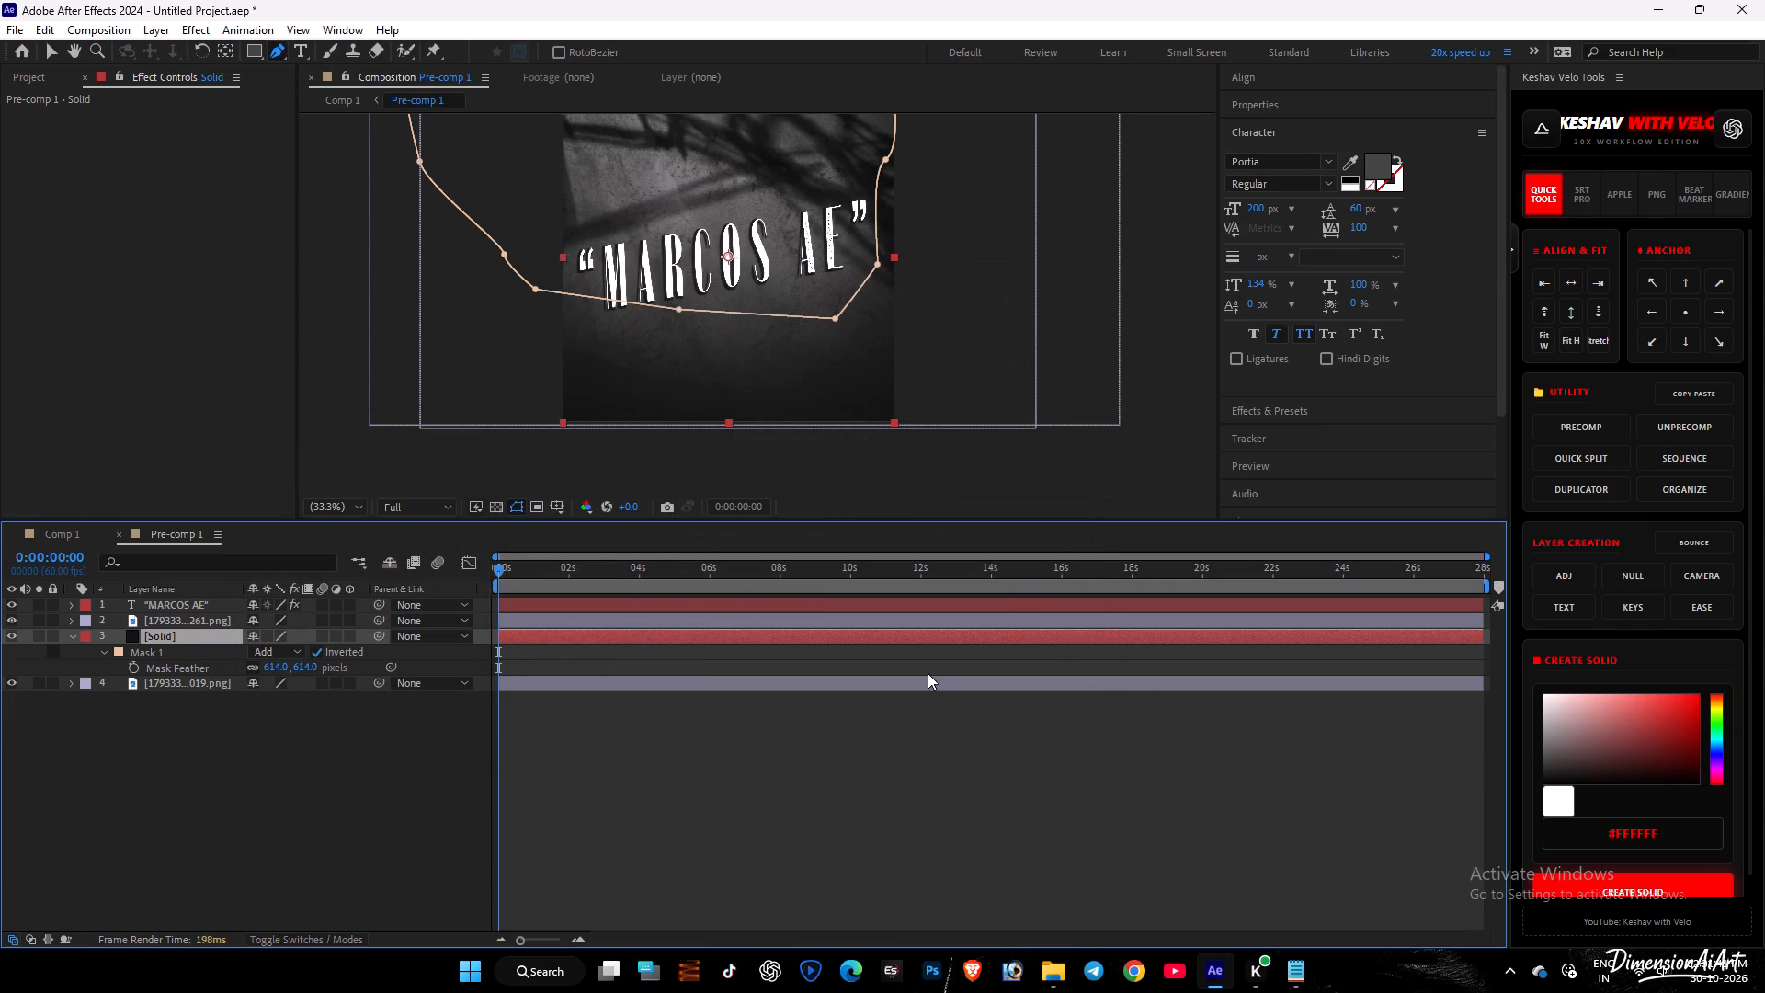
left_click(671, 631)
left_click_drag(603, 570, 248, 597)
left_click_drag(205, 751, 196, 744)
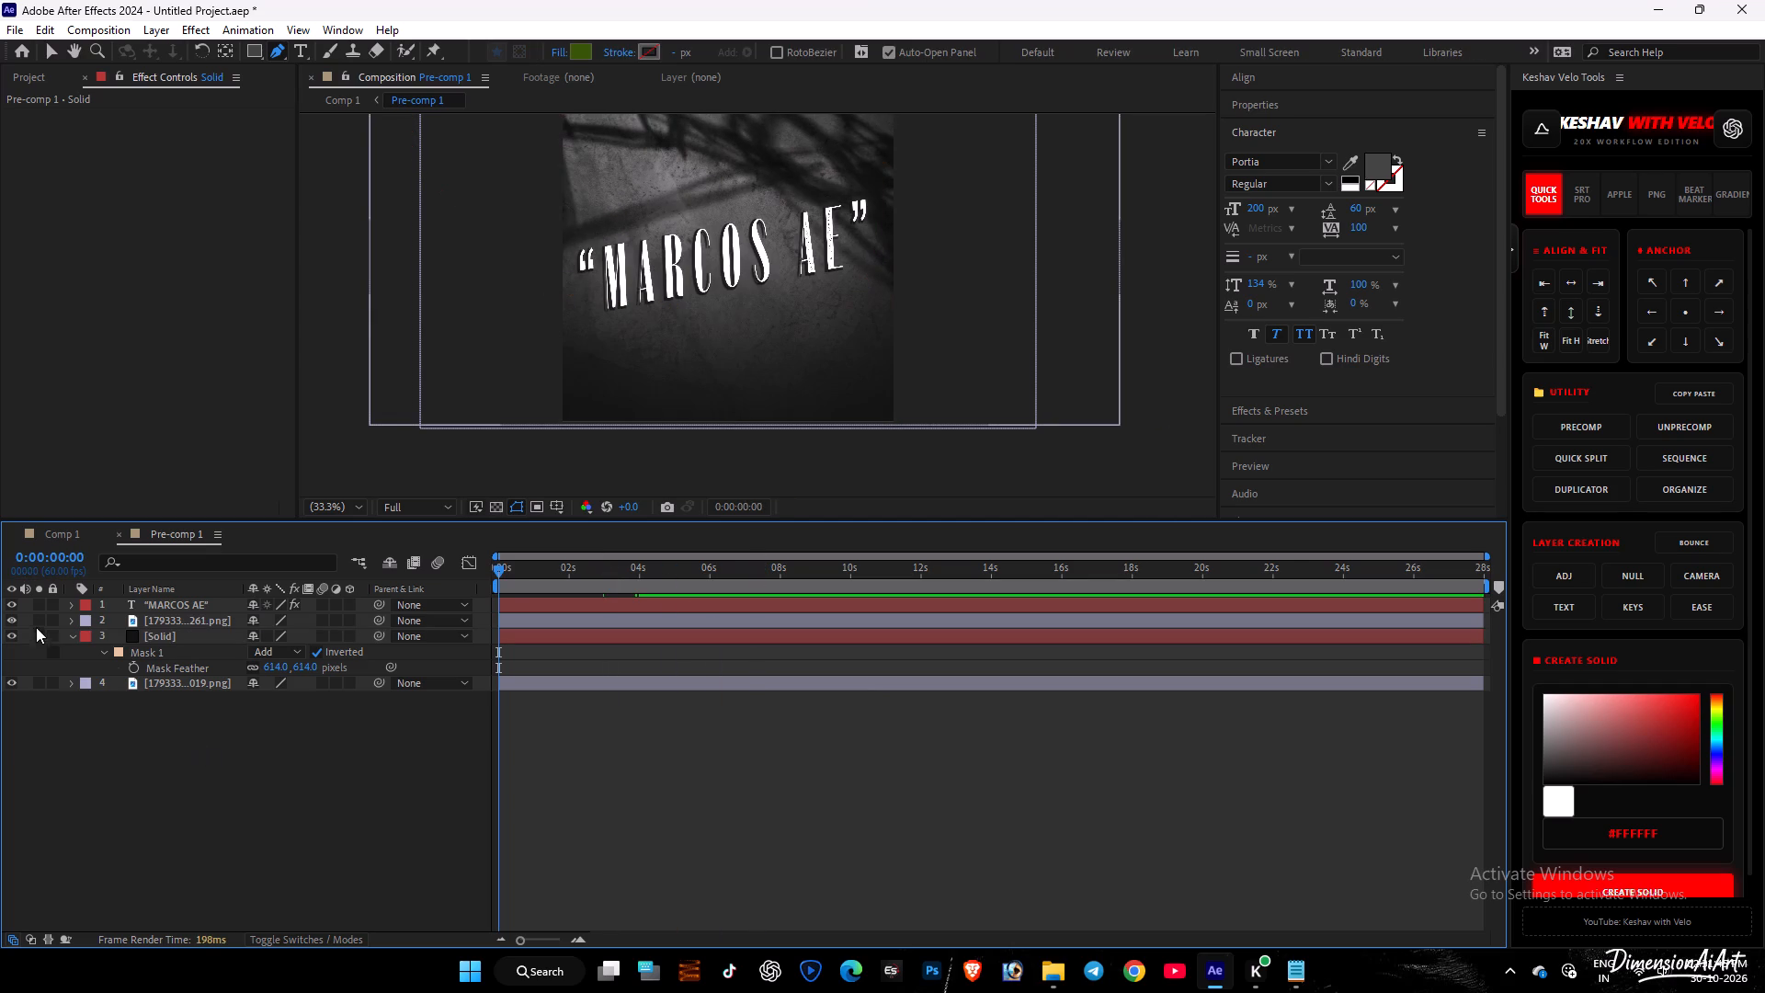
Toggle the solid's visibility off and on to compare the background with and without the darkening.
left_click(9, 633)
left_click(9, 633)
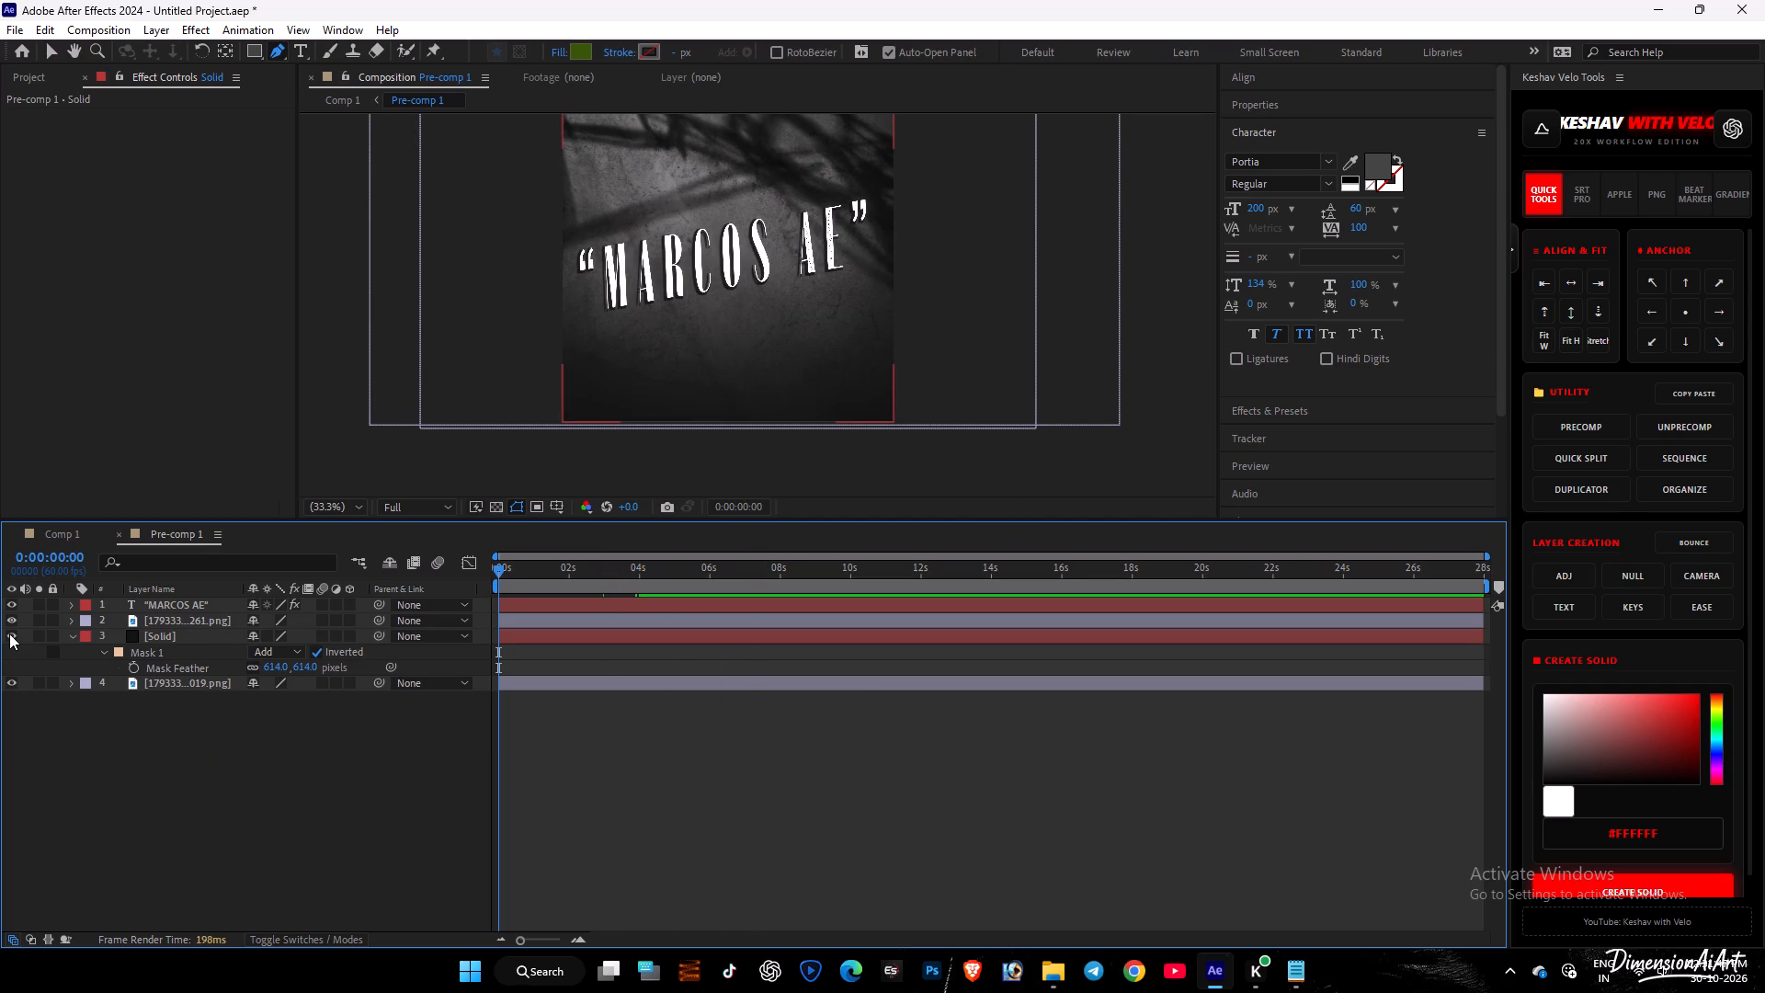
scroll(785, 405, "down", 1)
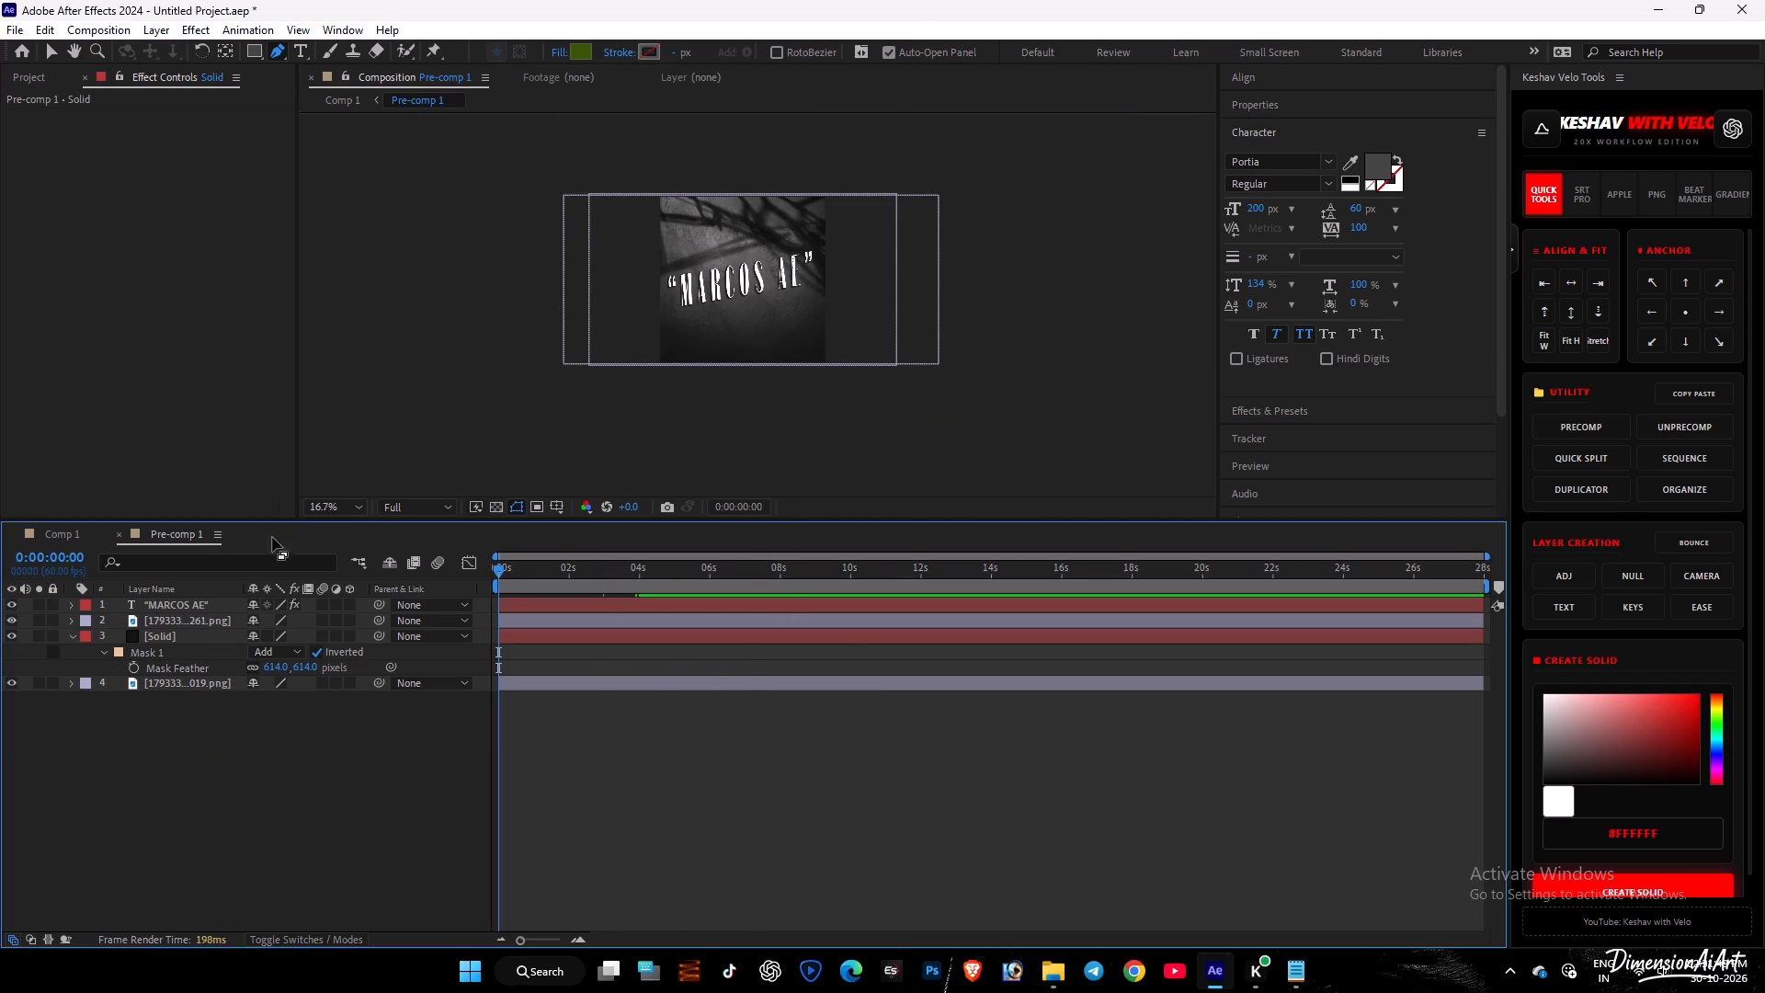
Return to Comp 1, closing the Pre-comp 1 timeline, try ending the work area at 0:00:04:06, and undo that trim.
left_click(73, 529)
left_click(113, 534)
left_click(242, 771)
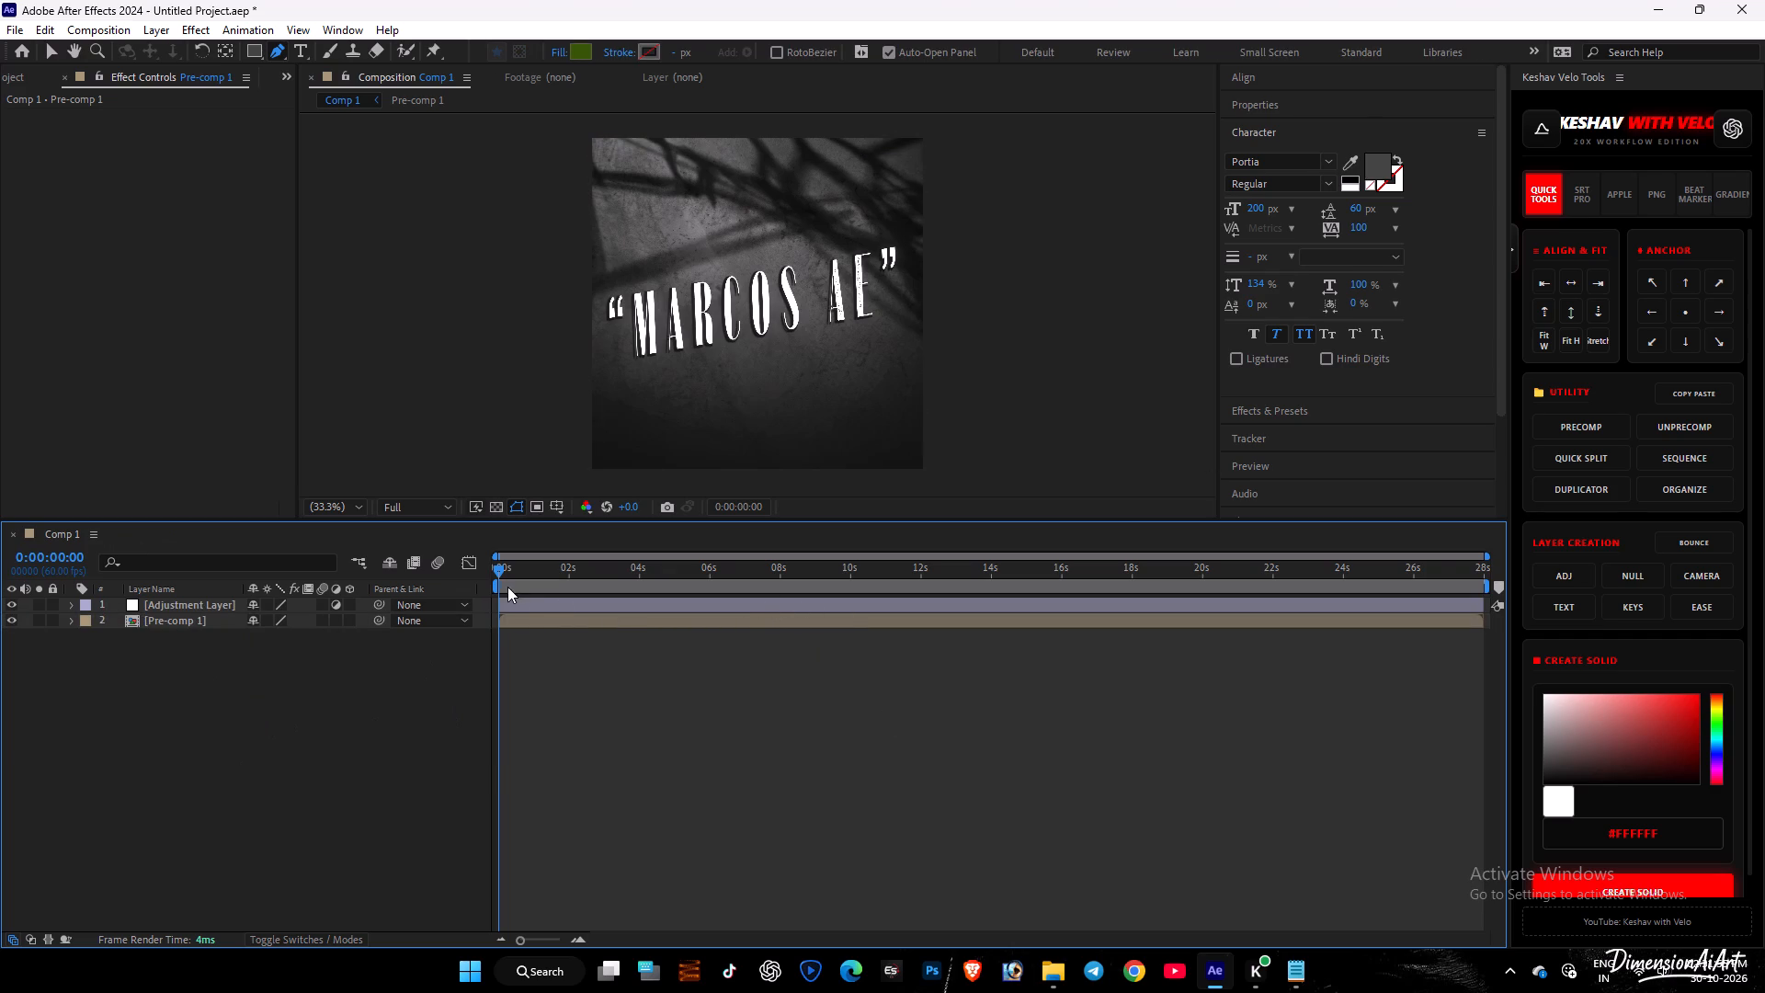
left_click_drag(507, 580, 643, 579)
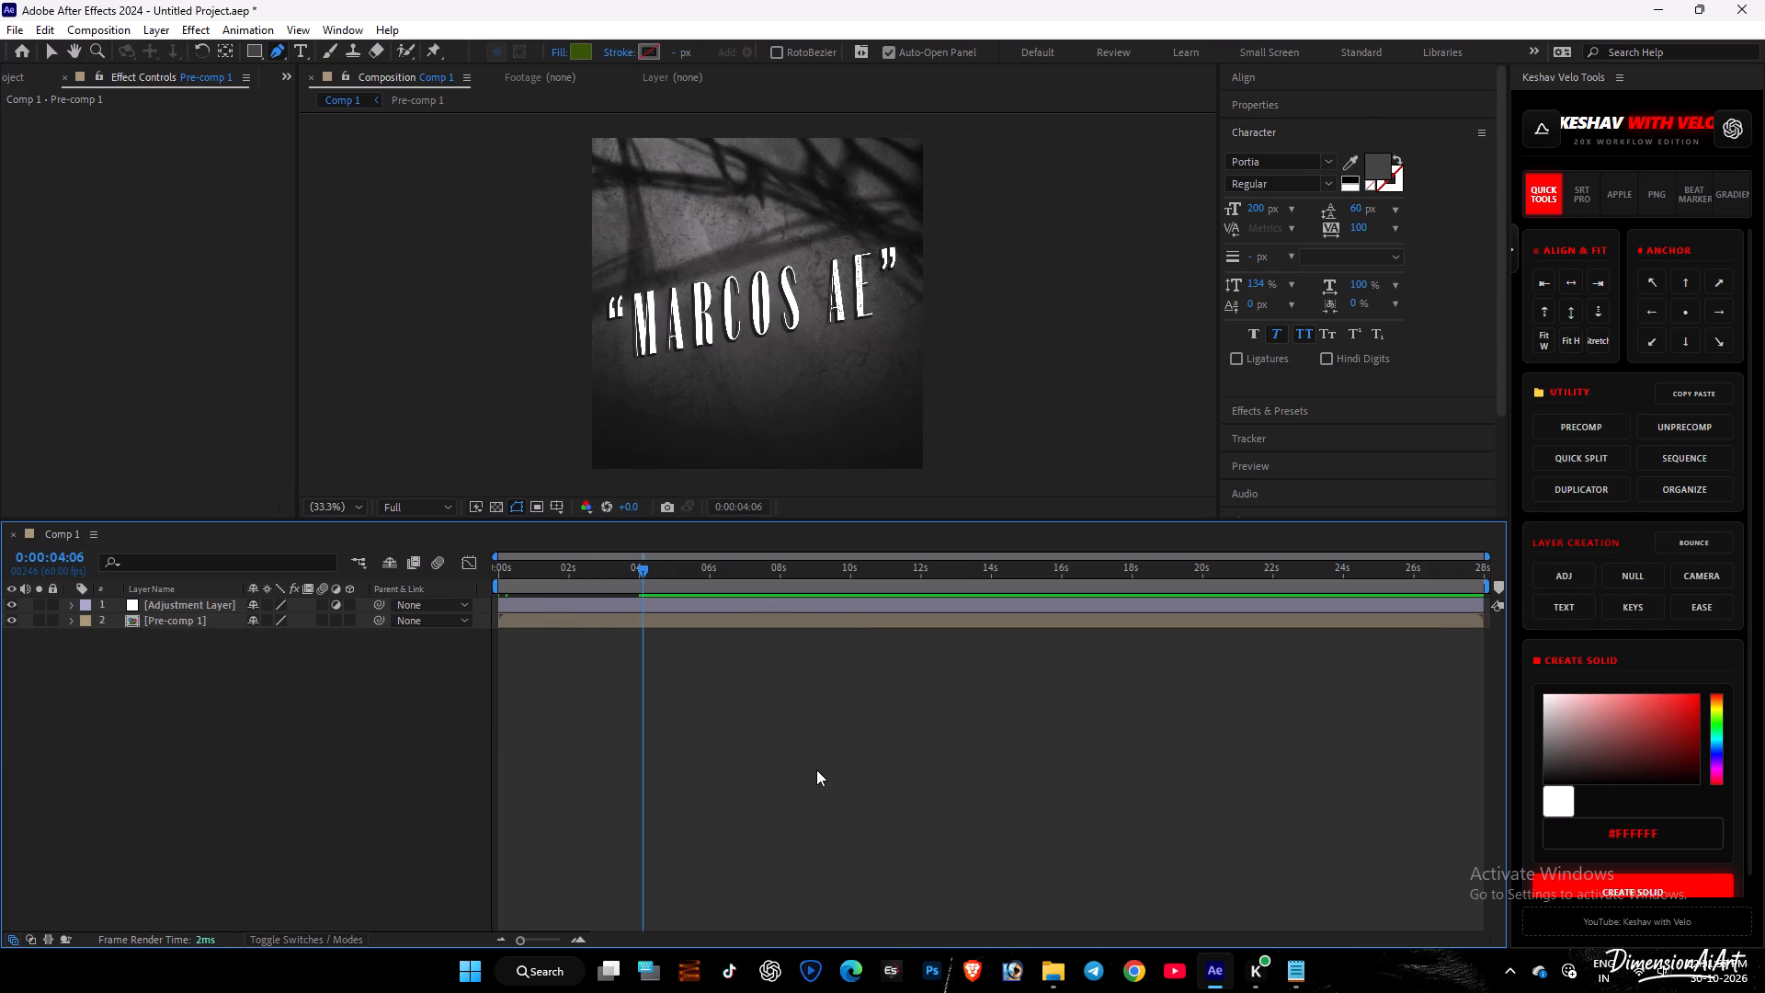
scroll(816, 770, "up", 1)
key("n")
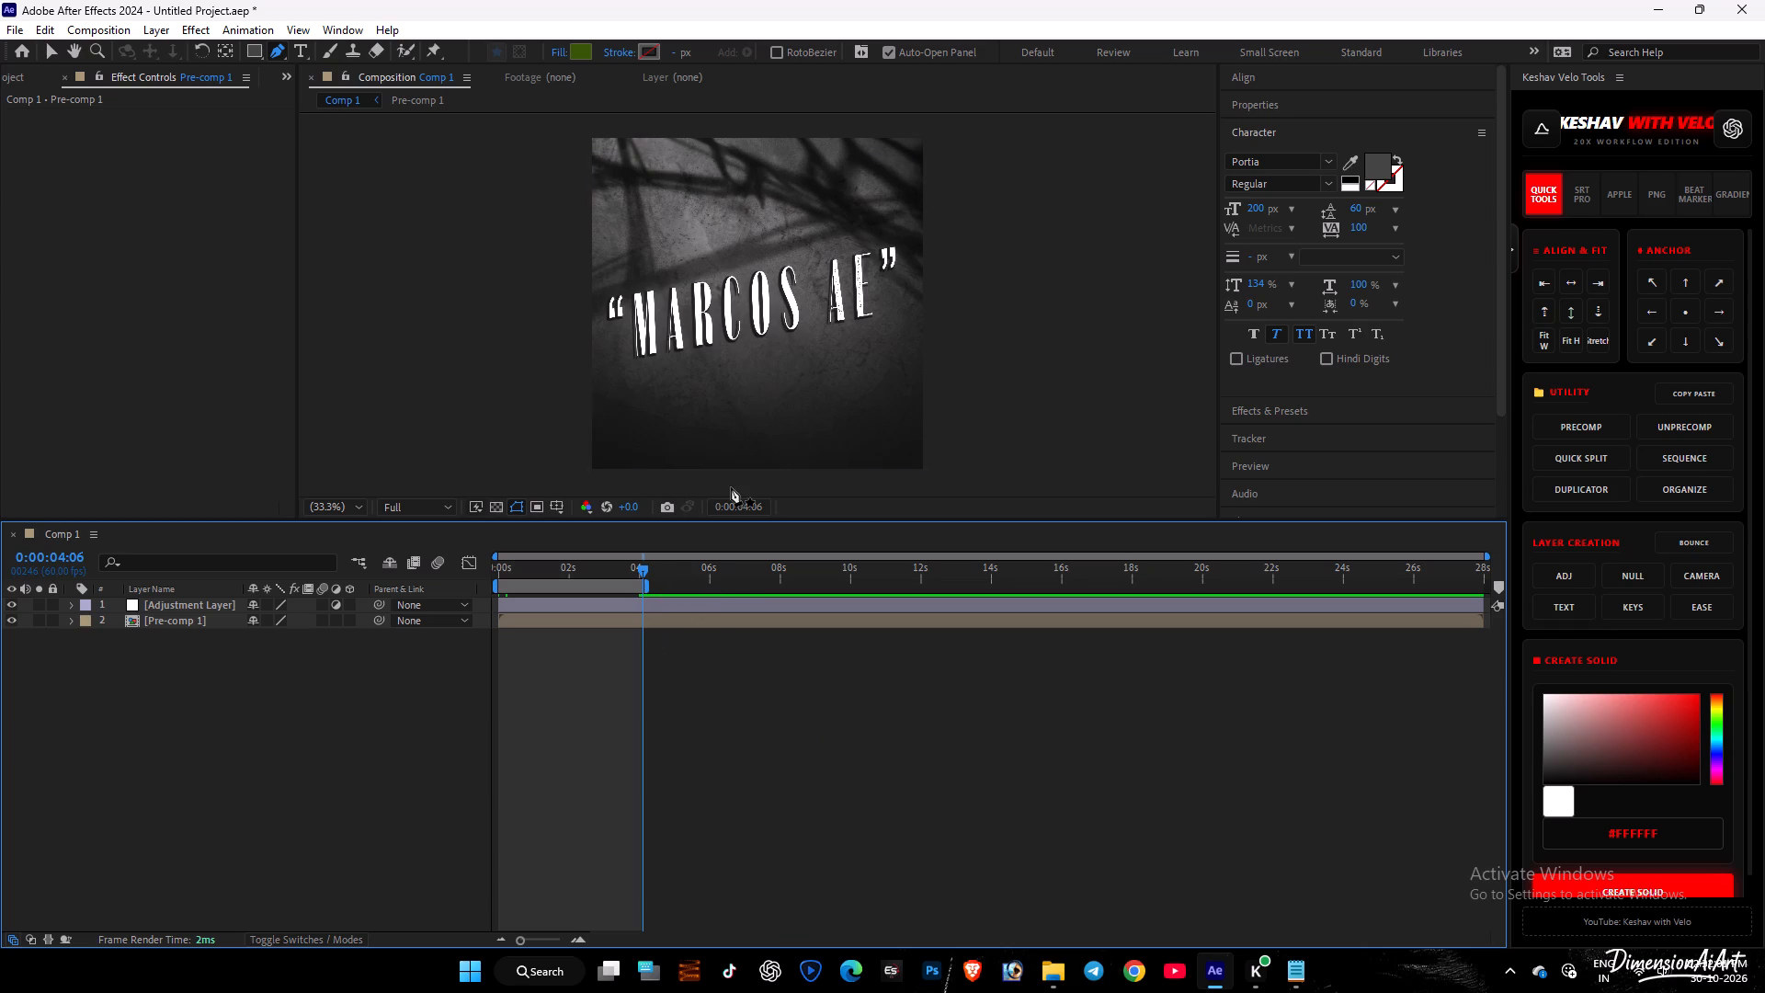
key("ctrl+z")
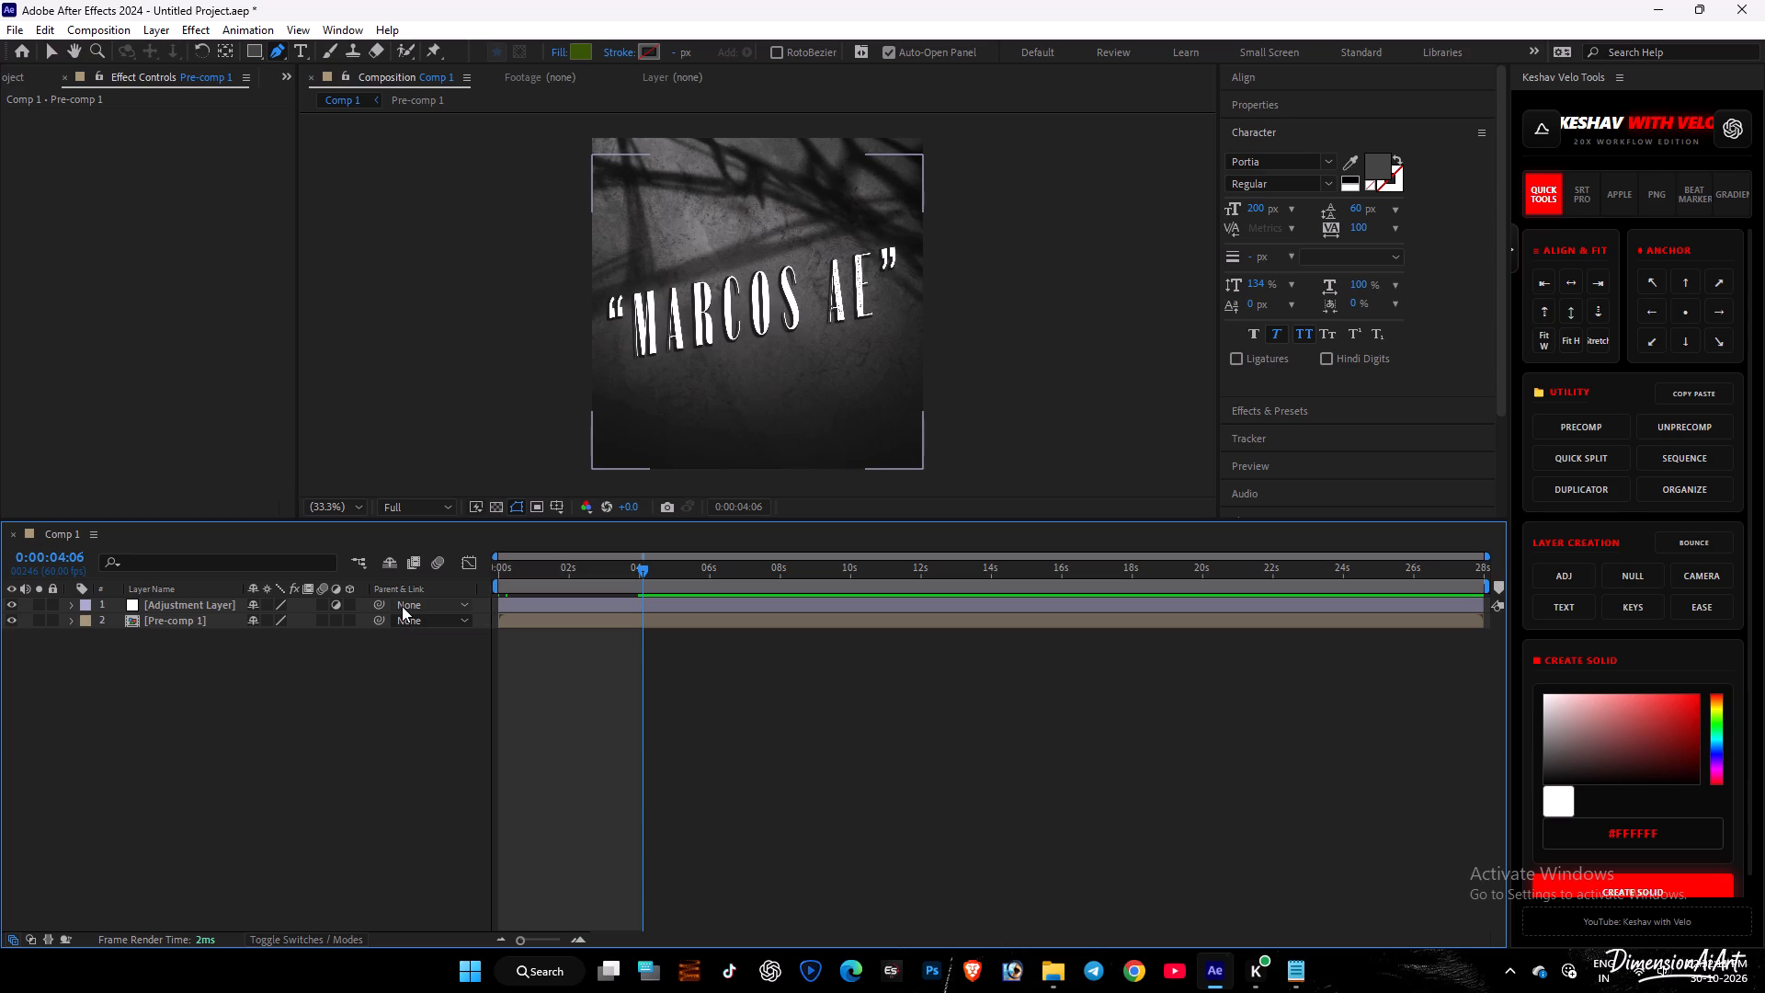
In Pre-comp 1, replace the space between MARCOS and AE in the title with a hyphen.
double_click(564, 624)
double_click(592, 637)
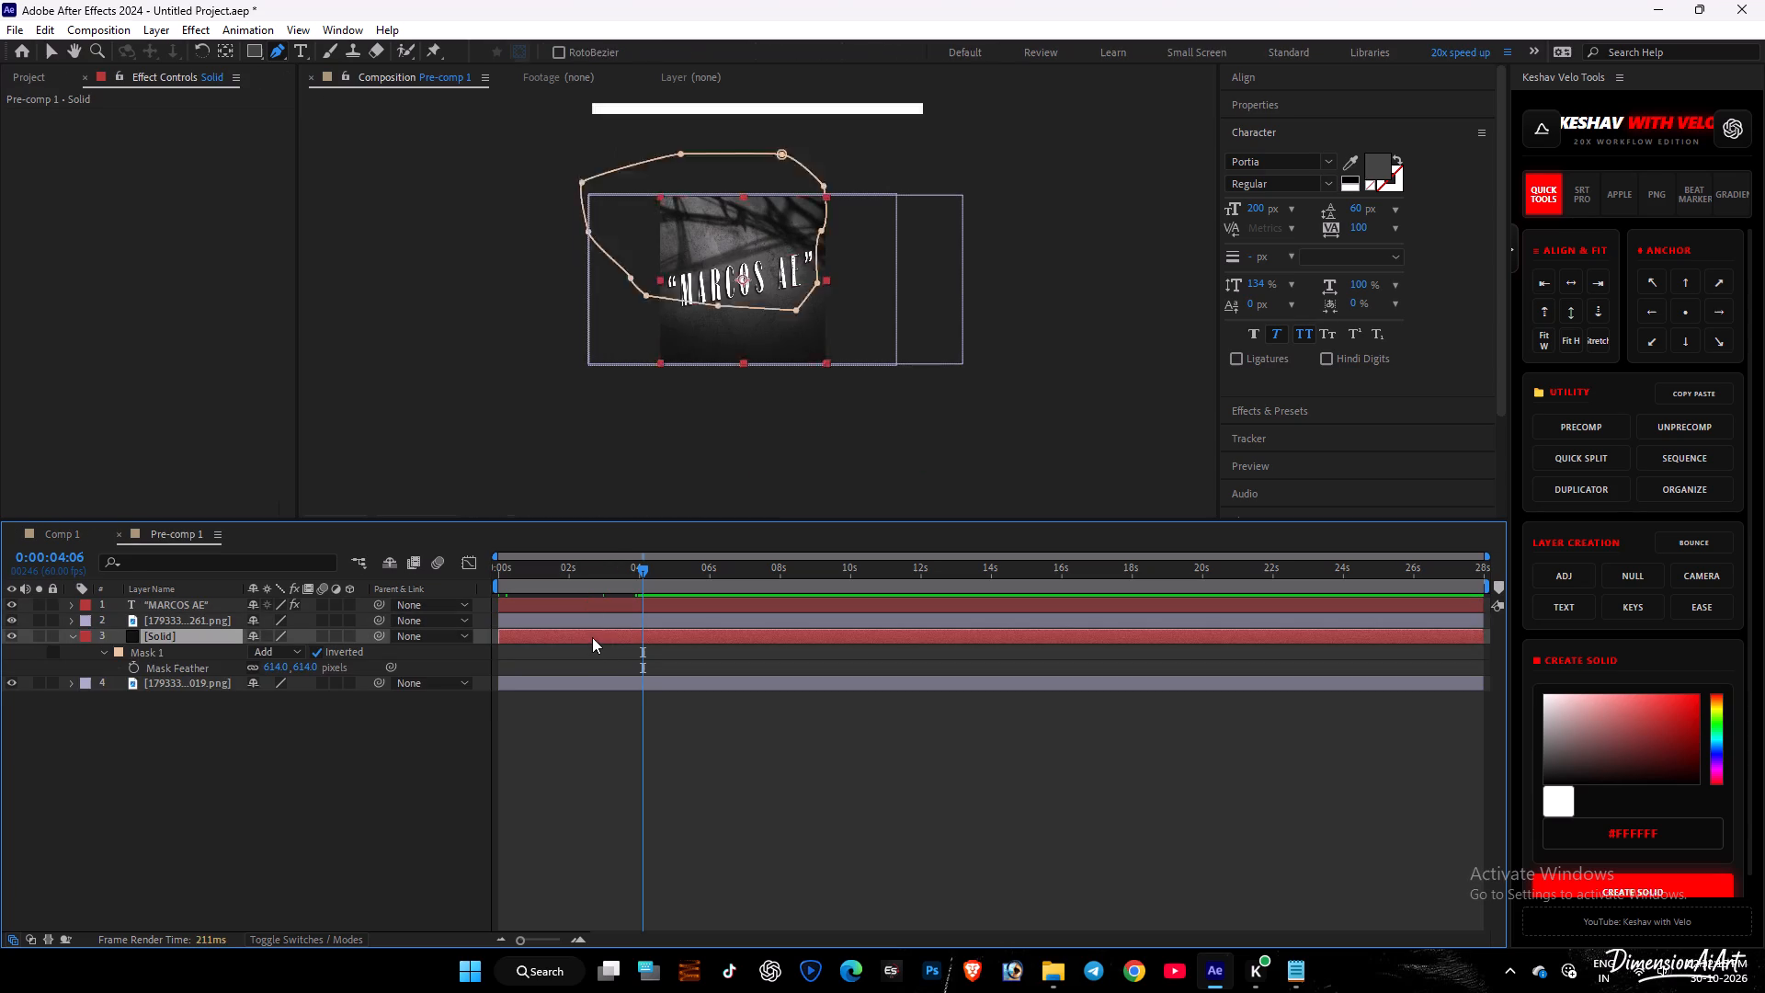
double_click(517, 620)
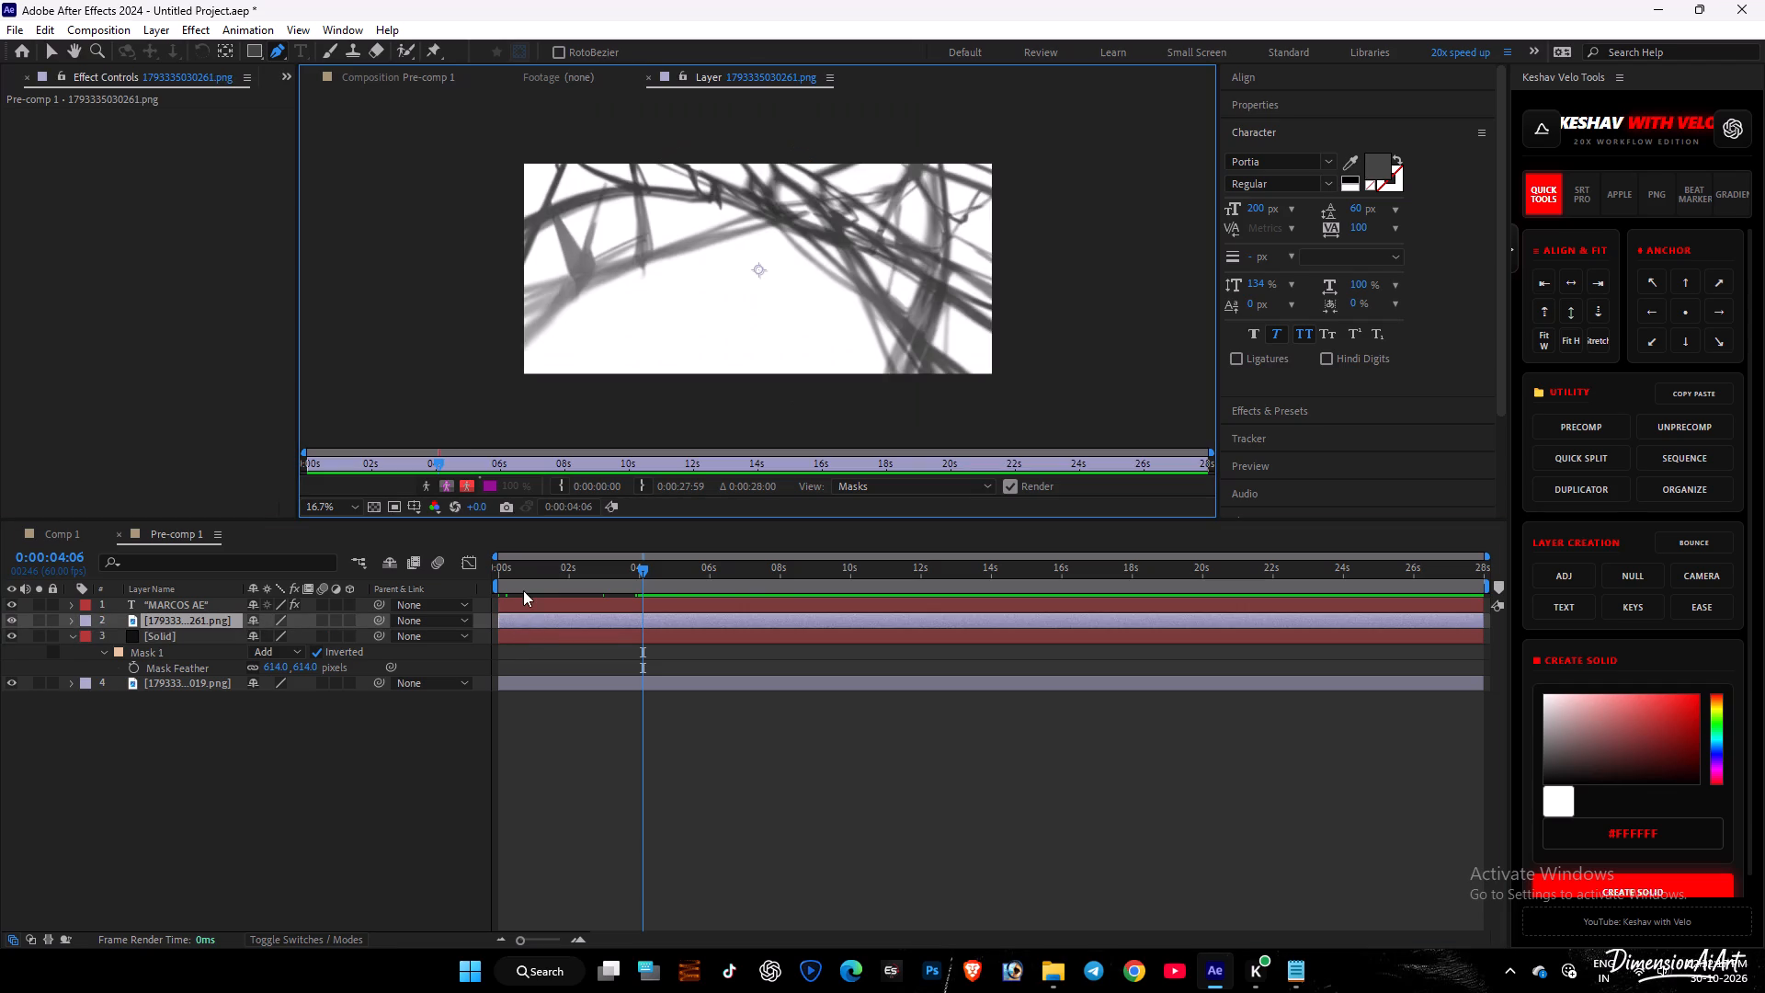
double_click(538, 605)
scroll(767, 265, "up", 1)
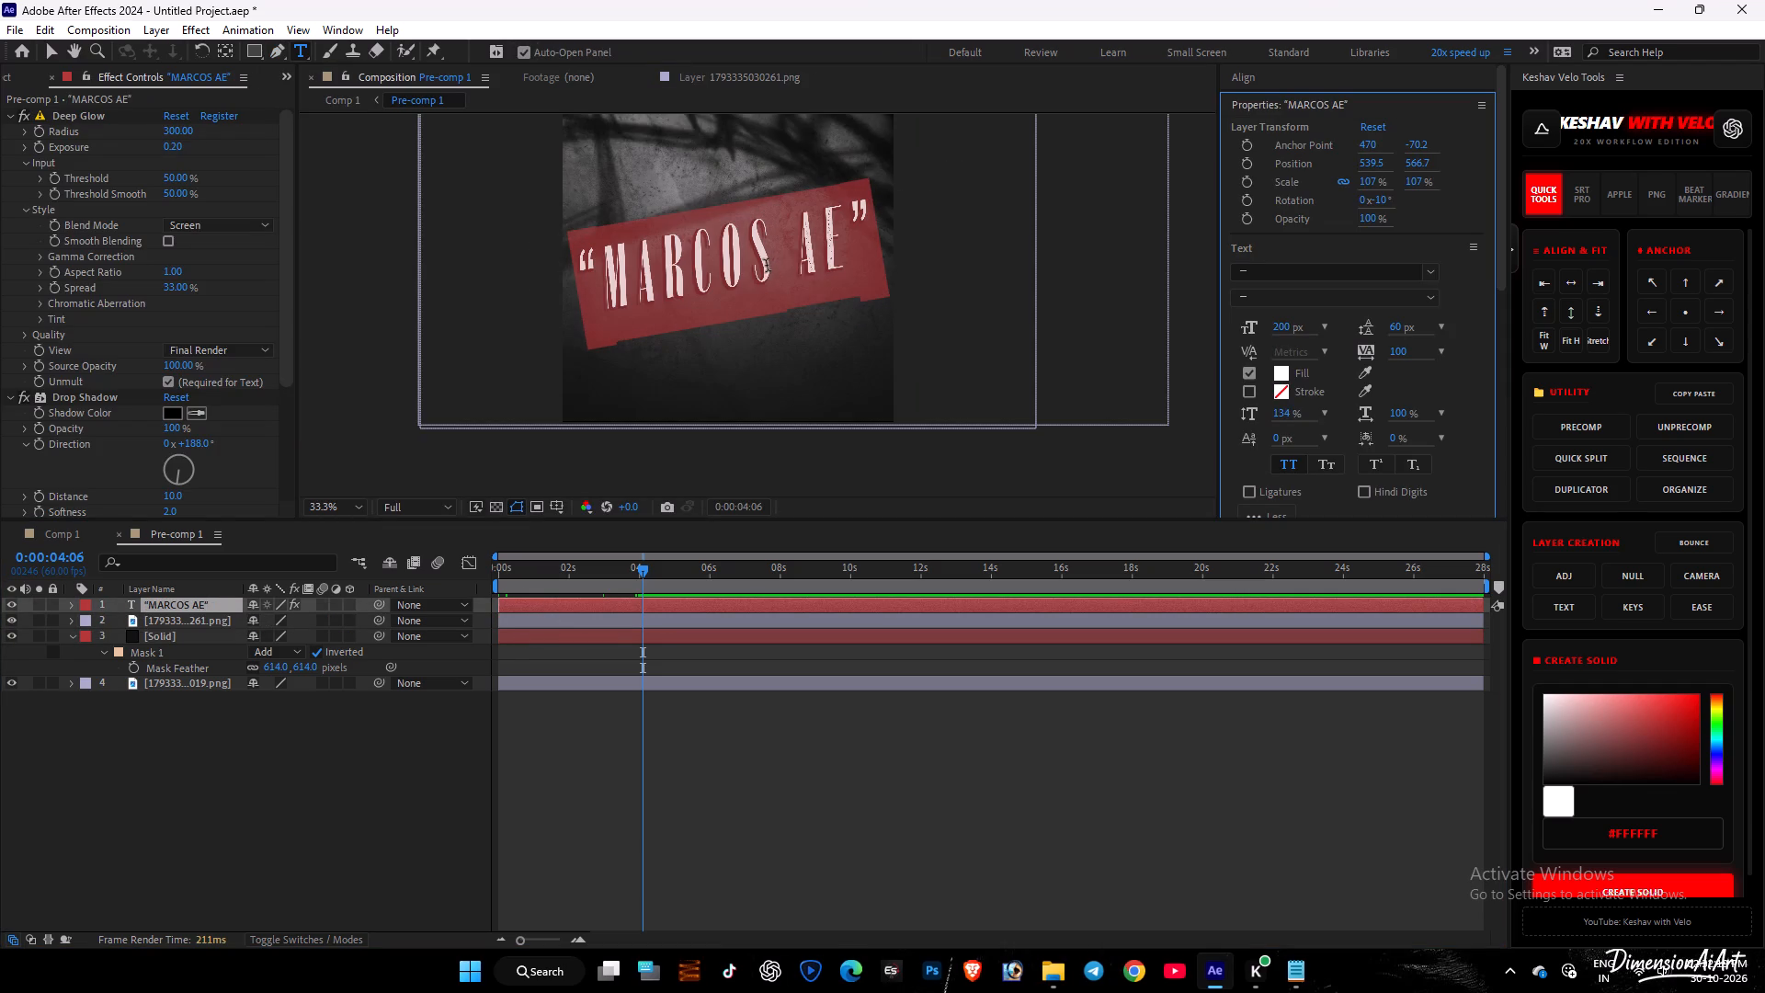
left_click(791, 246)
key("BackSpace")
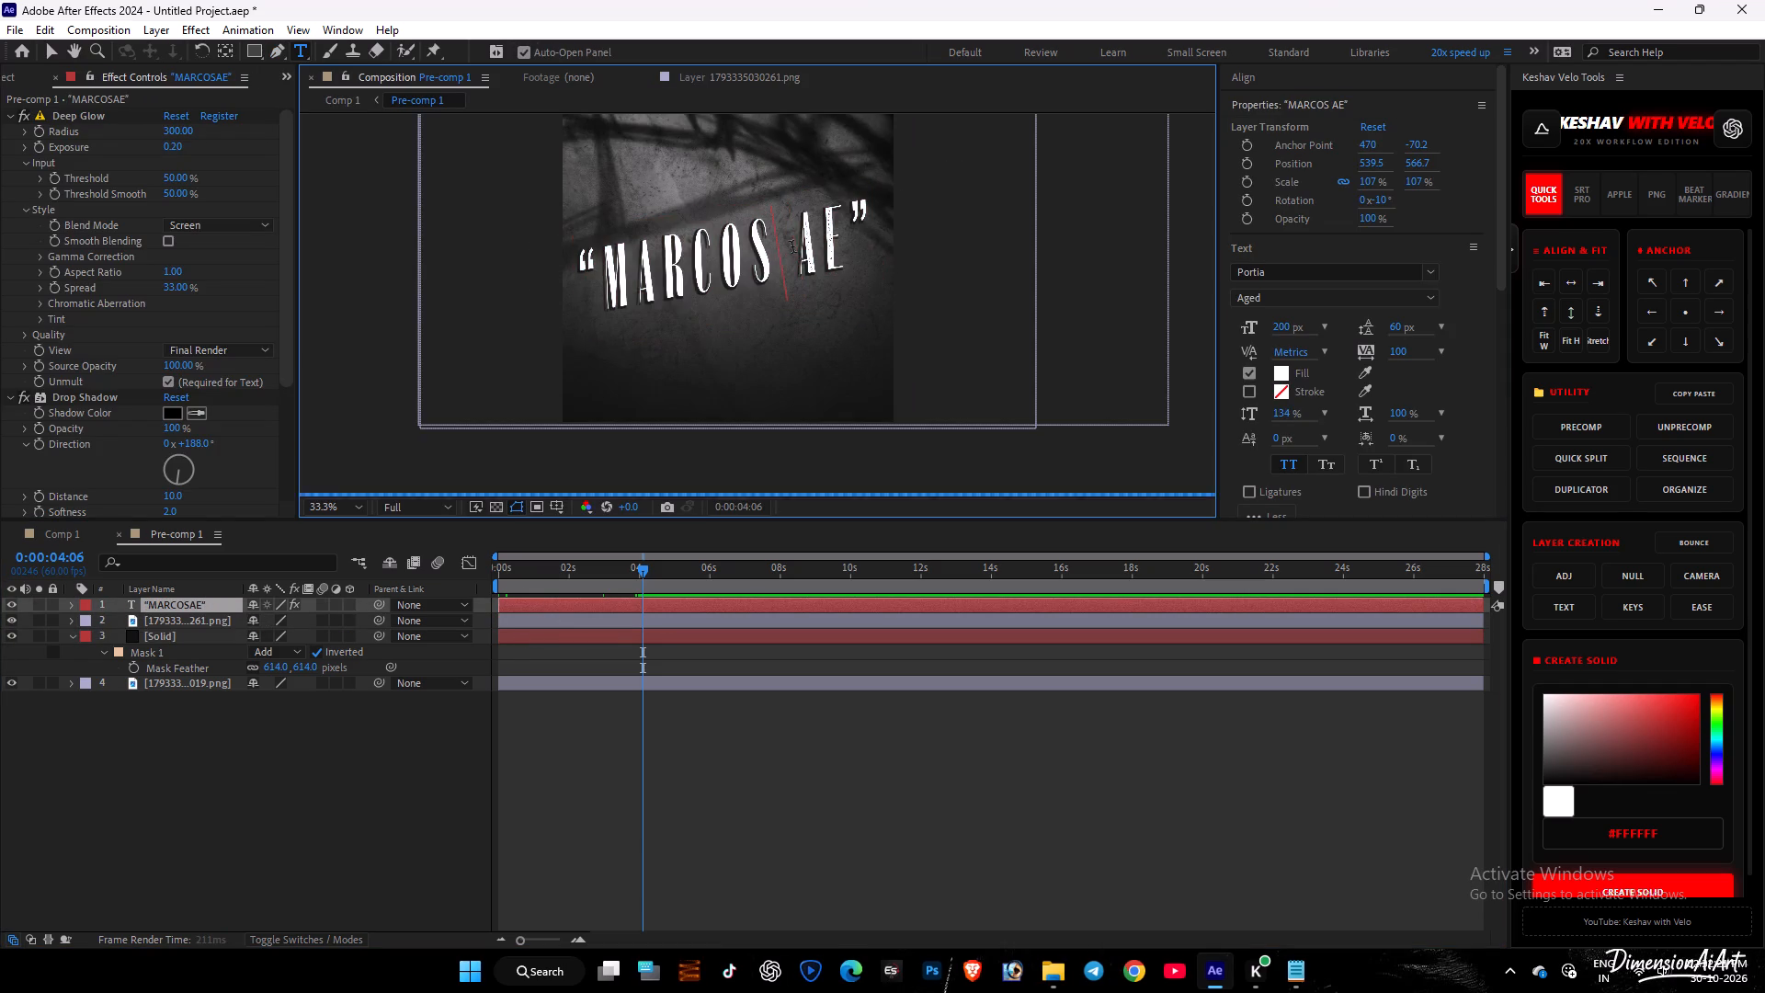
key("minus")
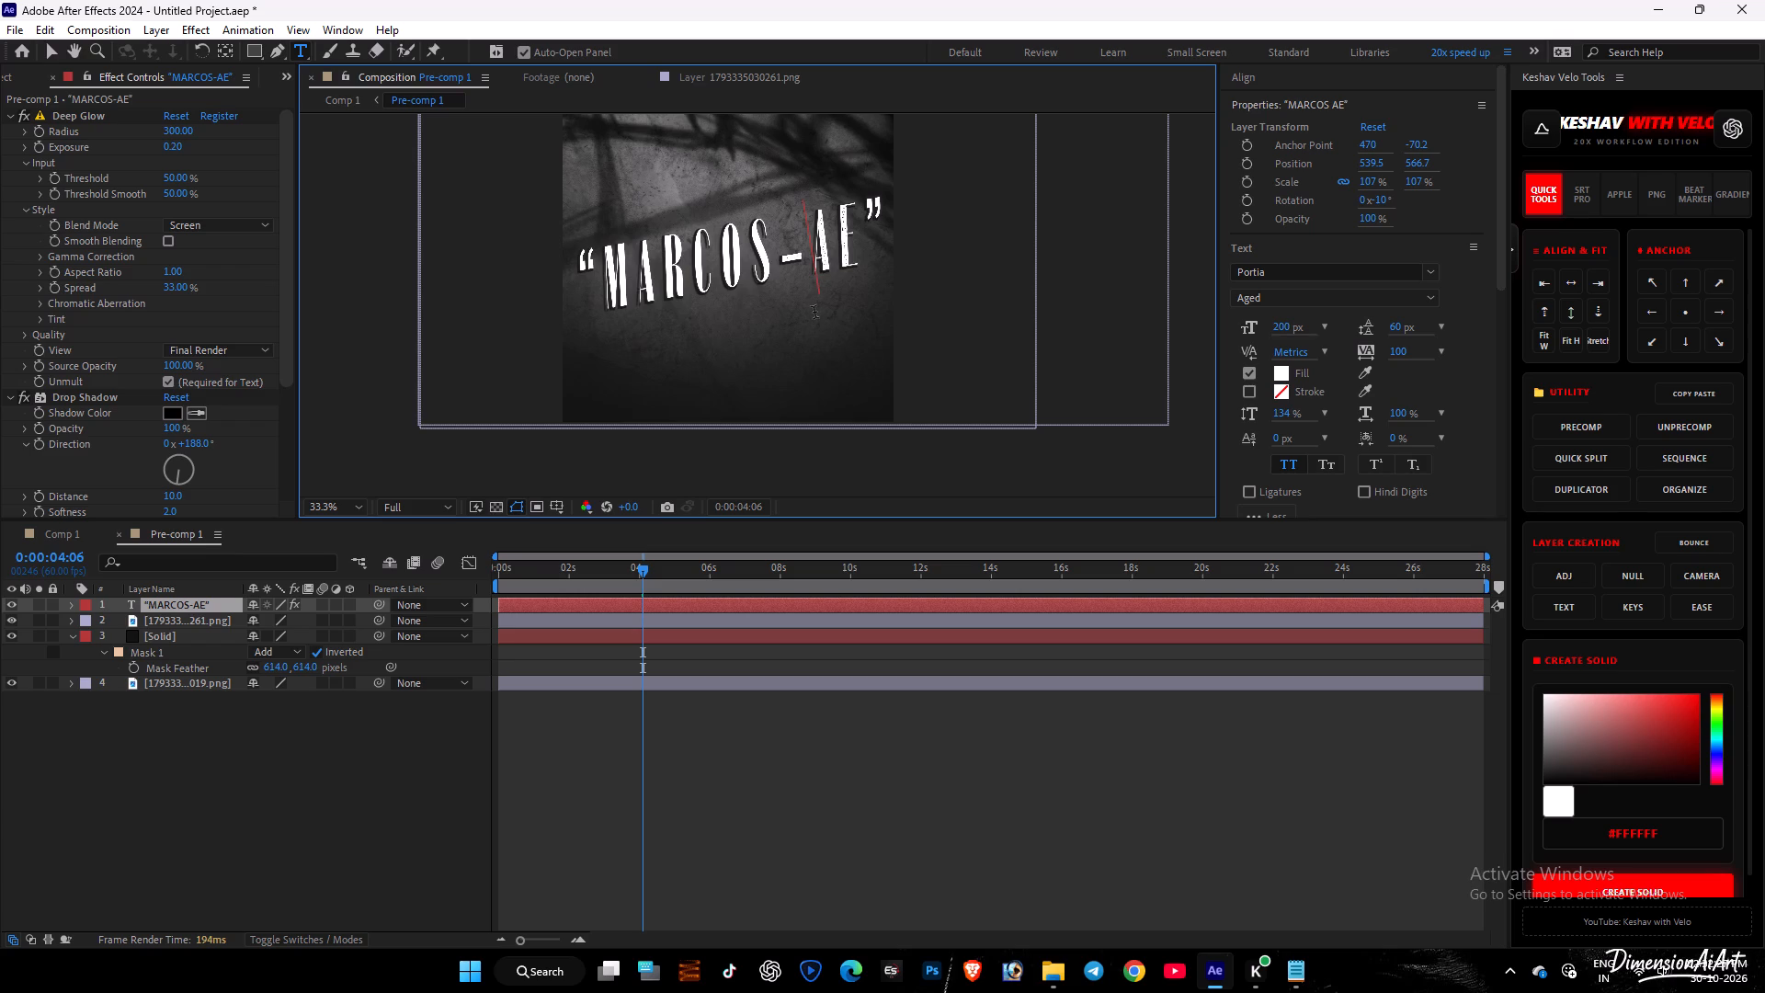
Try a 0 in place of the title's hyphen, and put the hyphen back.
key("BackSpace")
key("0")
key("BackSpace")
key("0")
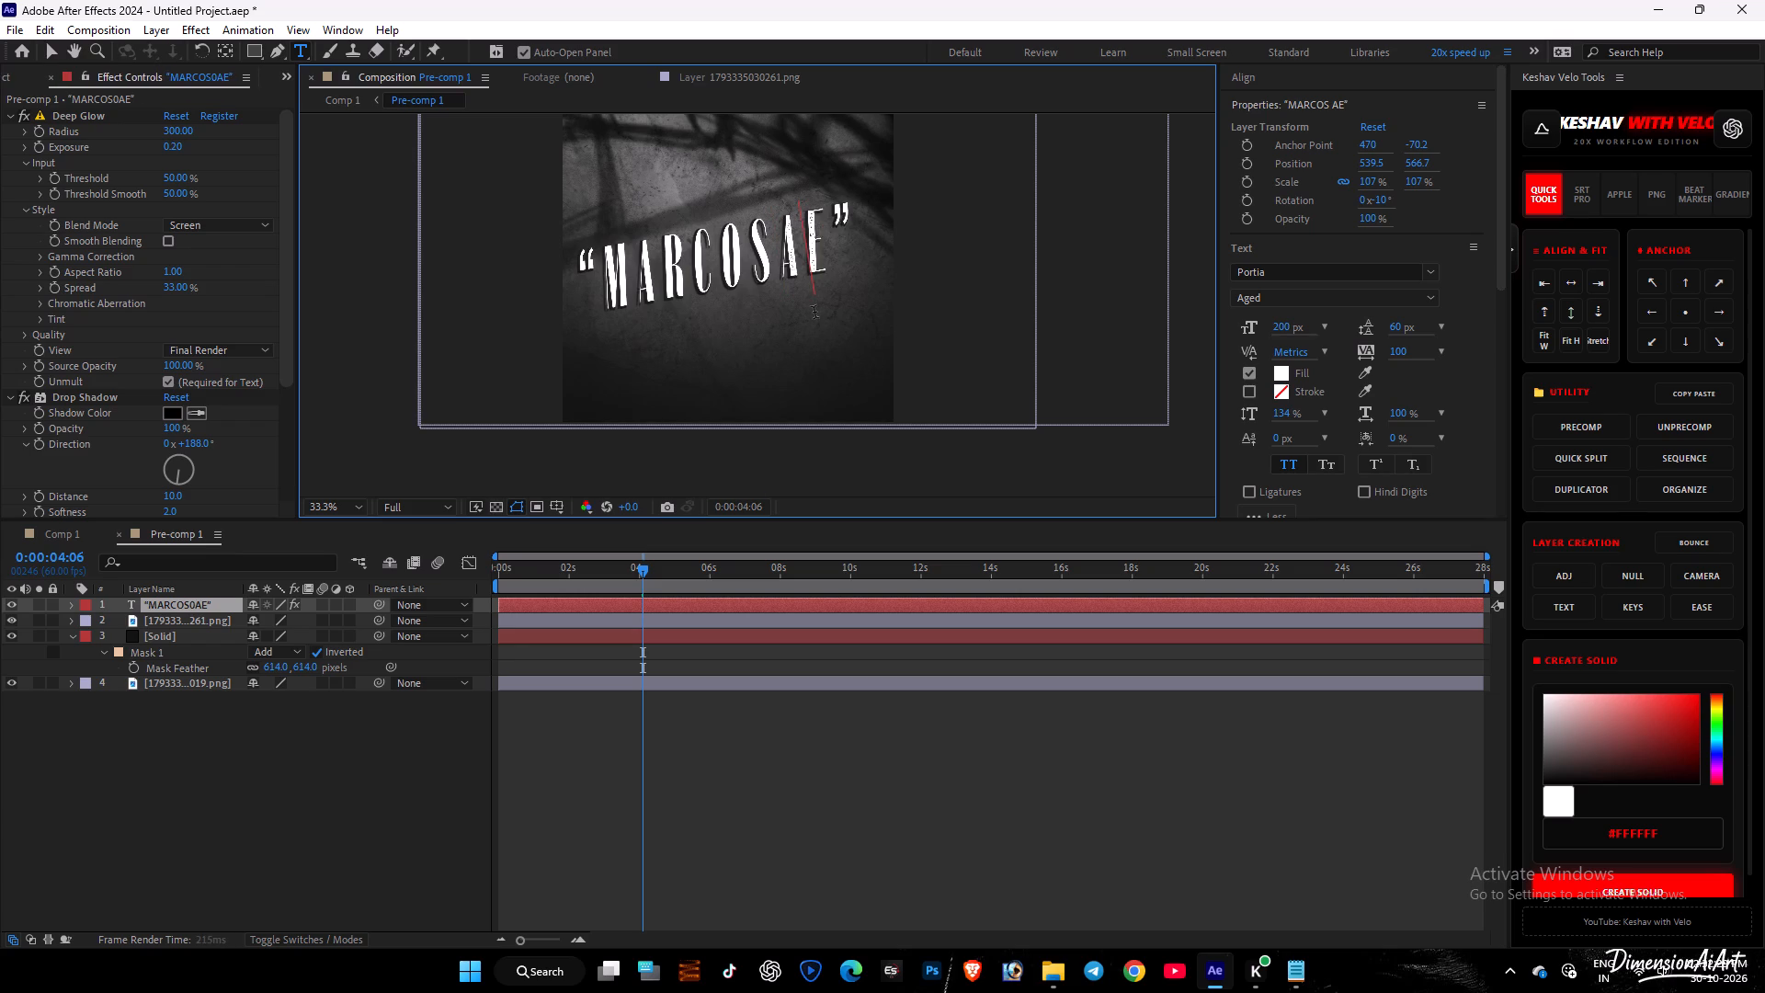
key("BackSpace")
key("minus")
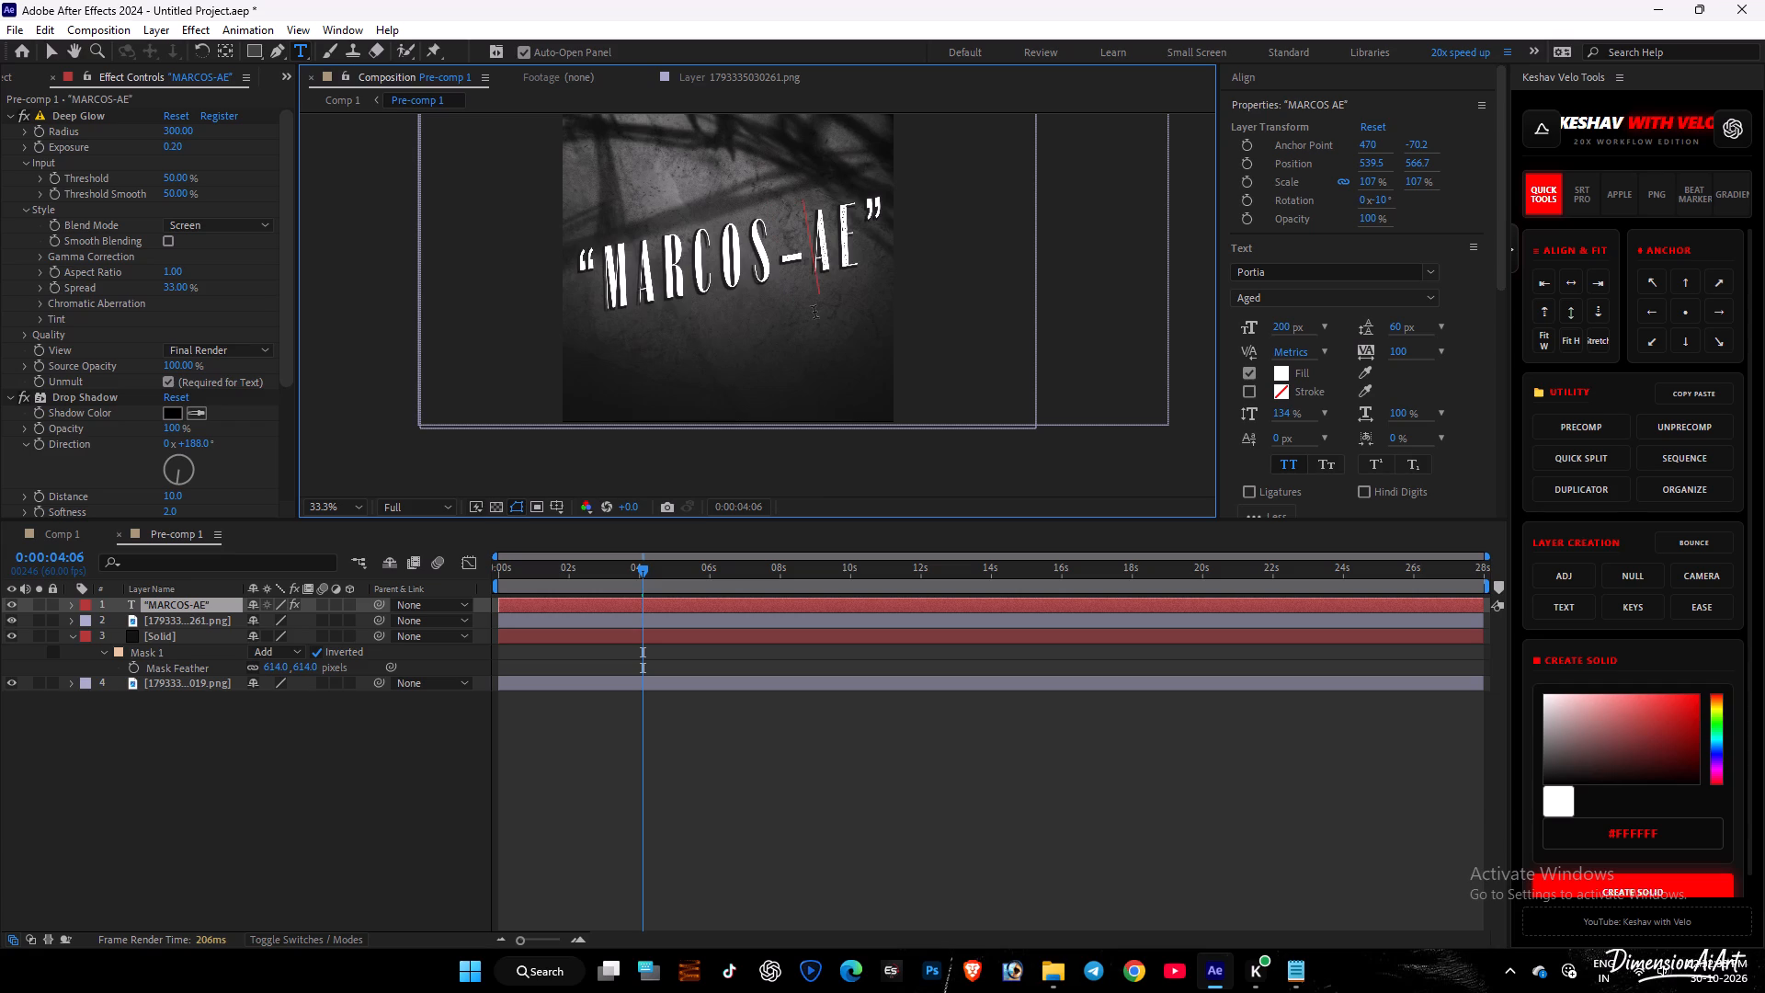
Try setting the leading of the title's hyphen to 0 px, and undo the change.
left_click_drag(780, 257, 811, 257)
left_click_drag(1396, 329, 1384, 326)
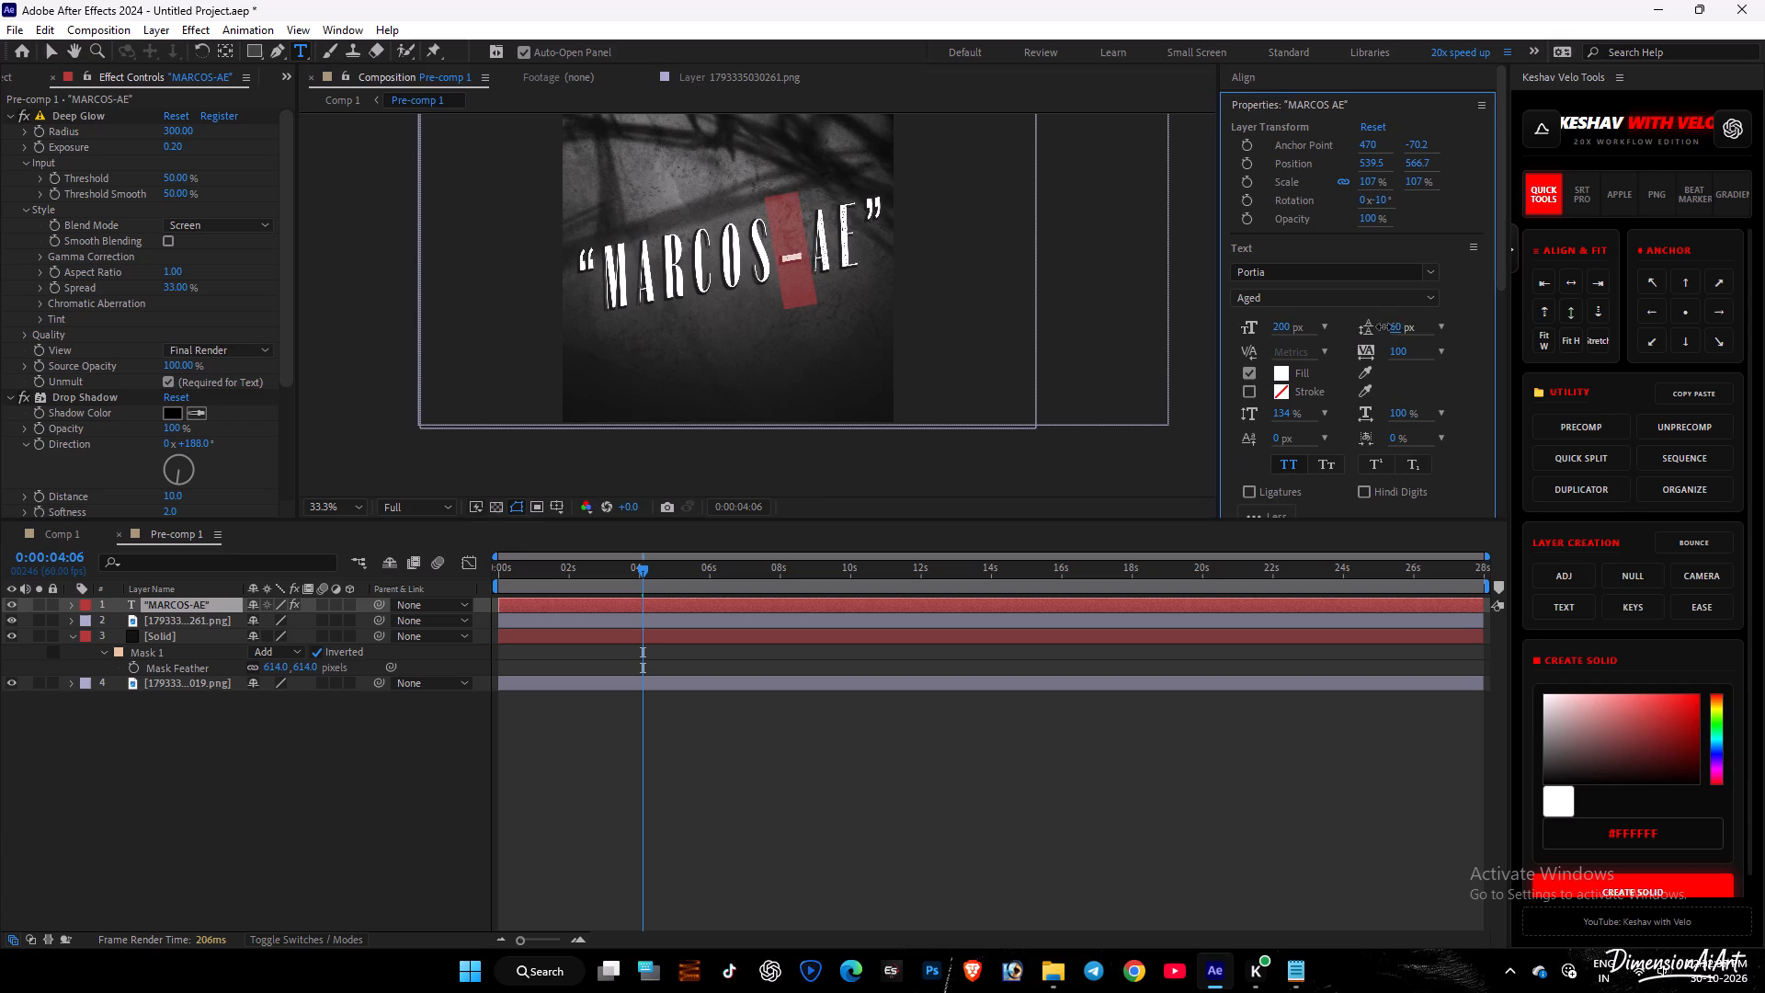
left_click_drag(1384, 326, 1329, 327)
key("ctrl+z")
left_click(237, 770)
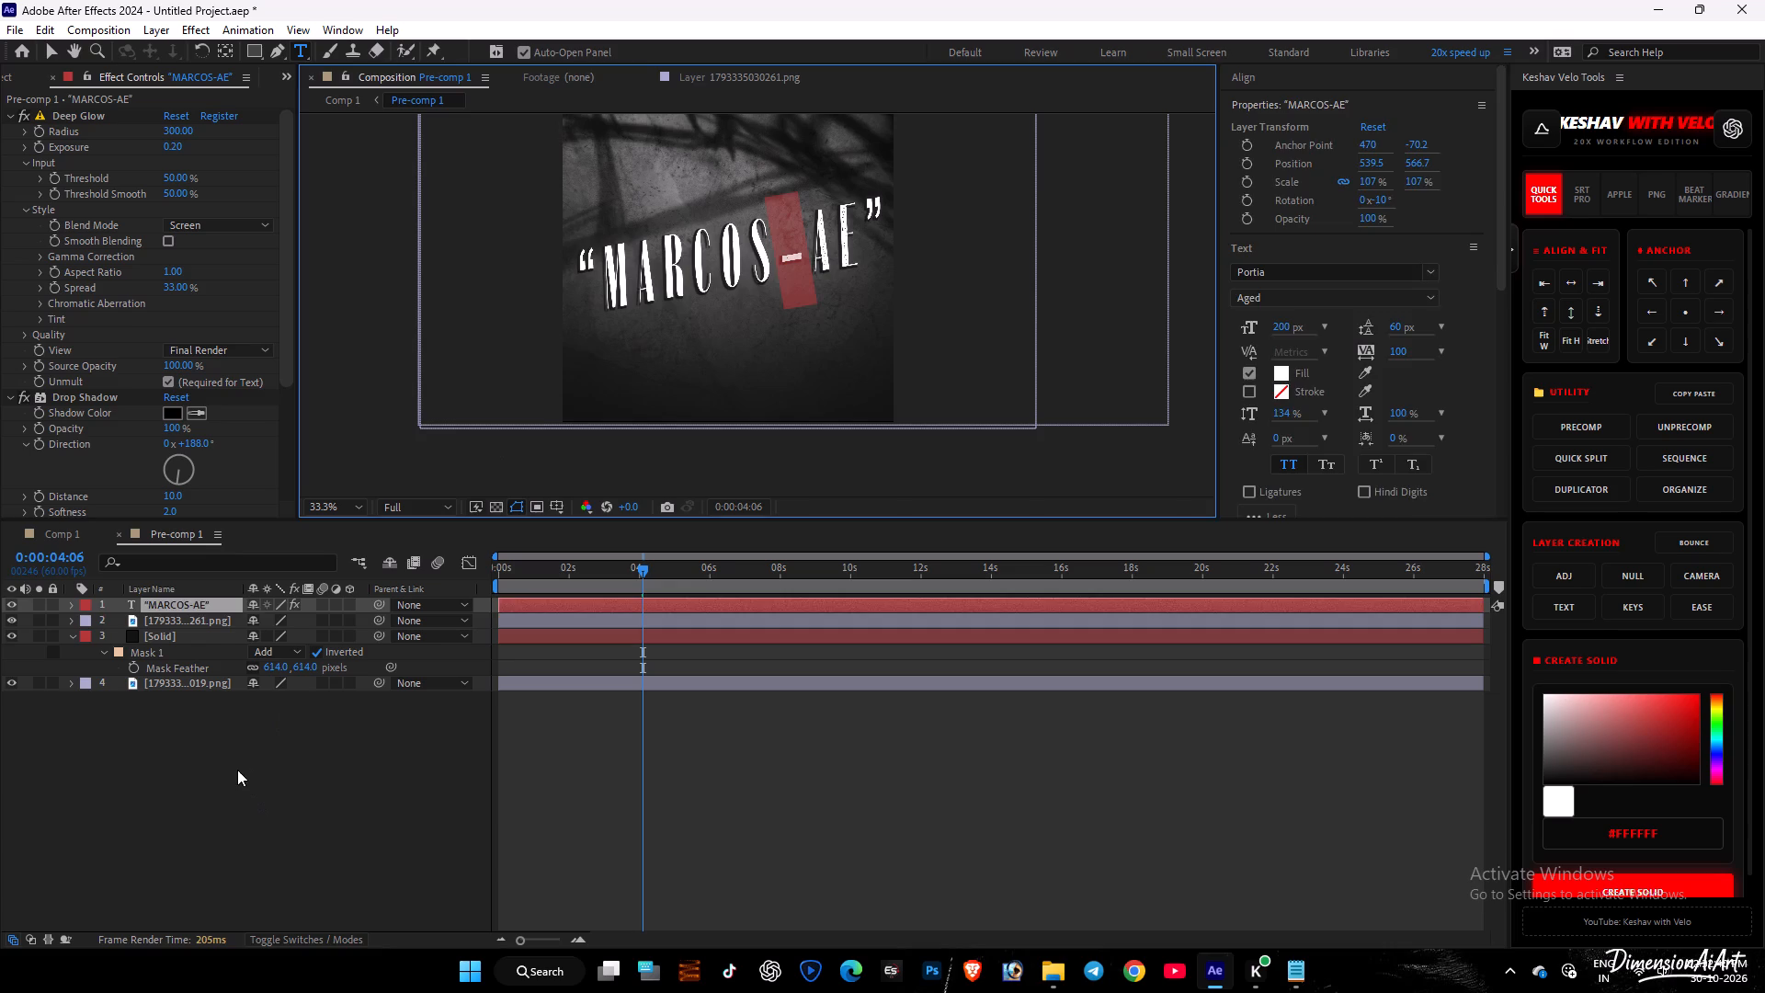